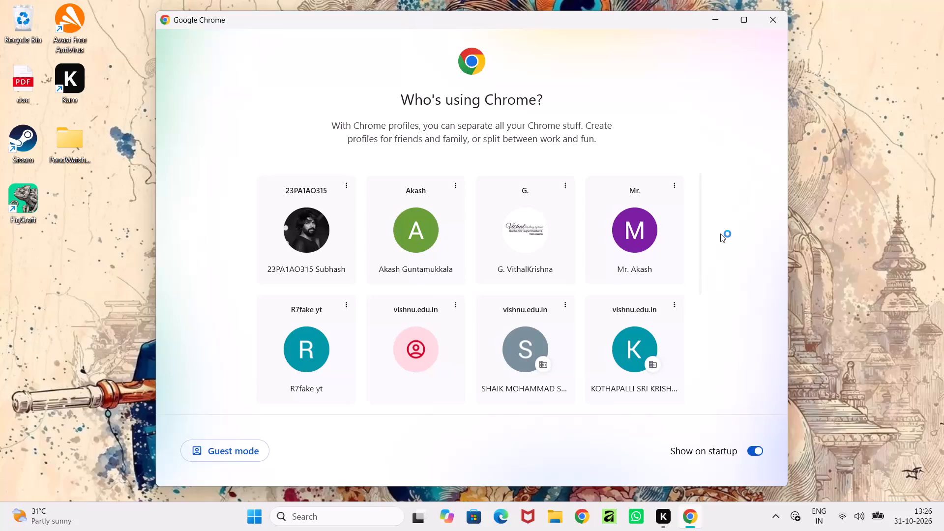
# Open the browser with the profile labelled Akash that has the green A avatar.
pyautogui.click(420, 252)
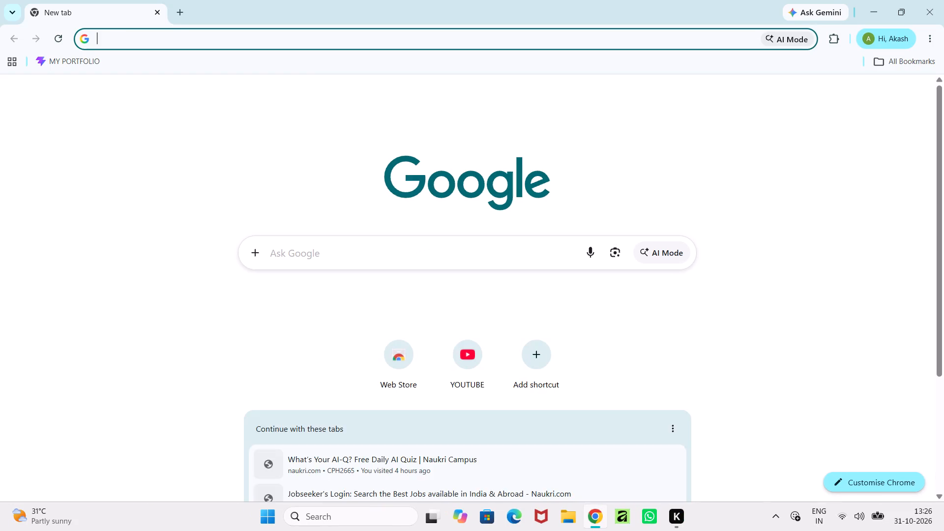
# Search Google for "is there any source from which I can get the UX user interview answers".
pyautogui.click(428, 249)
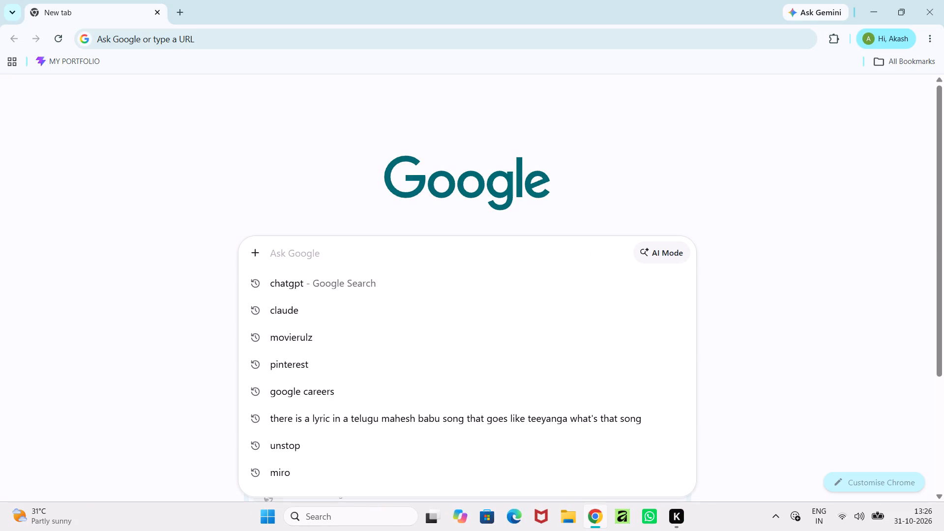
pyautogui.write('is there any source')
pyautogui.press('space')
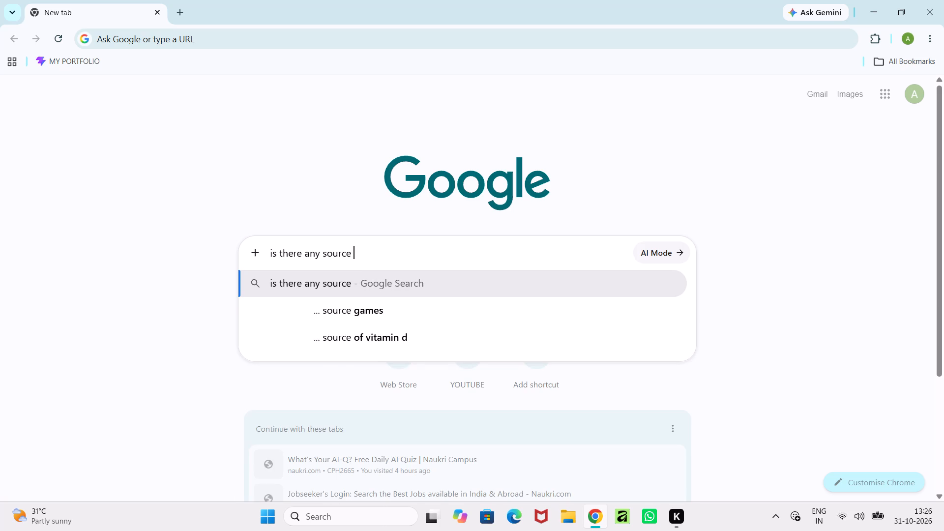
pyautogui.write('from which')
pyautogui.press('space')
pyautogui.write('I ca')
pyautogui.press('space')
pyautogui.press('BackSpace')
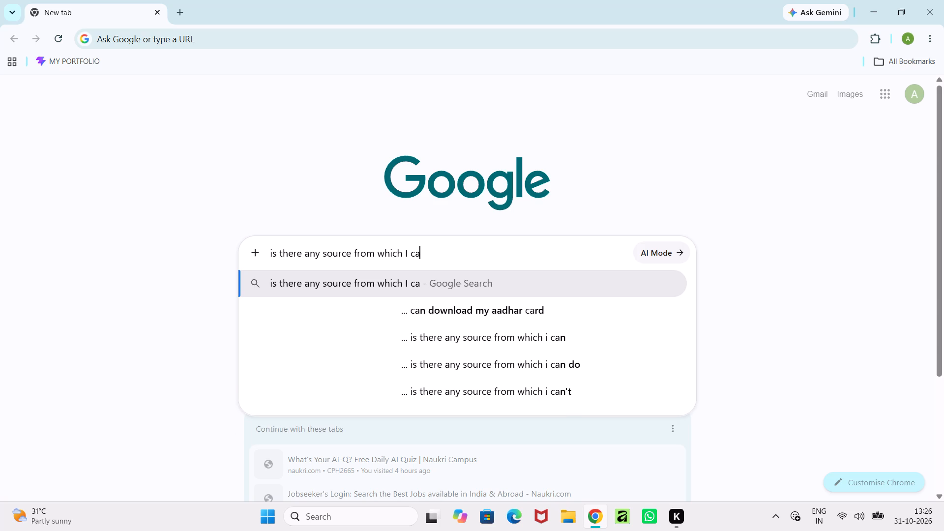
pyautogui.write('n get the')
pyautogui.press('space')
pyautogui.write('UX')
pyautogui.press('space')
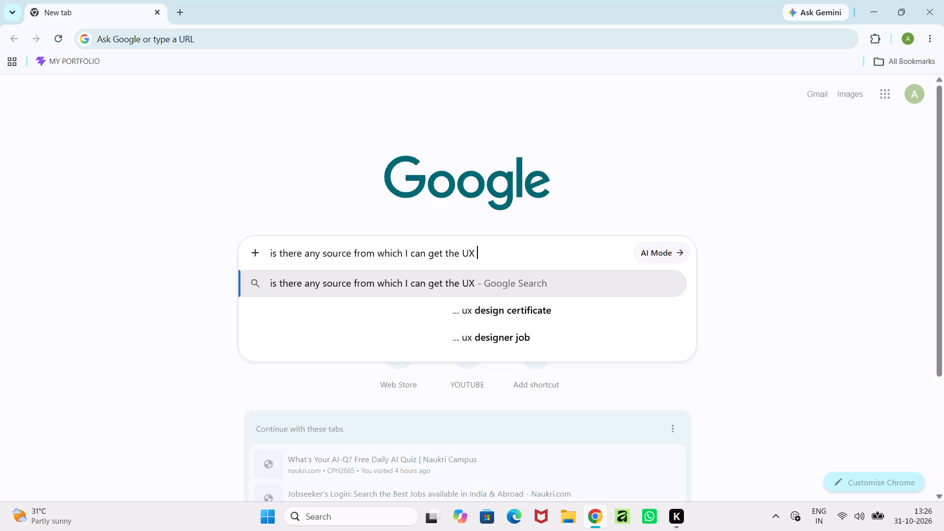
pyautogui.write('user intervie')
pyautogui.press('space')
pyautogui.press('BackSpace')
pyautogui.write('w answers')
pyautogui.press('Return')
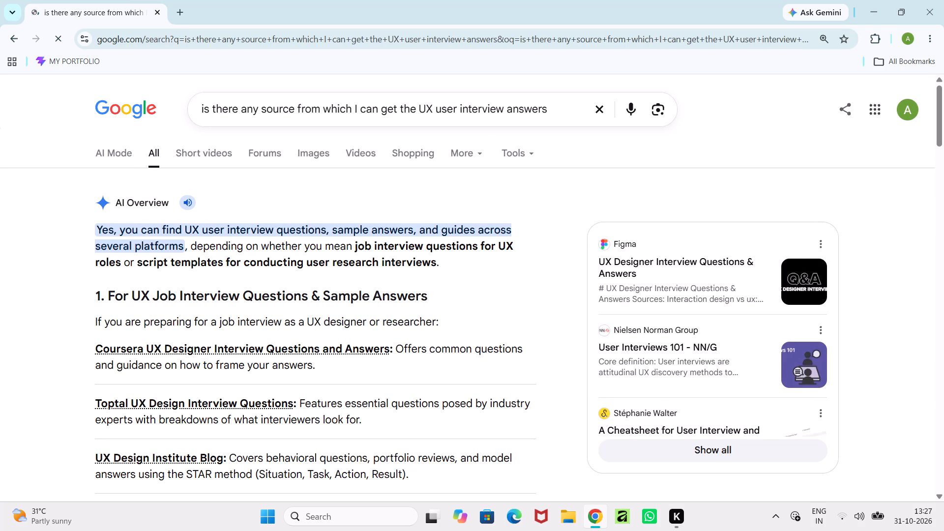
# Extend the search query with "for a UX research" and run the search again.
pyautogui.click(546, 112)
pyautogui.press('space')
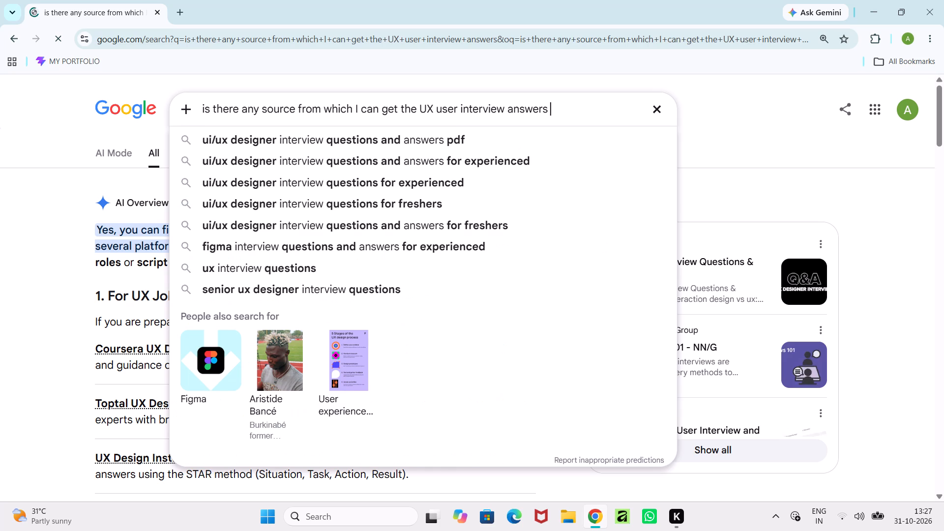
pyautogui.write('for a')
pyautogui.press('space')
pyautogui.write('UX research')
pyautogui.press('Return')
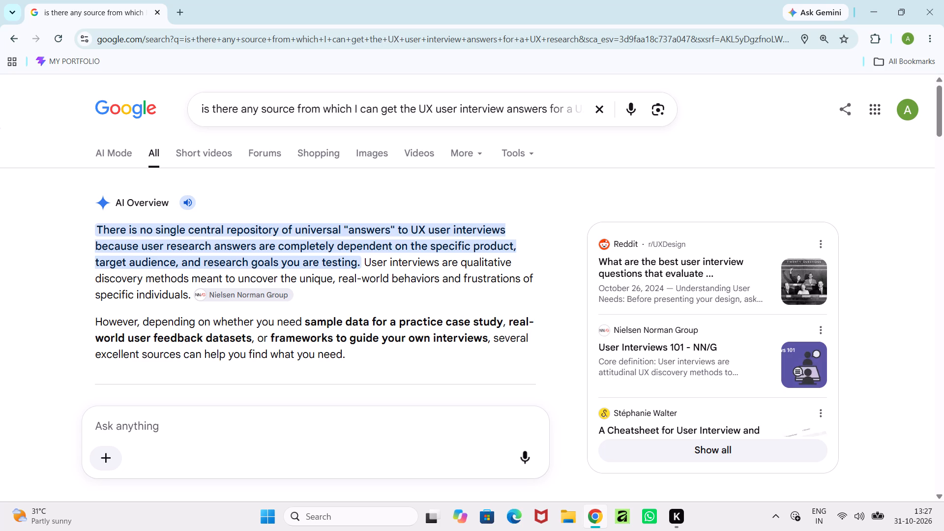
# Read the AI Overview's section on free user research datasets and open its Medium link under Public UX Case Studies.
pyautogui.scroll(-2, 301, 256)
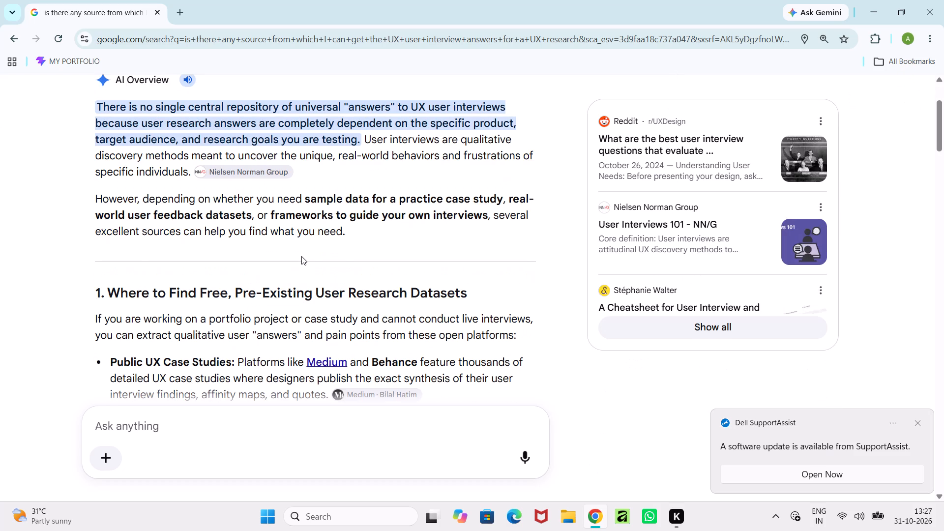
pyautogui.scroll(-2, 301, 256)
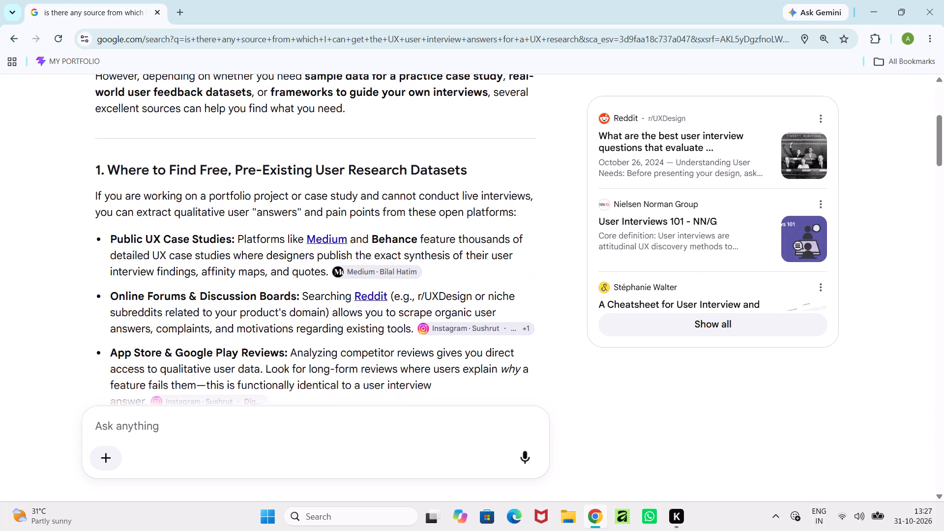
pyautogui.click(332, 240)
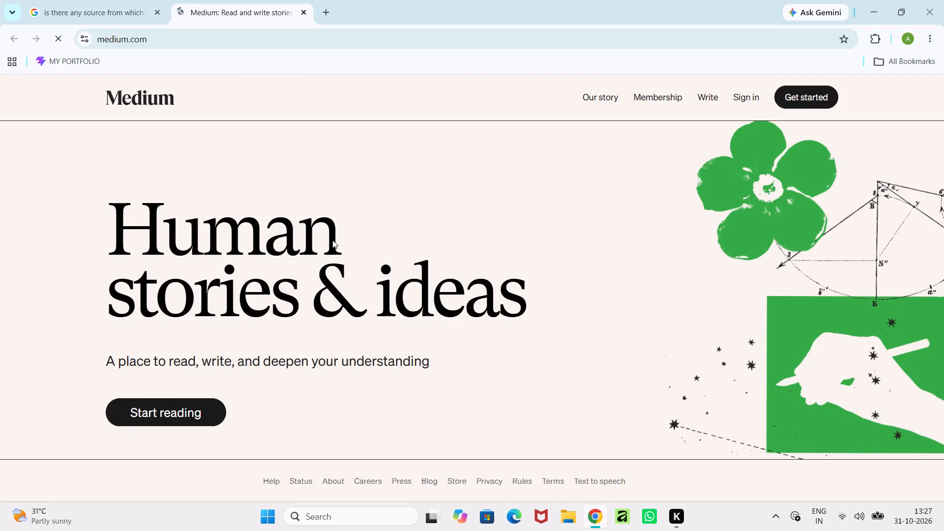
pyautogui.click(806, 100)
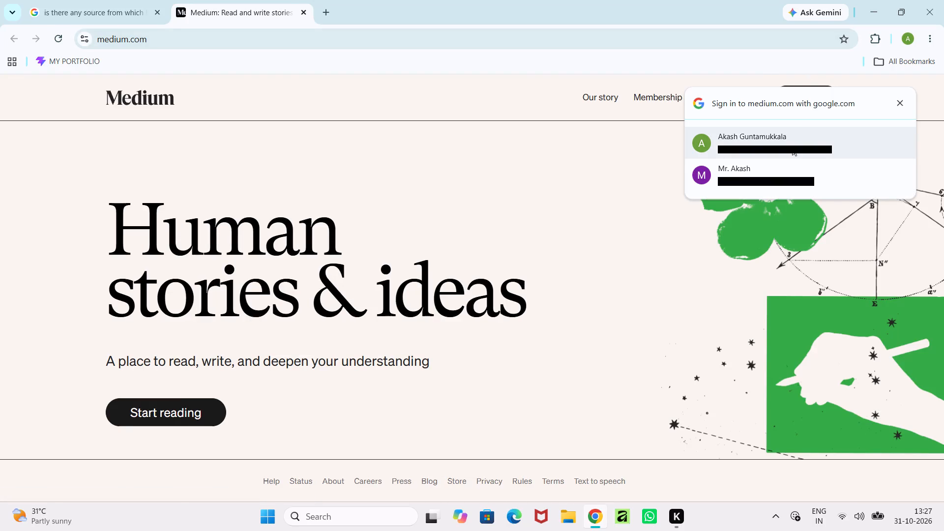
pyautogui.click(792, 147)
pyautogui.click(806, 167)
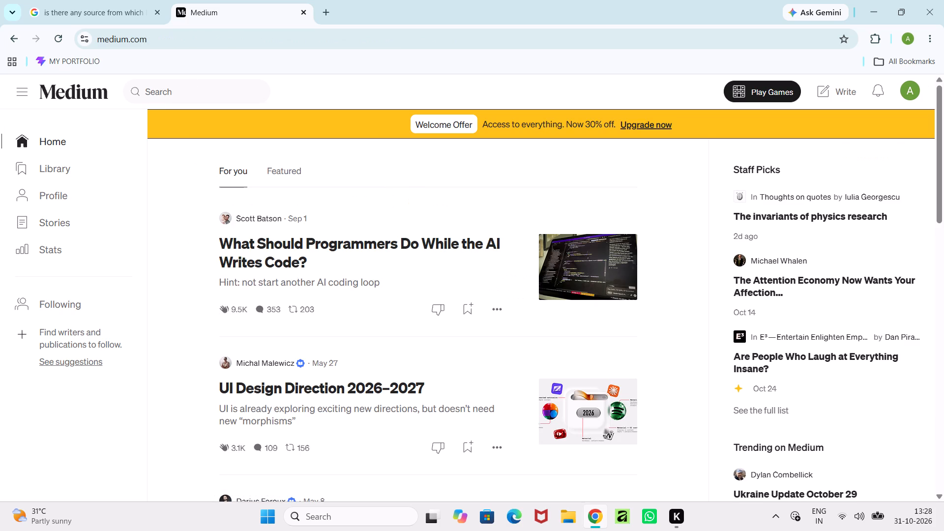
# Search Medium for "food delivery app UI design".
pyautogui.click(190, 88)
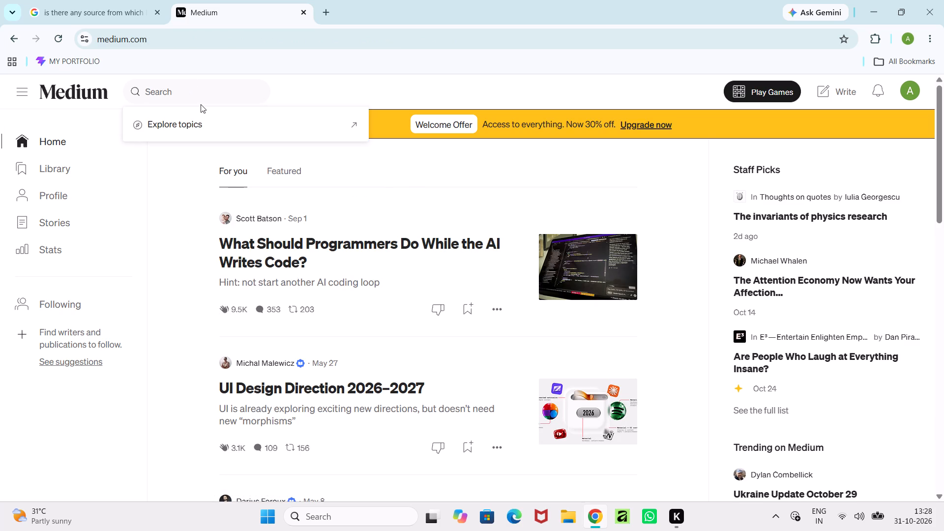
pyautogui.write('food delivery app')
pyautogui.press('space')
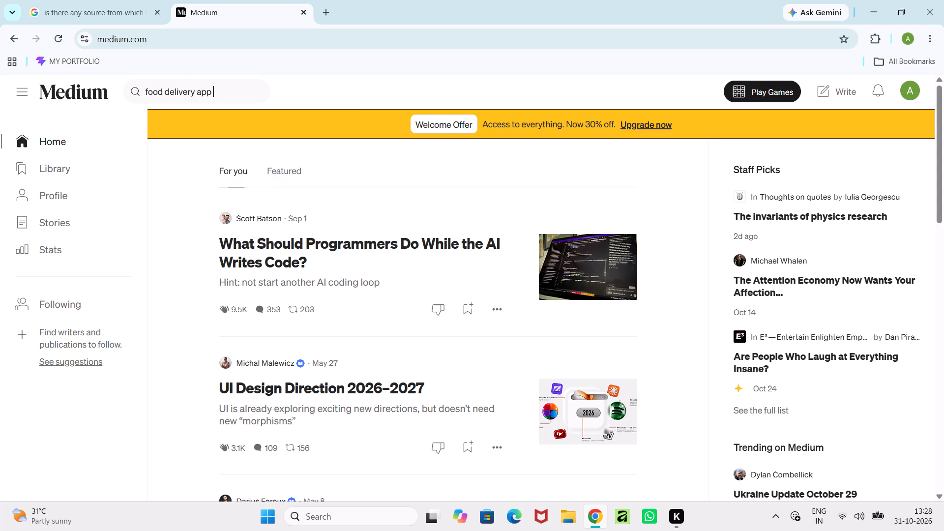
pyautogui.hotkey('shift', 'u')
pyautogui.write('I design')
pyautogui.press('Return')
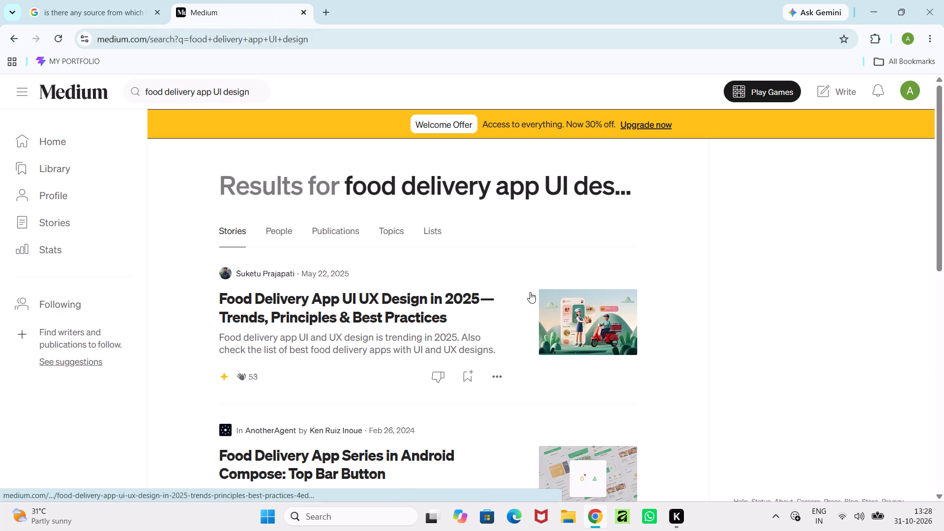
# Look through the story results and open "Food Delivery App UI UX Design in 2025—Trends, Principles & Best Practices".
pyautogui.scroll(-3, 530, 292)
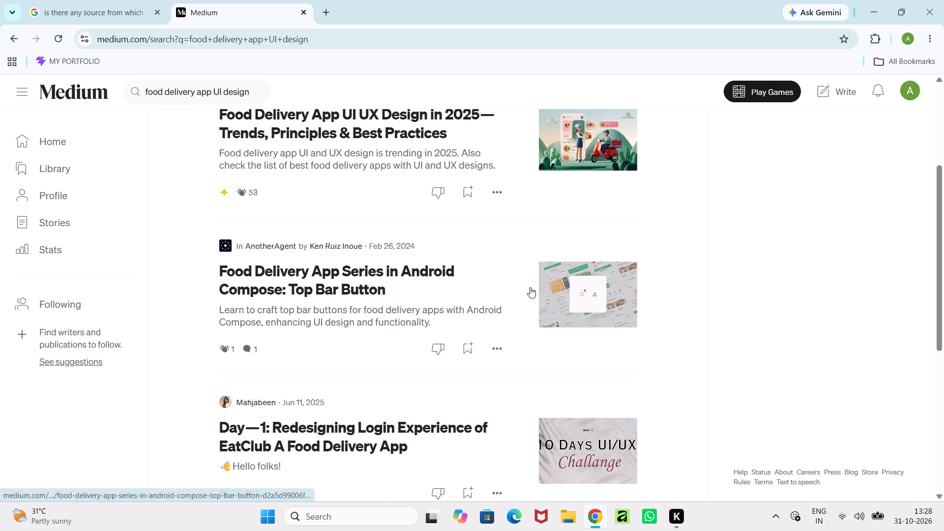
pyautogui.scroll(2, 530, 287)
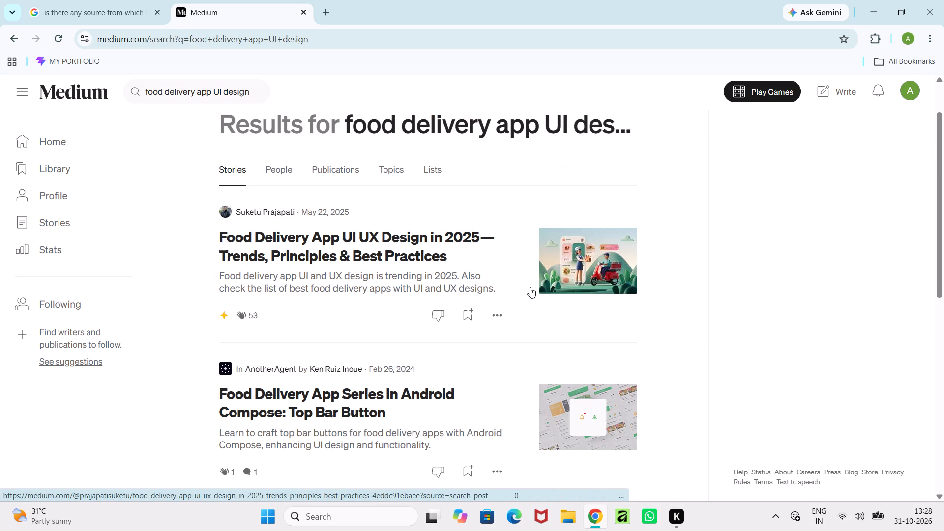
pyautogui.scroll(1, 530, 287)
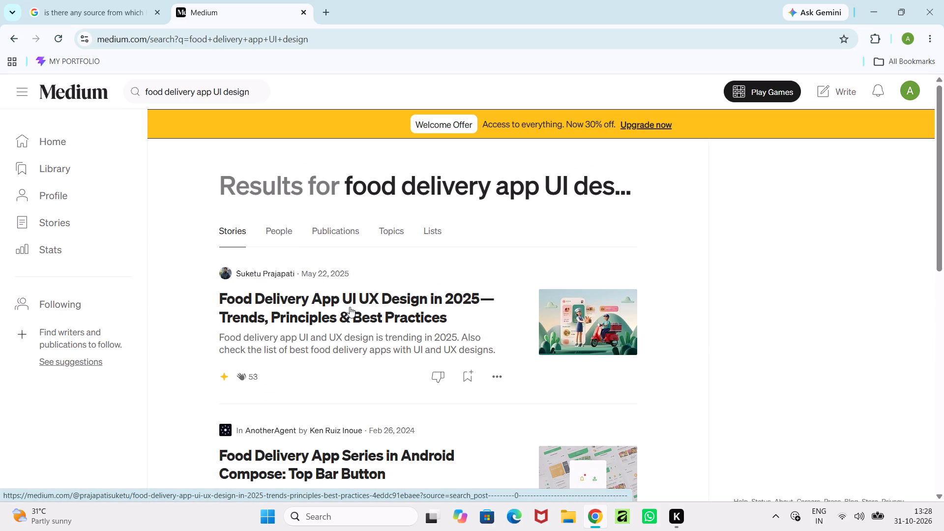
pyautogui.click(354, 321)
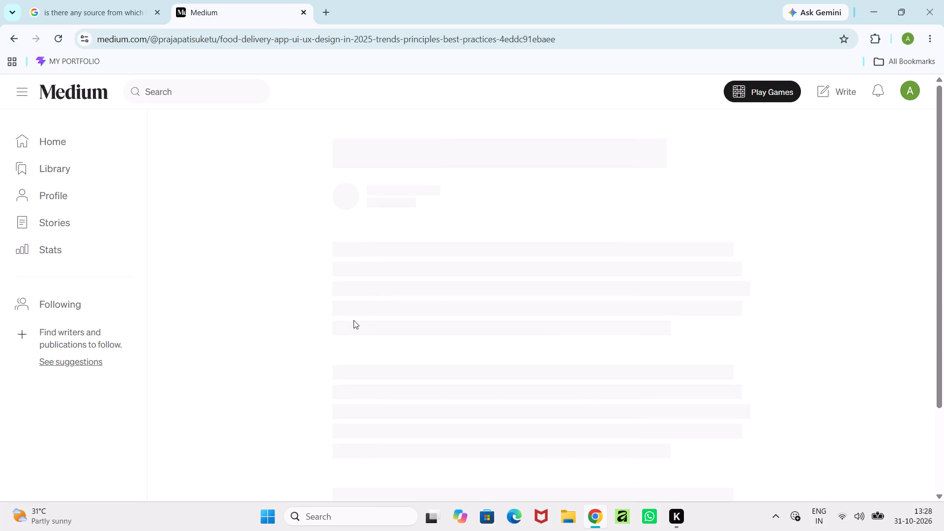
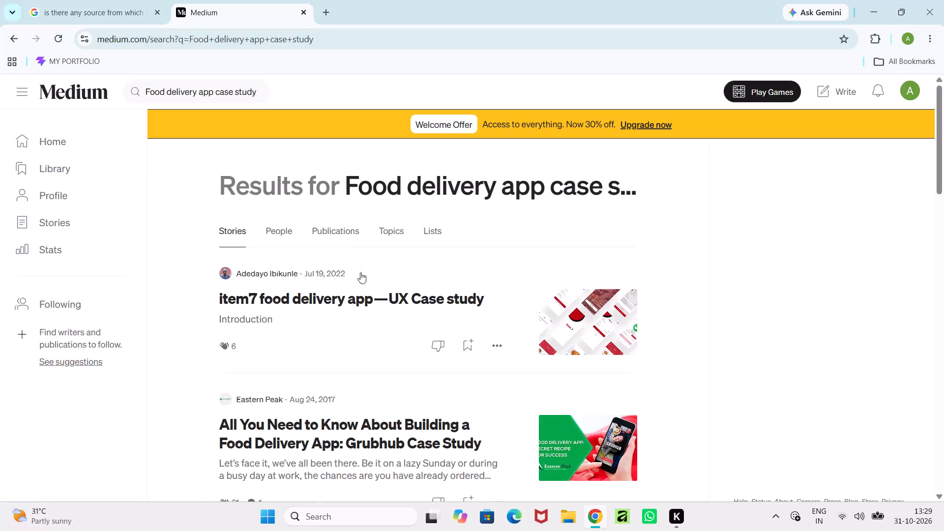
# Open the story "item7 food delivery app — UX Case study" and skim its introduction, role and responsibility sections.
pyautogui.click(358, 303)
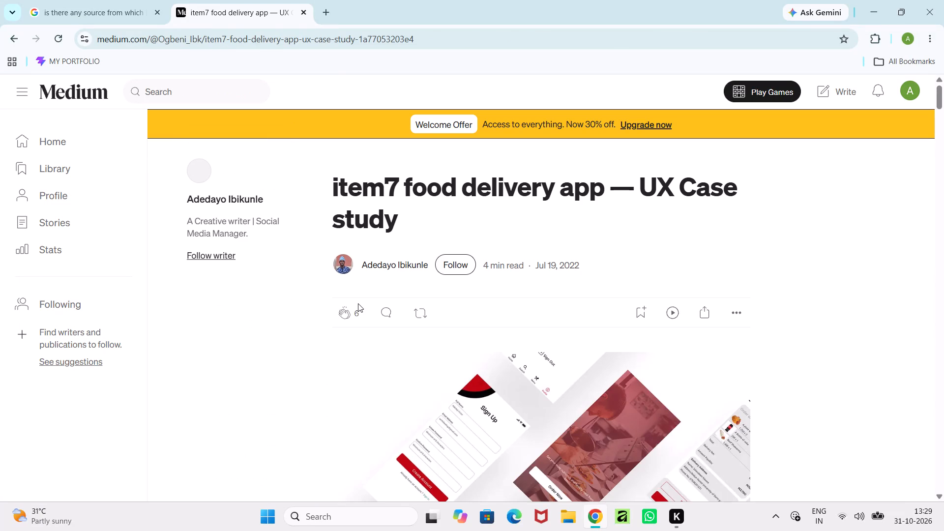
pyautogui.scroll(-7, 392, 296)
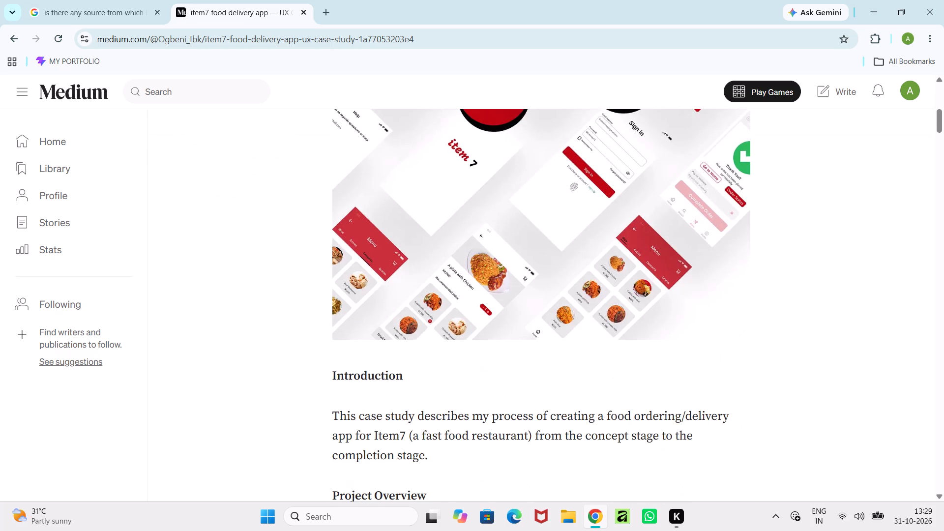
pyautogui.scroll(-16, 432, 280)
pyautogui.scroll(4, 432, 280)
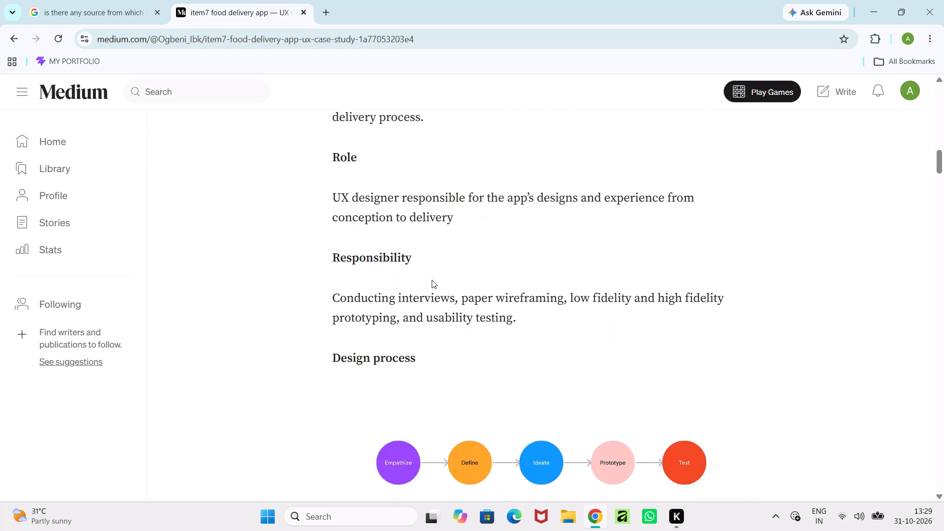
pyautogui.scroll(16, 432, 280)
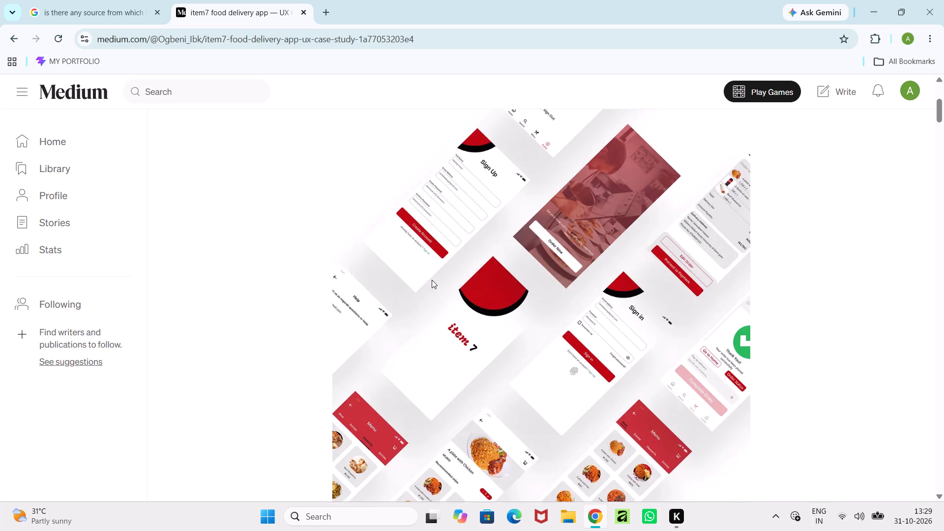
pyautogui.scroll(5, 436, 278)
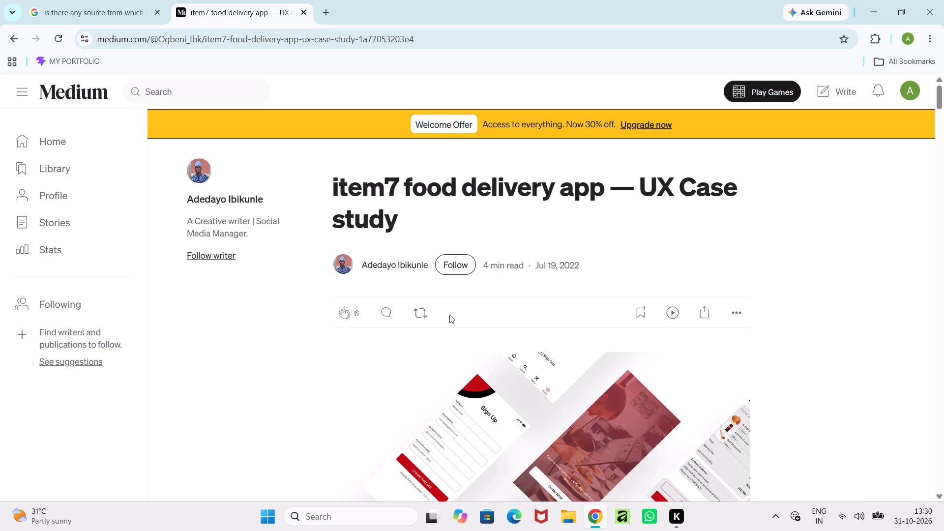
pyautogui.scroll(-2, 449, 315)
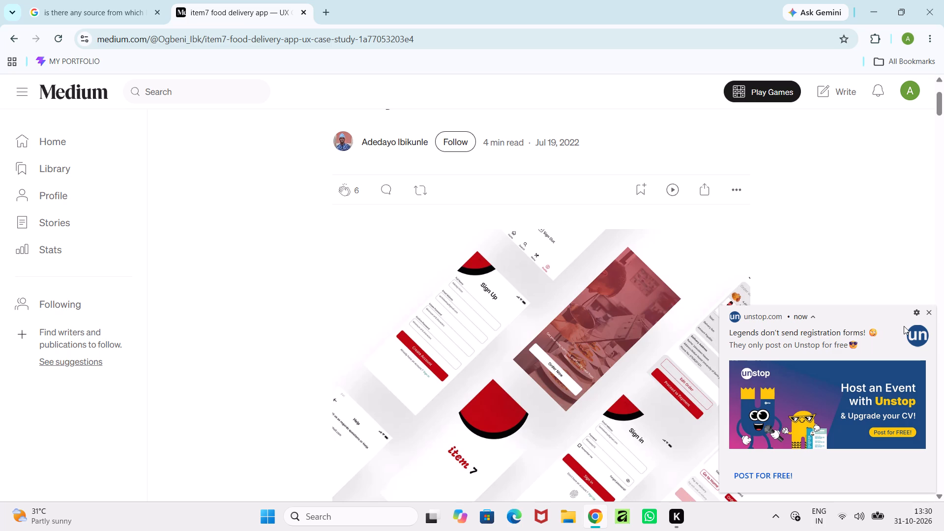
# Dismiss the unstop.com notification.
pyautogui.click(929, 312)
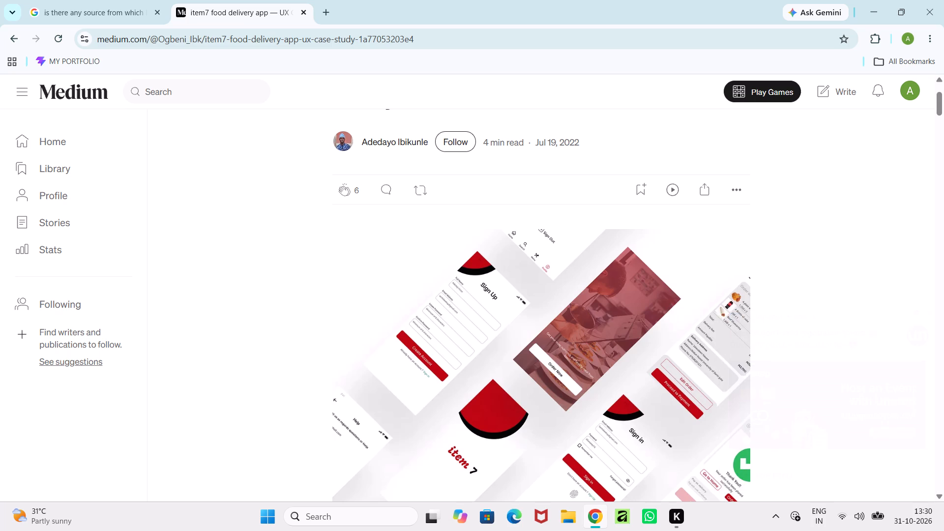
# Read the item7 case study's project overview, user research, competitive analysis, pain points, user persona and design process sections.
pyautogui.scroll(-3, 534, 253)
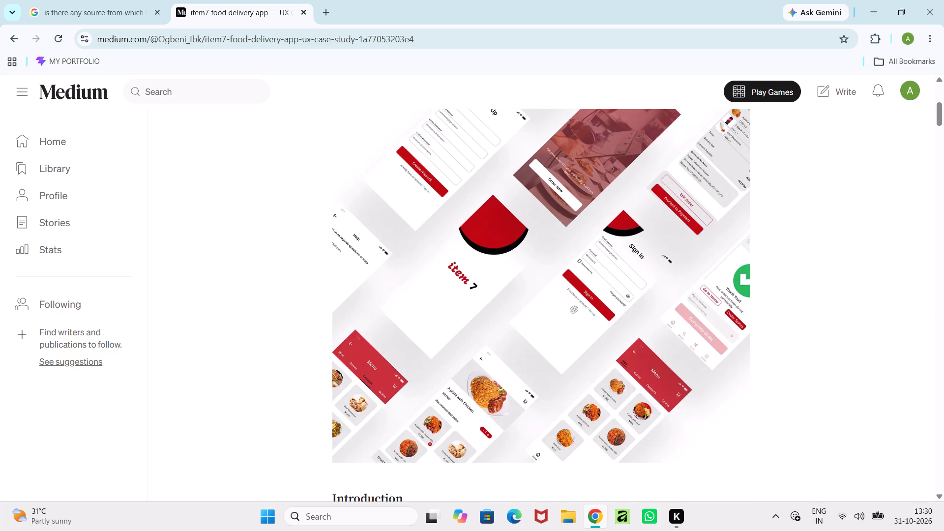
pyautogui.scroll(-4, 534, 253)
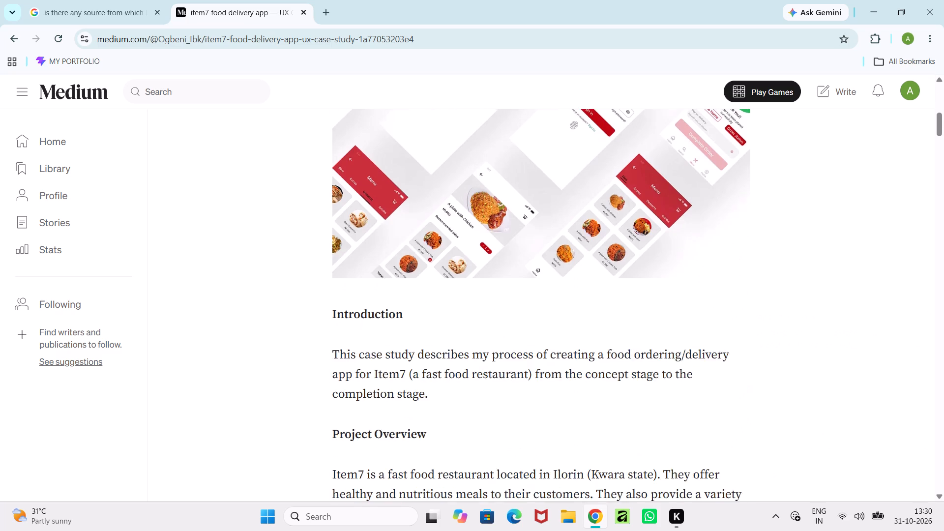
pyautogui.scroll(-17, 534, 253)
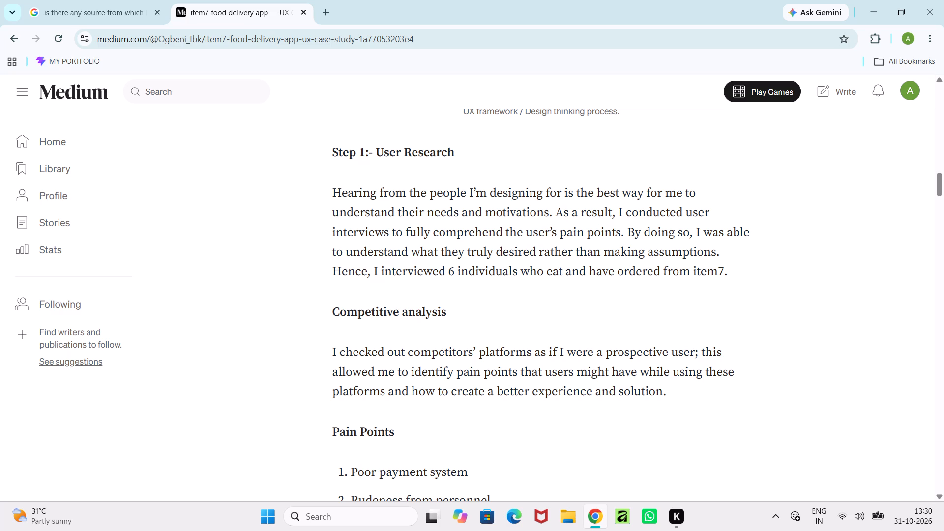
pyautogui.scroll(-2, 537, 252)
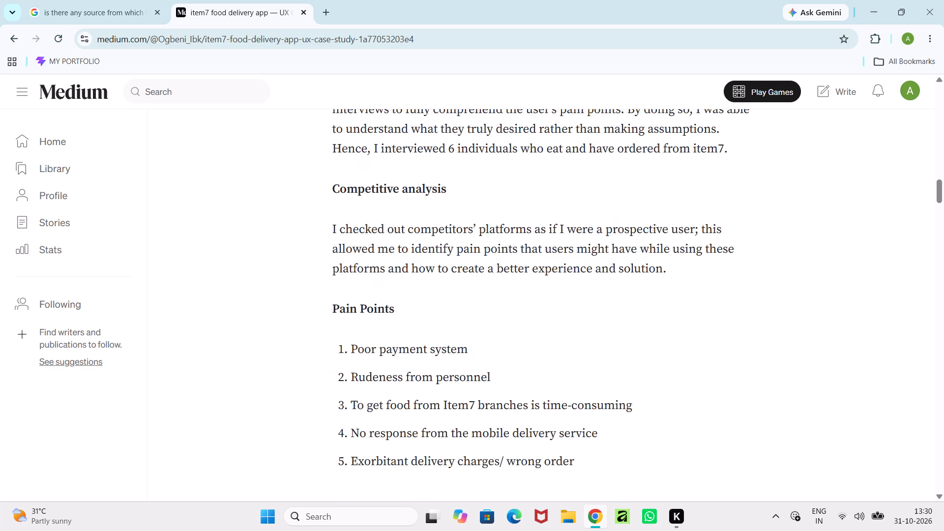
pyautogui.scroll(-2, 537, 252)
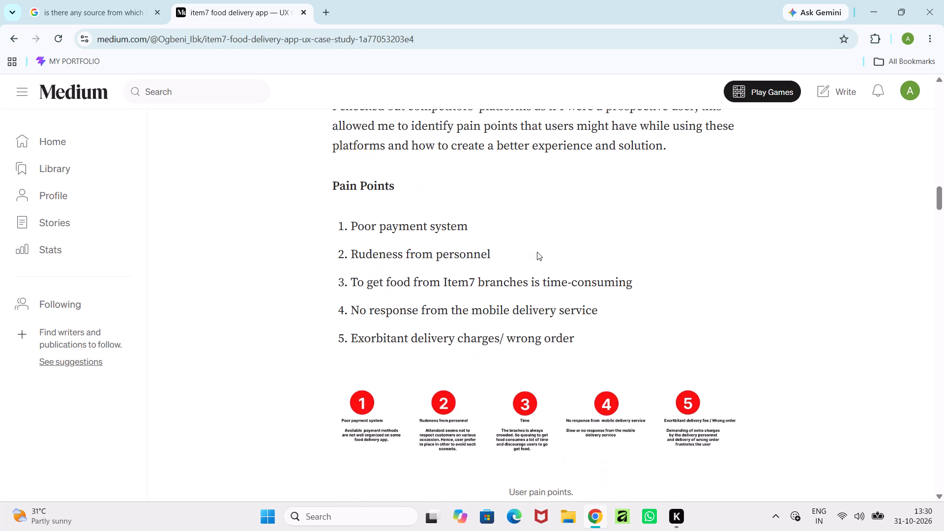
pyautogui.scroll(-6, 537, 252)
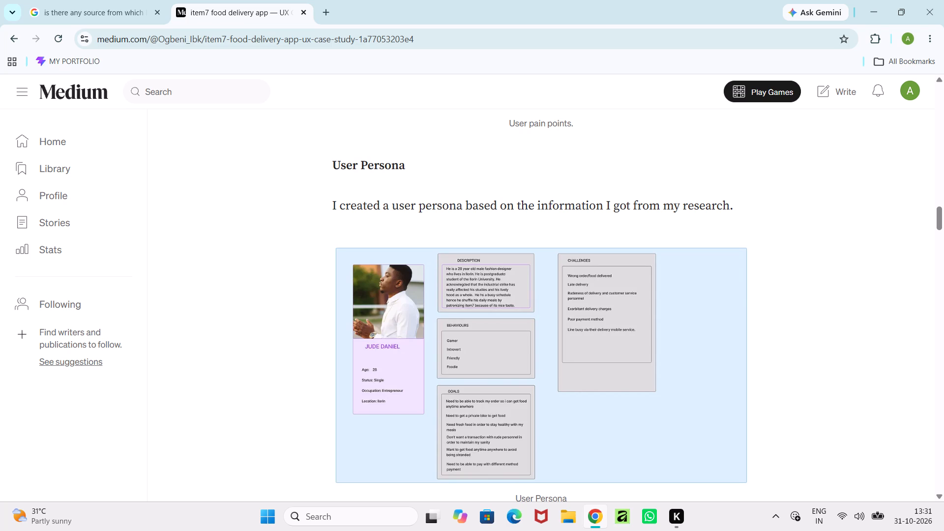
pyautogui.scroll(-1, 537, 252)
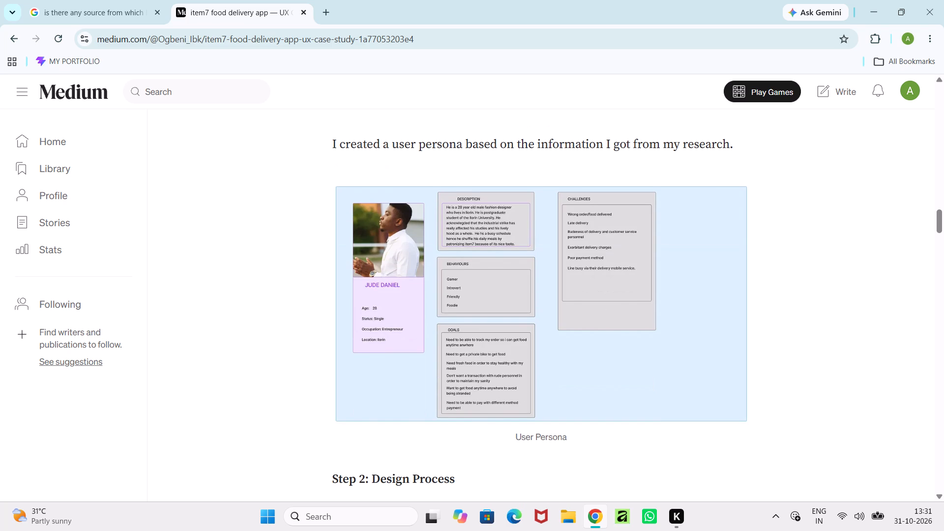
pyautogui.scroll(-3, 537, 252)
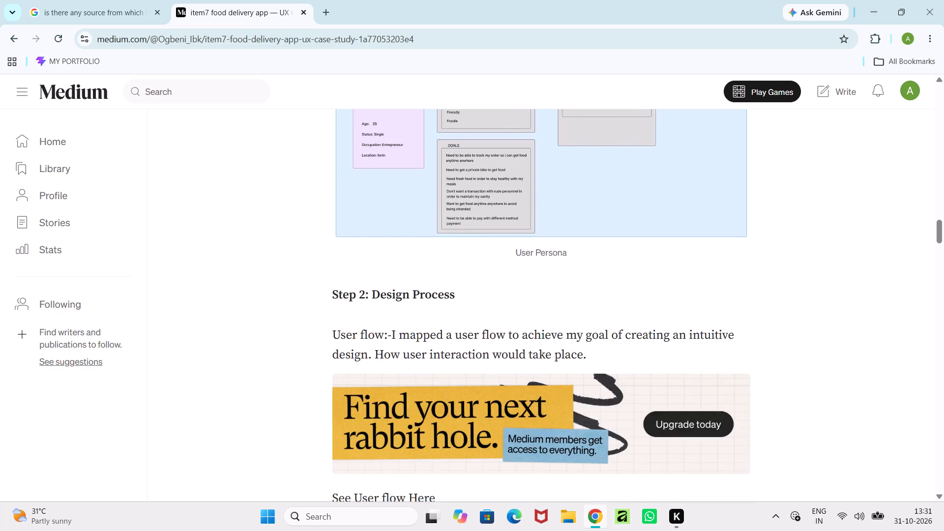
pyautogui.scroll(-3, 537, 252)
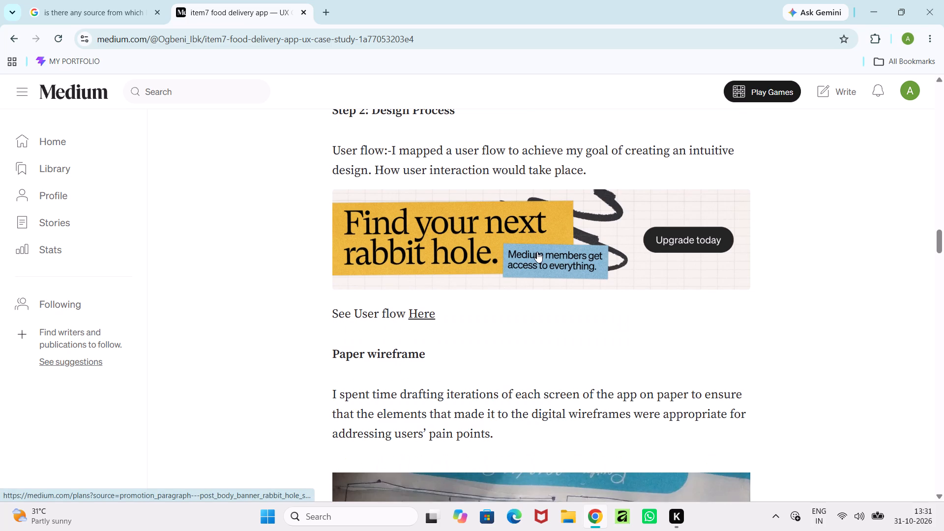
pyautogui.scroll(1, 537, 252)
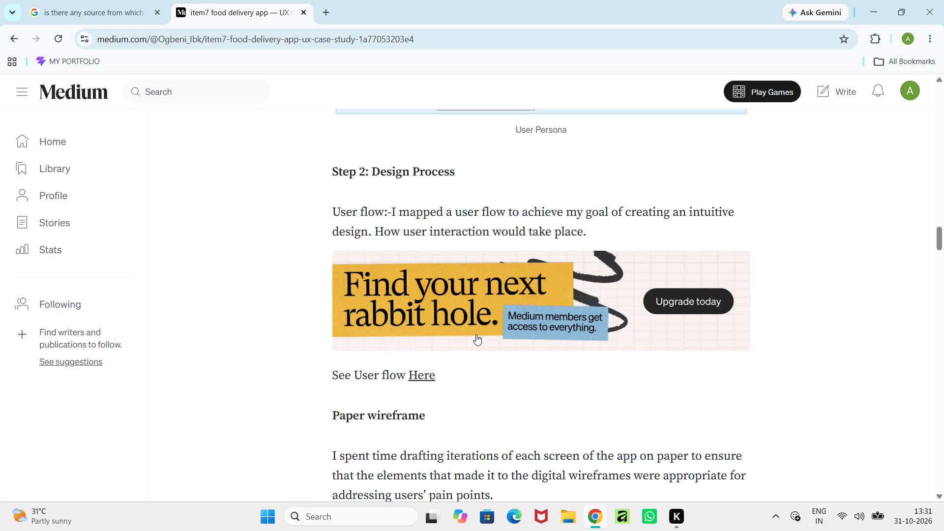
# Open the case study's linked user flow board in FigJam and dismiss the "Share to Google Classroom" card.
pyautogui.click(425, 376)
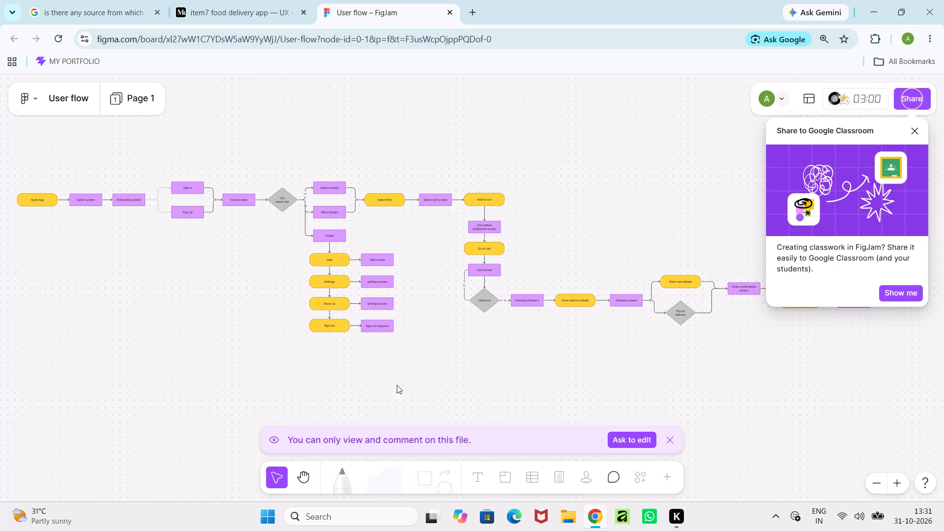
pyautogui.click(917, 133)
# Examine the user flow from Open App through the splash, onboarding, sign-in and sign-up screens to the home screen and search decision.
pyautogui.keyDown('ctrl'); pyautogui.scroll(2, 230, 283); pyautogui.keyUp('ctrl')
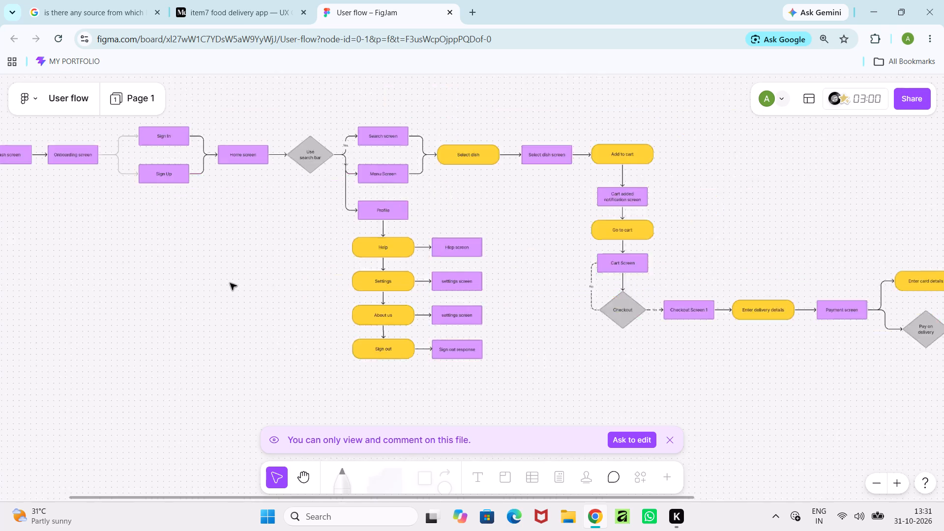
pyautogui.keyDown('ctrl'); pyautogui.scroll(2, 230, 283); pyautogui.keyUp('ctrl')
pyautogui.moveTo(230, 283); pyautogui.dragTo(523, 388, button='middle')
pyautogui.keyDown('ctrl'); pyautogui.scroll(1, 179, 295); pyautogui.keyUp('ctrl')
pyautogui.moveTo(179, 295); pyautogui.dragTo(280, 353, button='middle')
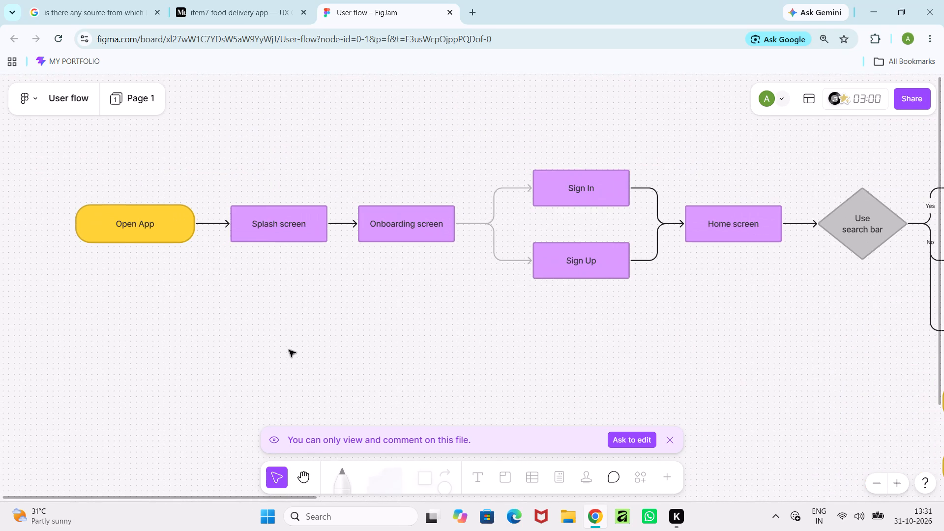
pyautogui.moveTo(395, 309); pyautogui.dragTo(285, 337, button='middle')
pyautogui.moveTo(396, 338); pyautogui.dragTo(346, 340, button='middle')
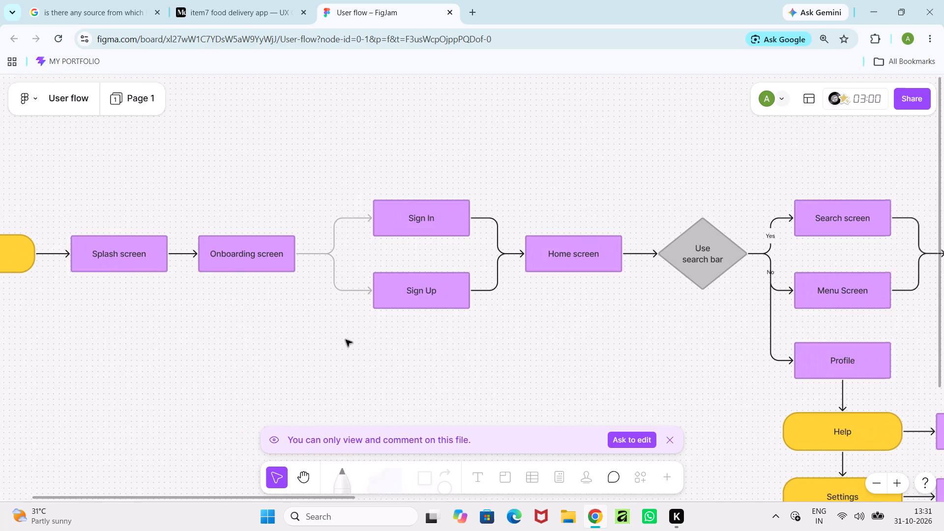
pyautogui.moveTo(349, 340); pyautogui.dragTo(310, 344, button='middle')
pyautogui.moveTo(362, 350); pyautogui.dragTo(323, 352, button='middle')
pyautogui.moveTo(352, 350); pyautogui.dragTo(272, 349, button='middle')
pyautogui.moveTo(328, 339); pyautogui.dragTo(300, 339, button='middle')
pyautogui.moveTo(359, 337); pyautogui.dragTo(320, 339, button='middle')
pyautogui.moveTo(403, 333); pyautogui.dragTo(333, 337, button='middle')
pyautogui.moveTo(350, 331); pyautogui.dragTo(485, 296, button='middle')
pyautogui.keyDown('ctrl'); pyautogui.scroll(-8, 485, 296); pyautogui.keyUp('ctrl')
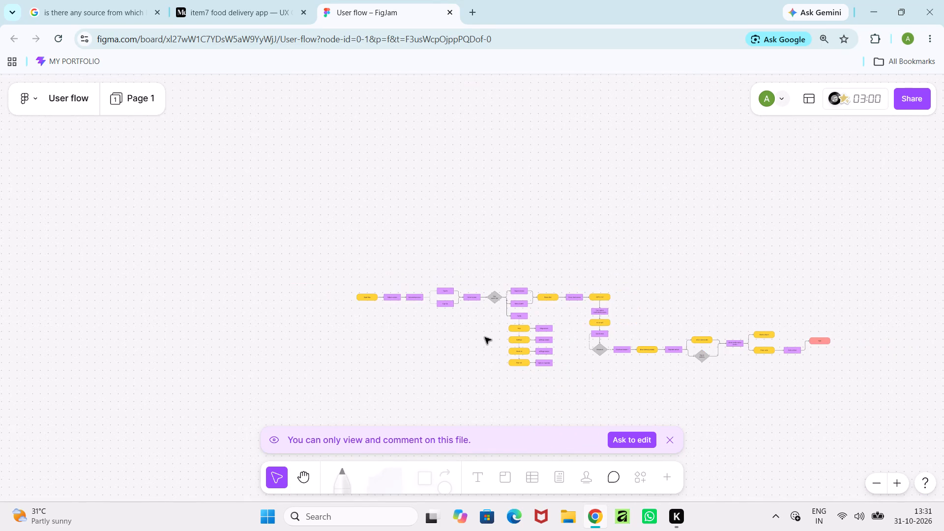
# Examine the Profile branch of the user flow, covering Help, Settings, About us, Sign out and their linked screens.
pyautogui.keyDown('ctrl'); pyautogui.scroll(8, 486, 344); pyautogui.keyUp('ctrl')
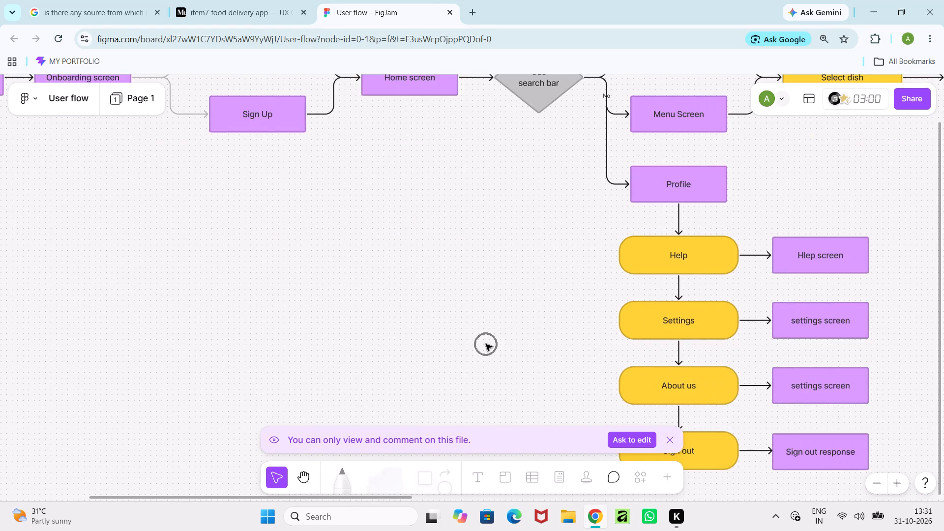
pyautogui.scroll(1, 486, 344)
pyautogui.moveTo(486, 344); pyautogui.dragTo(375, 359, button='middle')
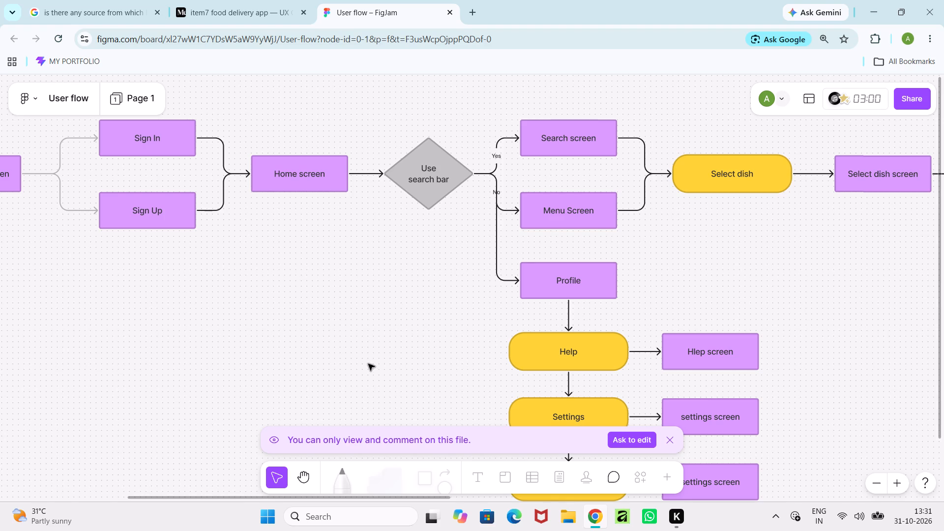
pyautogui.click(702, 352)
pyautogui.click(702, 352)
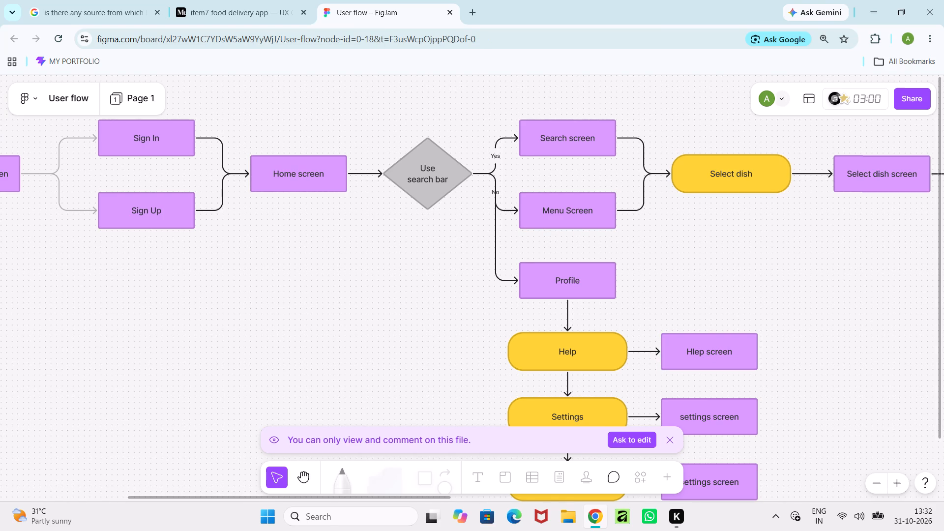
pyautogui.click(702, 352)
pyautogui.click(764, 282)
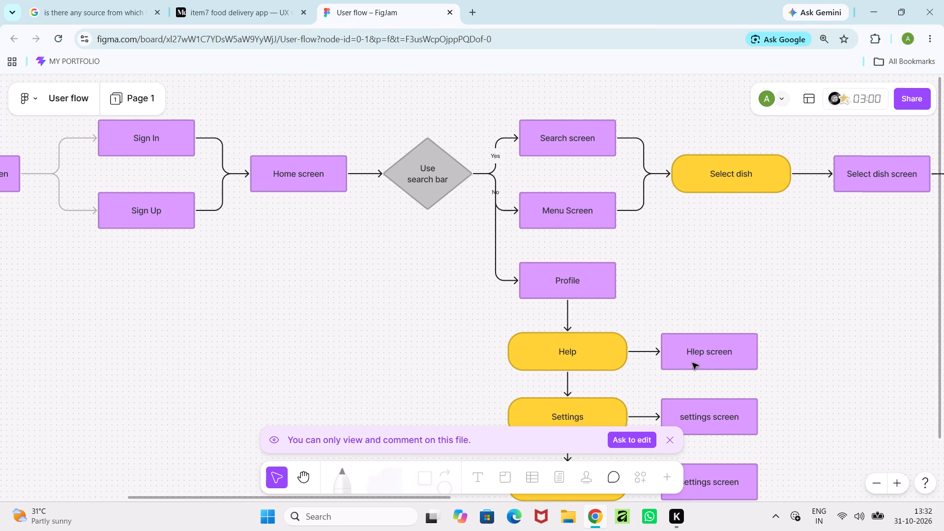
pyautogui.moveTo(802, 370); pyautogui.dragTo(659, 281, button='middle')
pyautogui.keyDown('ctrl'); pyautogui.scroll(-1, 657, 304); pyautogui.keyUp('ctrl')
pyautogui.moveTo(657, 306); pyautogui.dragTo(627, 255, button='middle')
pyautogui.scroll(-2, 627, 255)
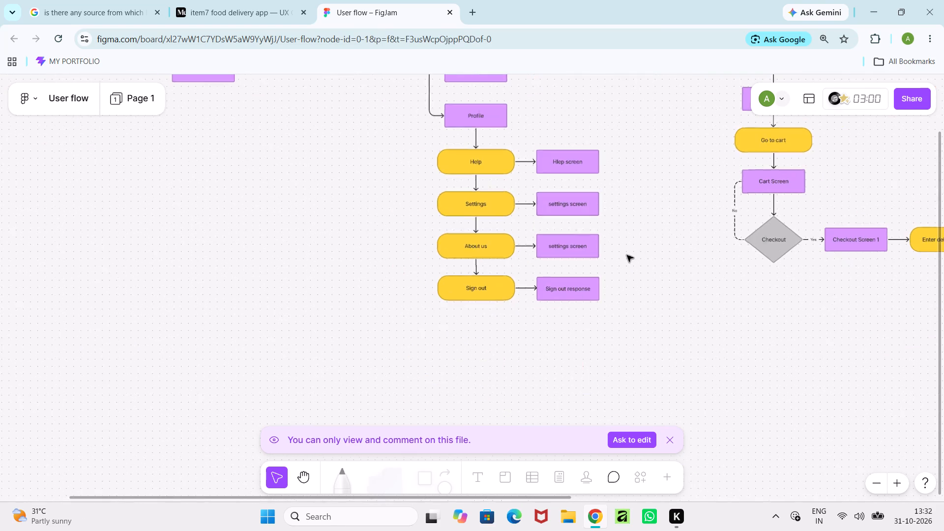
pyautogui.keyDown('ctrl'); pyautogui.scroll(3, 627, 255); pyautogui.keyUp('ctrl')
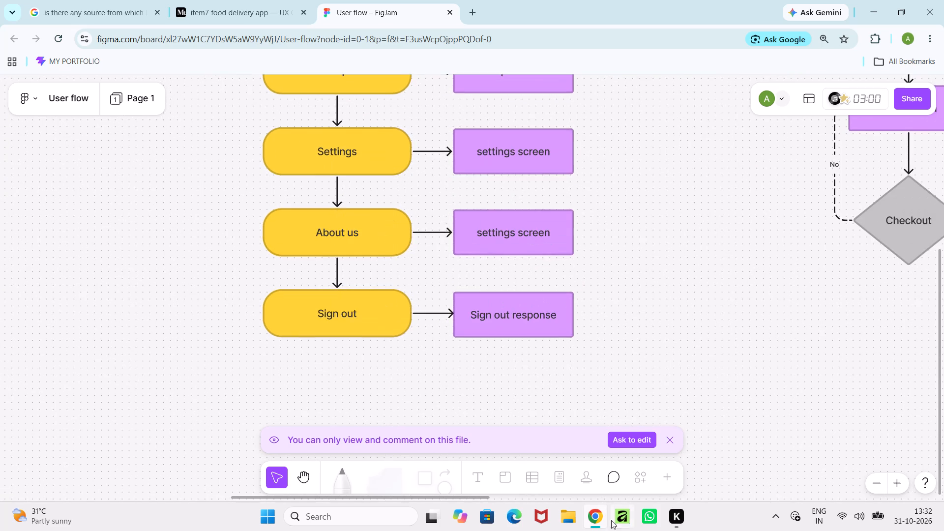
pyautogui.moveTo(636, 176); pyautogui.dragTo(597, 524, button='middle')
pyautogui.moveTo(587, 330); pyautogui.dragTo(584, 476, button='middle')
pyautogui.keyDown('ctrl'); pyautogui.scroll(-1, 563, 403); pyautogui.keyUp('ctrl')
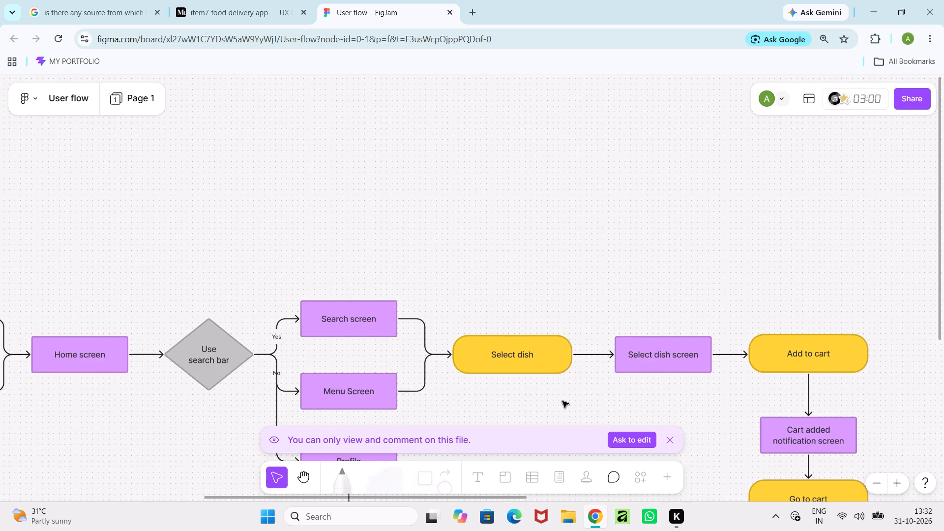
# Examine the user flow's ordering path from the search bar decision through the search and menu screens to Select dish and Add to cart.
pyautogui.moveTo(560, 397); pyautogui.dragTo(511, 323, button='middle')
pyautogui.keyDown('ctrl'); pyautogui.scroll(-1, 511, 323); pyautogui.keyUp('ctrl')
pyautogui.moveTo(511, 323); pyautogui.dragTo(510, 317, button='middle')
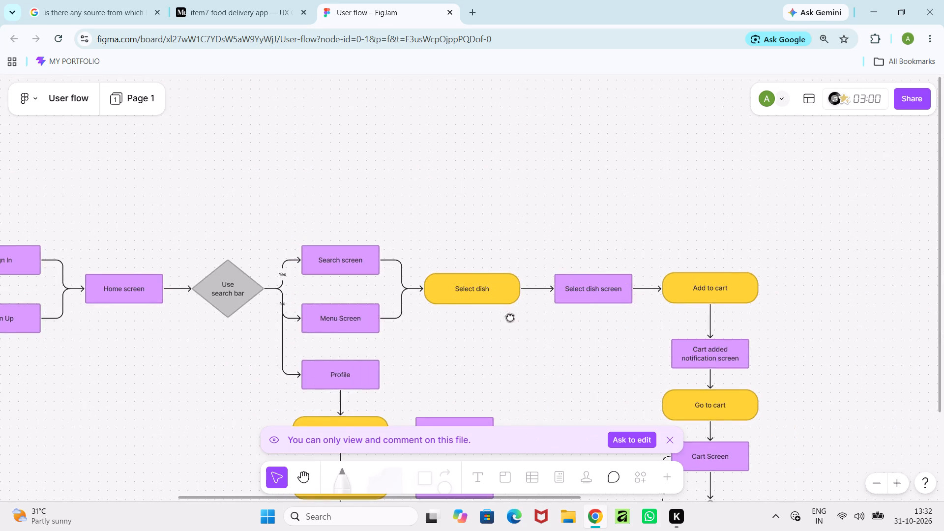
pyautogui.moveTo(510, 317); pyautogui.dragTo(495, 281, button='middle')
pyautogui.keyDown('ctrl'); pyautogui.scroll(-1, 493, 281); pyautogui.keyUp('ctrl')
pyautogui.keyDown('ctrl'); pyautogui.scroll(4, 493, 281); pyautogui.keyUp('ctrl')
pyautogui.moveTo(493, 281); pyautogui.dragTo(421, 311, button='middle')
pyautogui.keyDown('ctrl'); pyautogui.scroll(2, 477, 304); pyautogui.keyUp('ctrl')
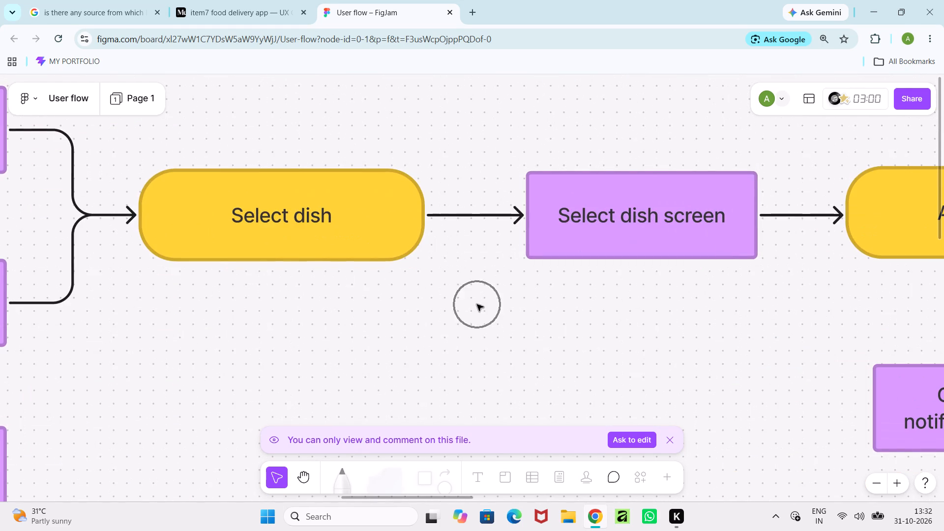
pyautogui.keyDown('ctrl'); pyautogui.scroll(-3, 477, 304); pyautogui.keyUp('ctrl')
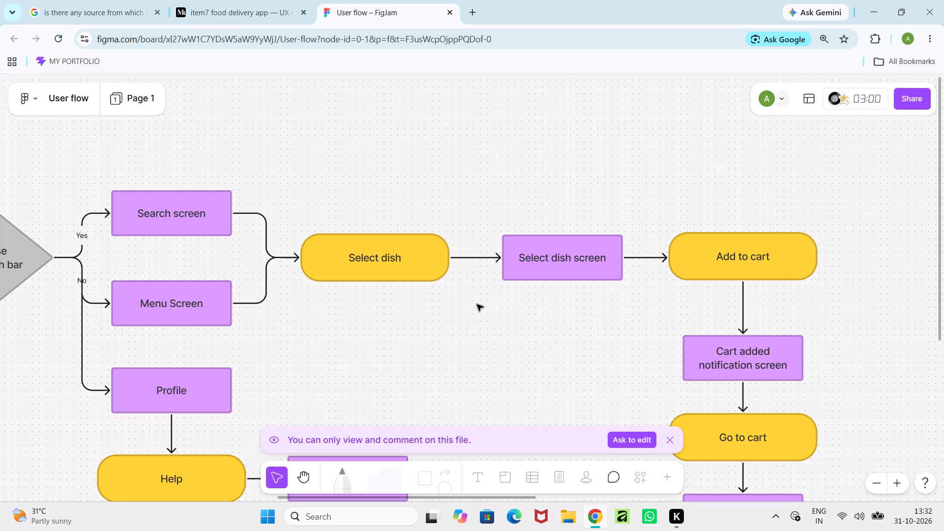
pyautogui.moveTo(477, 304); pyautogui.dragTo(482, 307, button='middle')
pyautogui.keyDown('ctrl'); pyautogui.scroll(-2, 482, 307); pyautogui.keyUp('ctrl')
pyautogui.moveTo(482, 307); pyautogui.dragTo(264, 214, button='middle')
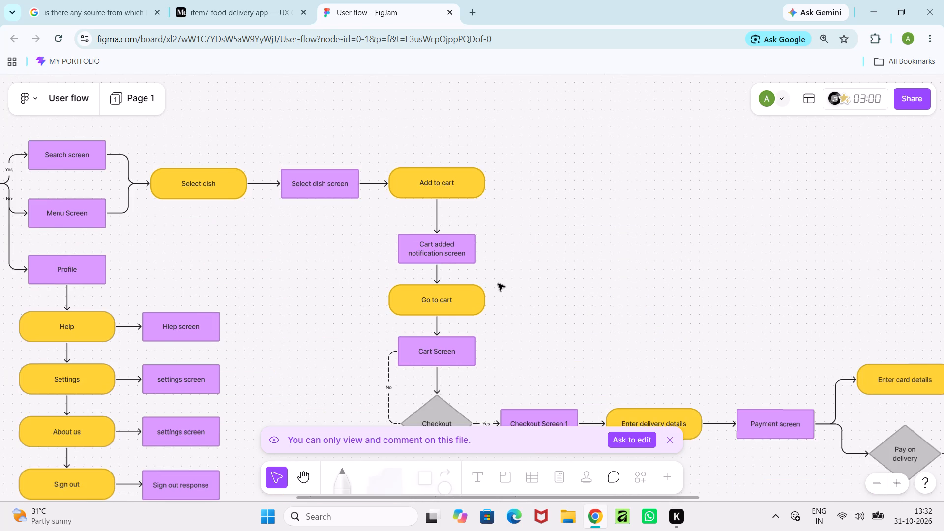
pyautogui.scroll(2, 498, 284)
pyautogui.scroll(-3, 498, 284)
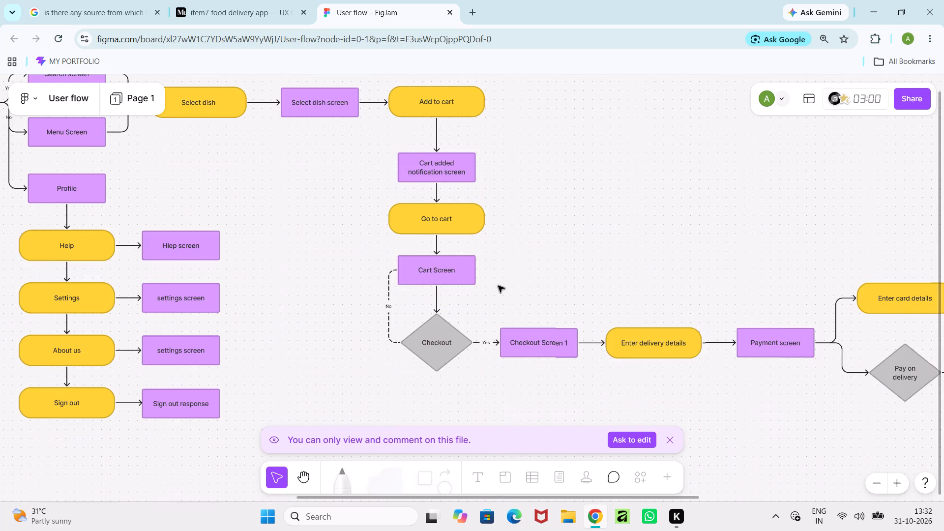
pyautogui.keyDown('ctrl'); pyautogui.scroll(1, 498, 286); pyautogui.keyUp('ctrl')
pyautogui.moveTo(498, 286); pyautogui.dragTo(609, 455, button='middle')
pyautogui.moveTo(255, 357); pyautogui.dragTo(393, 339, button='middle')
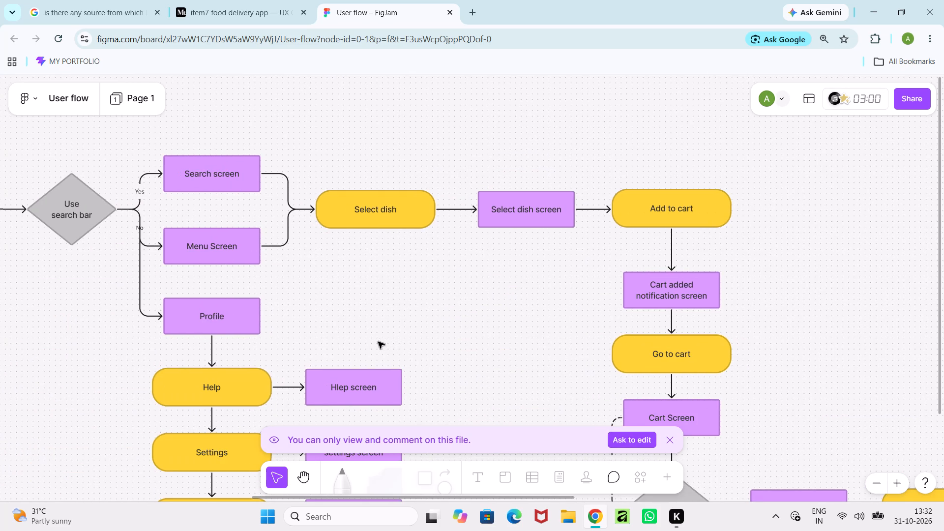
pyautogui.keyDown('ctrl'); pyautogui.scroll(3, 166, 284); pyautogui.keyUp('ctrl')
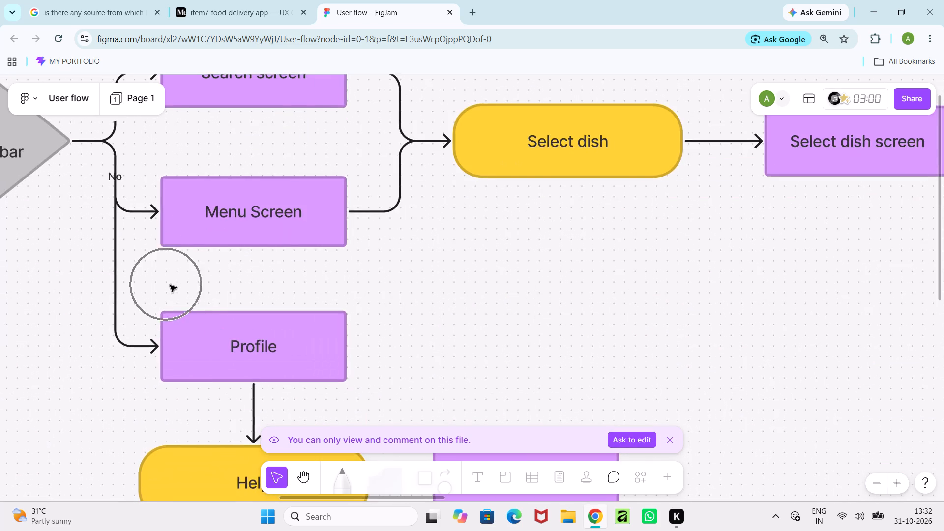
pyautogui.moveTo(172, 286); pyautogui.dragTo(294, 359, button='middle')
pyautogui.keyDown('ctrl'); pyautogui.scroll(3, 187, 276); pyautogui.keyUp('ctrl')
pyautogui.keyDown('ctrl'); pyautogui.scroll(-5, 187, 276); pyautogui.keyUp('ctrl')
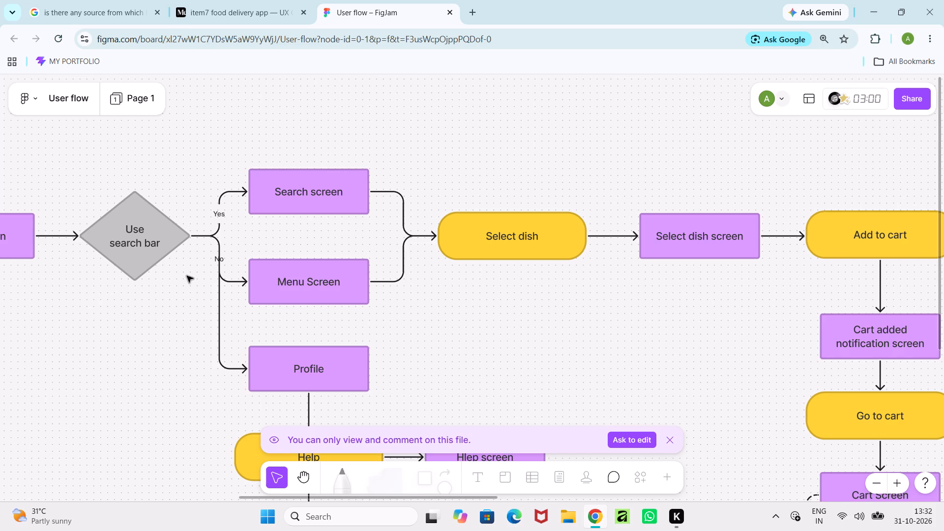
pyautogui.moveTo(187, 276); pyautogui.dragTo(328, 324, button='middle')
pyautogui.keyDown('ctrl'); pyautogui.scroll(-1, 328, 324); pyautogui.keyUp('ctrl')
# Examine the cart part of the user flow, from Add to cart through the cart screen and Checkout decision to Enter delivery details.
pyautogui.moveTo(326, 329); pyautogui.dragTo(208, 335, button='middle')
pyautogui.moveTo(537, 388); pyautogui.dragTo(368, 348, button='middle')
pyautogui.moveTo(498, 363); pyautogui.dragTo(265, 344, button='middle')
pyautogui.moveTo(318, 343); pyautogui.dragTo(240, 340, button='middle')
pyautogui.moveTo(428, 352); pyautogui.dragTo(401, 249, button='middle')
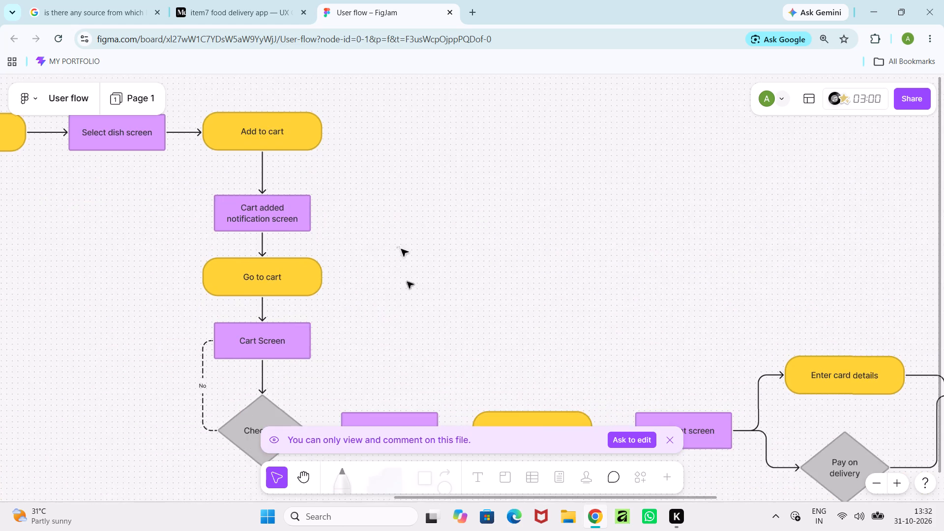
pyautogui.moveTo(423, 312); pyautogui.dragTo(417, 226, button='middle')
pyautogui.moveTo(443, 319); pyautogui.dragTo(446, 246, button='middle')
pyautogui.keyDown('ctrl'); pyautogui.scroll(1, 344, 337); pyautogui.keyUp('ctrl')
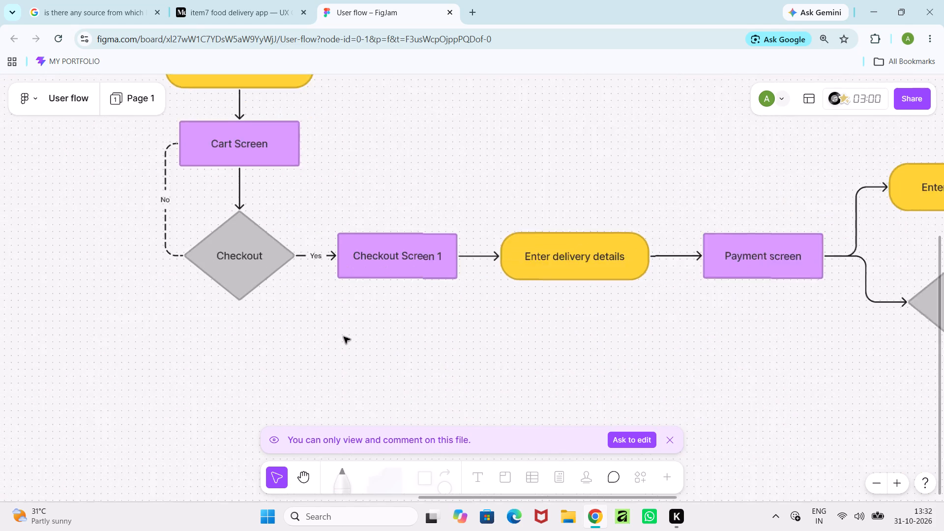
pyautogui.keyDown('ctrl'); pyautogui.scroll(1, 344, 337); pyautogui.keyUp('ctrl')
pyautogui.moveTo(352, 347); pyautogui.dragTo(401, 450, button='middle')
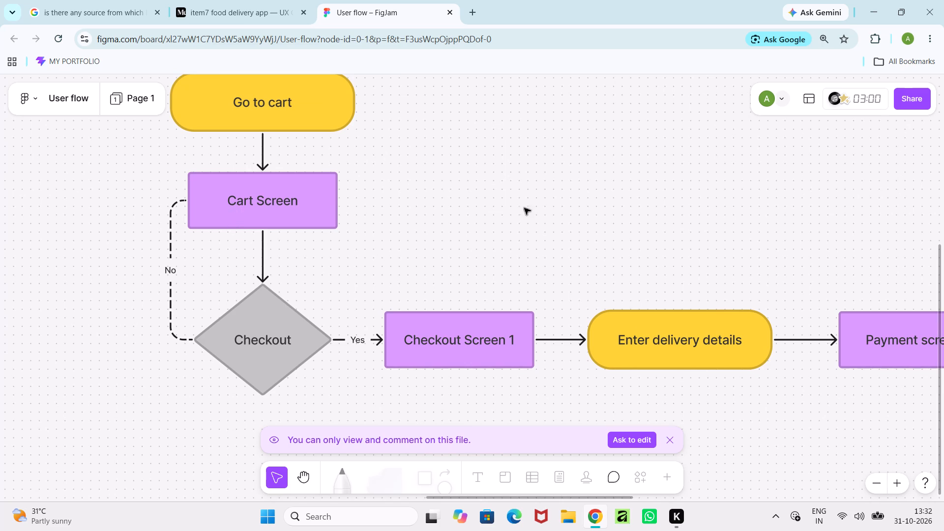
pyautogui.keyDown('ctrl'); pyautogui.scroll(-2, 532, 239); pyautogui.keyUp('ctrl')
# Examine the payment part of the user flow, covering card details, pay on delivery, order confirmation and order tracking through to End.
pyautogui.moveTo(532, 239); pyautogui.dragTo(127, 282, button='middle')
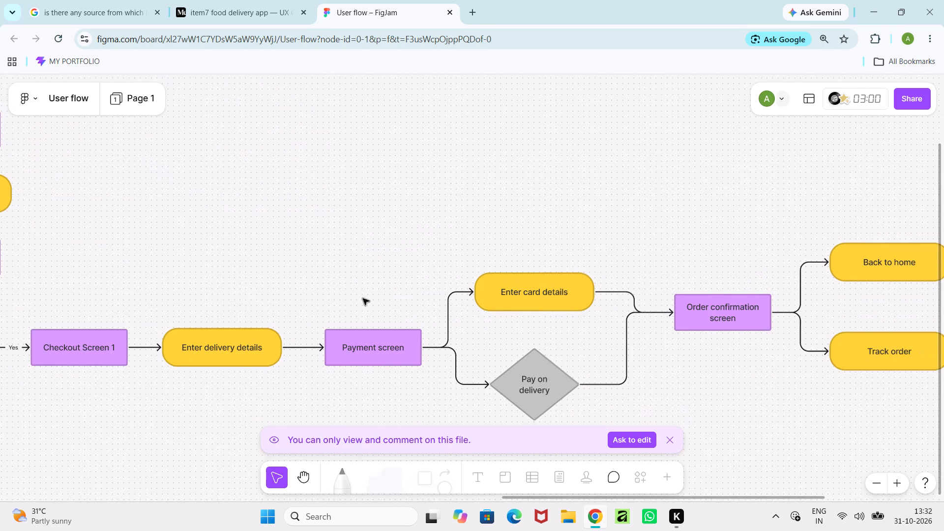
pyautogui.moveTo(363, 298); pyautogui.dragTo(0, 200, button='middle')
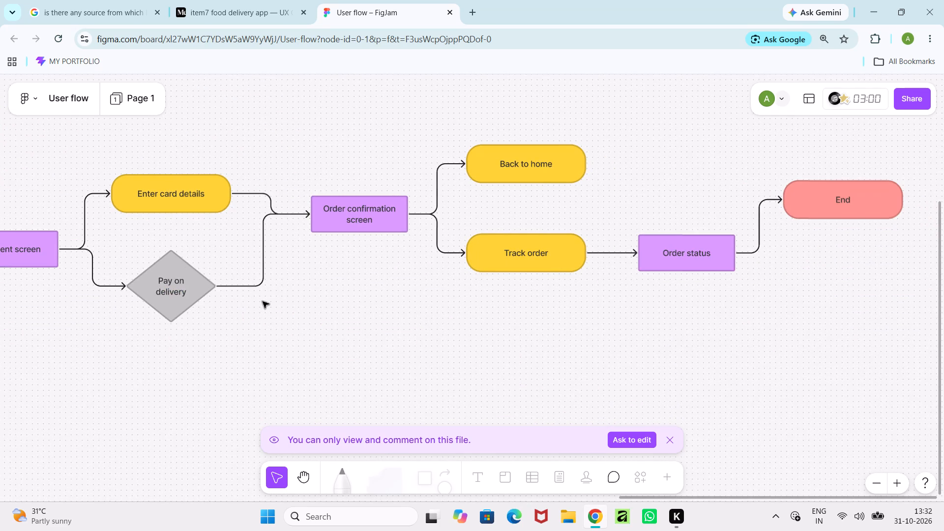
pyautogui.moveTo(263, 301); pyautogui.dragTo(257, 318, button='middle')
pyautogui.moveTo(257, 318); pyautogui.dragTo(261, 338, button='middle')
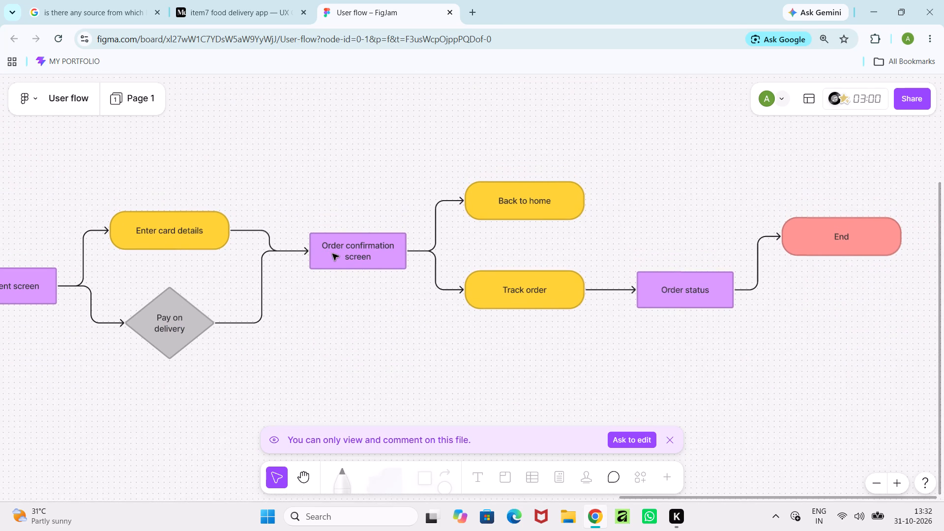
pyautogui.keyDown('ctrl'); pyautogui.scroll(-1, 333, 294); pyautogui.keyUp('ctrl')
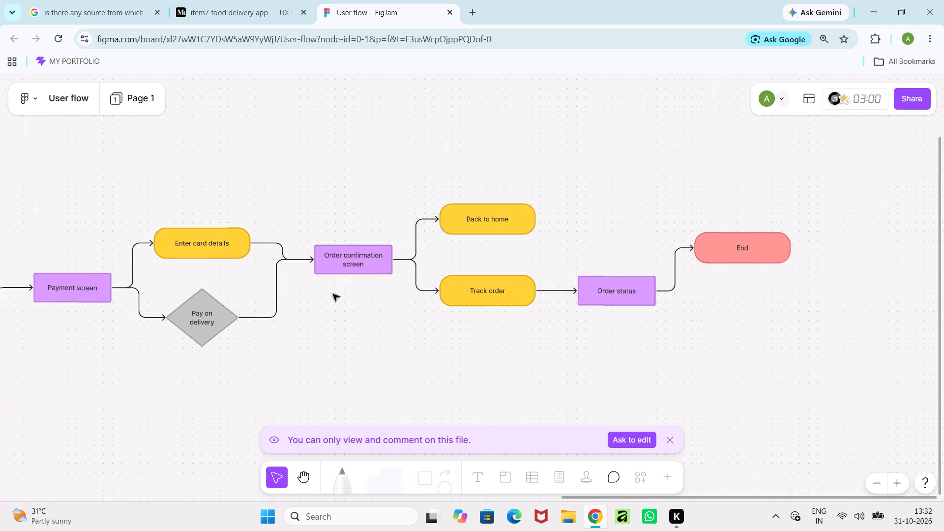
pyautogui.keyDown('ctrl'); pyautogui.scroll(-2, 333, 294); pyautogui.keyUp('ctrl')
pyautogui.keyDown('ctrl'); pyautogui.scroll(2, 333, 294); pyautogui.keyUp('ctrl')
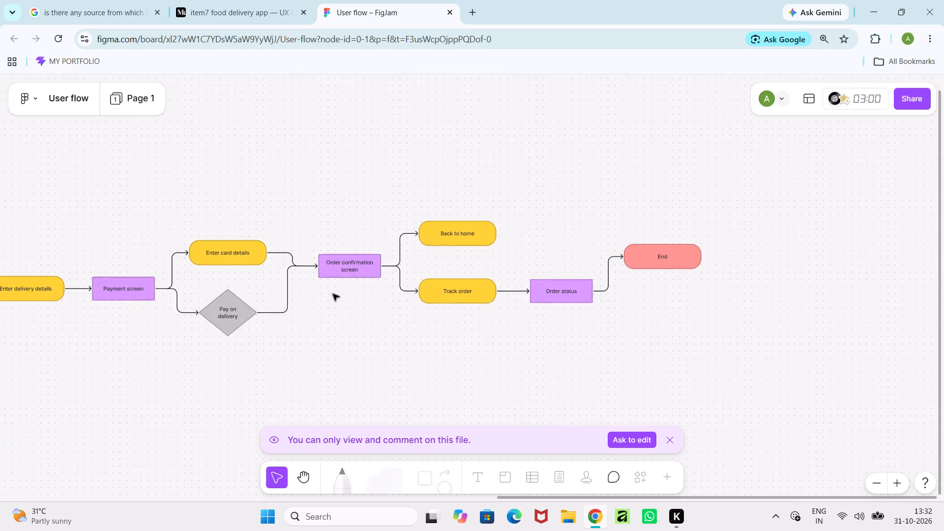
pyautogui.keyDown('ctrl'); pyautogui.scroll(1, 333, 294); pyautogui.keyUp('ctrl')
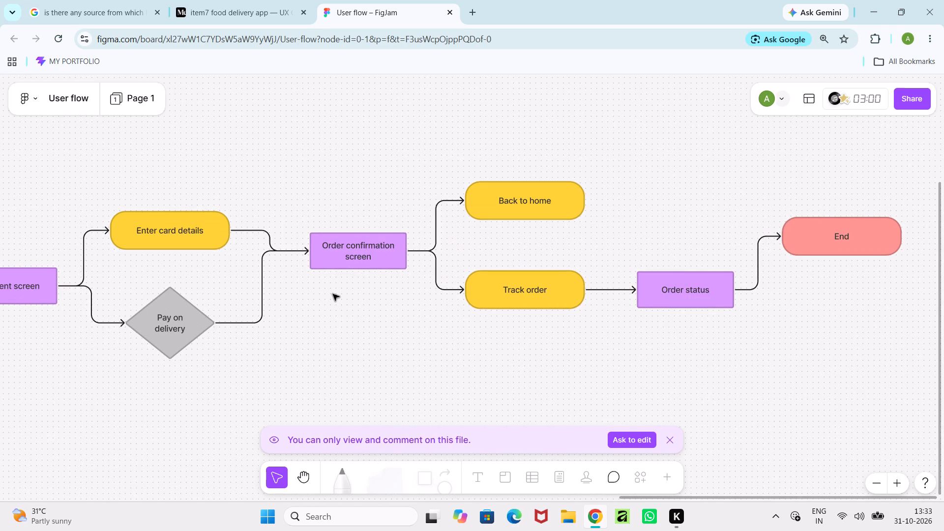
# Review the complete user flow as a whole, from Open App to End.
pyautogui.keyDown('ctrl'); pyautogui.scroll(-7, 333, 294); pyautogui.keyUp('ctrl')
pyautogui.moveTo(333, 294); pyautogui.dragTo(708, 312, button='middle')
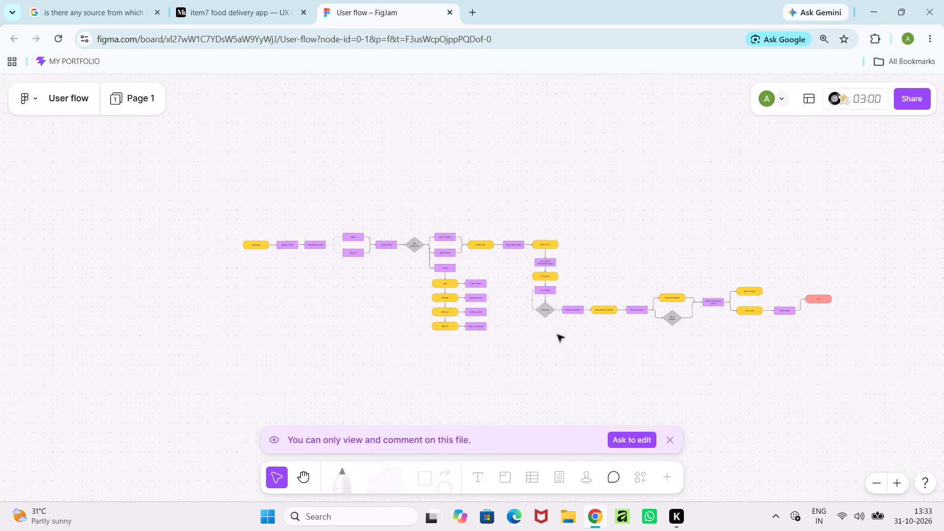
pyautogui.moveTo(558, 342); pyautogui.dragTo(579, 340, button='middle')
pyautogui.middleClick(579, 340)
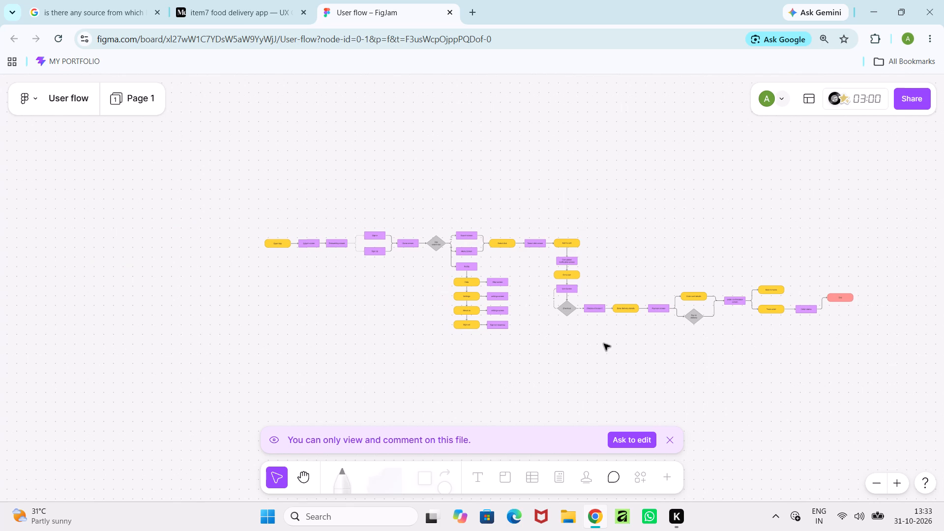
pyautogui.keyDown('ctrl'); pyautogui.scroll(4, 604, 344); pyautogui.keyUp('ctrl')
pyautogui.keyDown('ctrl'); pyautogui.scroll(-4, 604, 344); pyautogui.keyUp('ctrl')
pyautogui.keyDown('ctrl'); pyautogui.scroll(2, 604, 344); pyautogui.keyUp('ctrl')
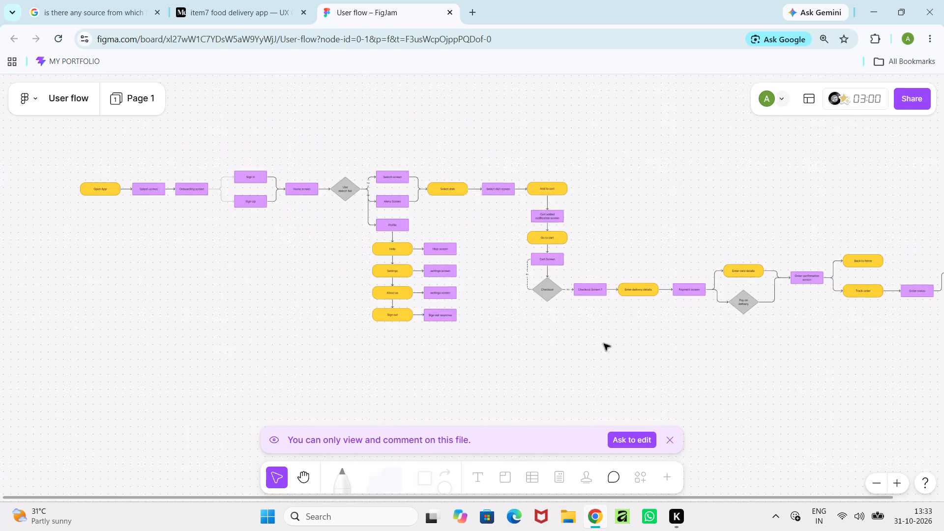
pyautogui.keyDown('ctrl'); pyautogui.scroll(-1, 604, 344); pyautogui.keyUp('ctrl')
pyautogui.keyDown('ctrl'); pyautogui.scroll(2, 604, 344); pyautogui.keyUp('ctrl')
pyautogui.keyDown('ctrl'); pyautogui.scroll(-2, 604, 344); pyautogui.keyUp('ctrl')
pyautogui.moveTo(604, 344); pyautogui.dragTo(585, 354, button='middle')
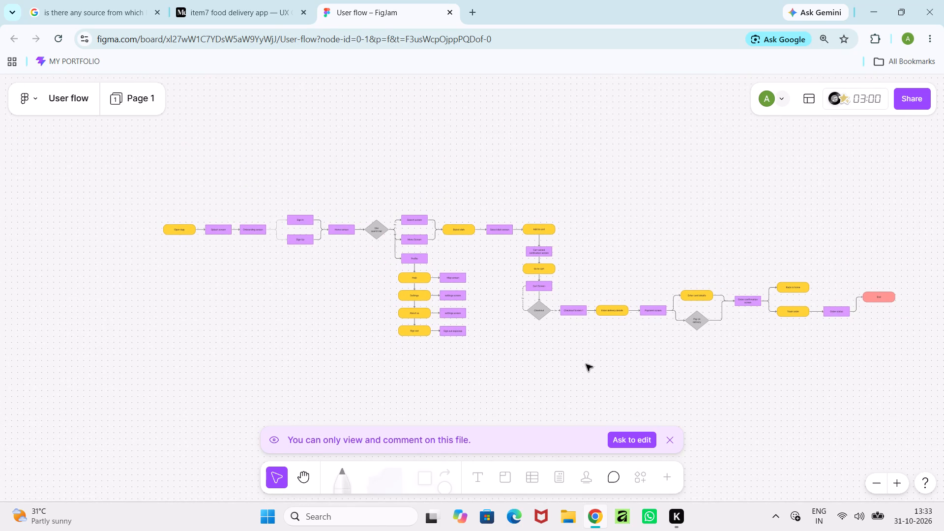
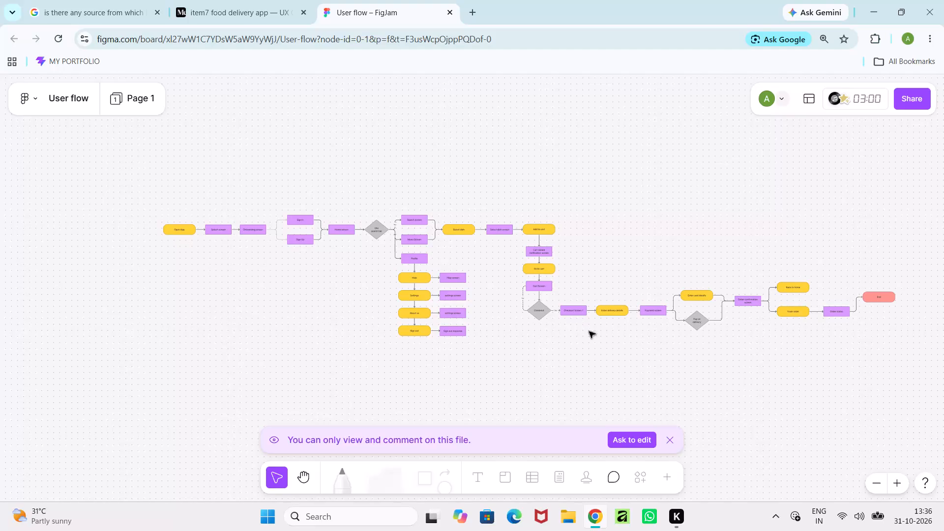
# Examine the middle of the user flow up close, from Home screen through the search bar decision and Profile branch to Checkout.
pyautogui.keyDown('ctrl'); pyautogui.scroll(2, 423, 316); pyautogui.keyUp('ctrl')
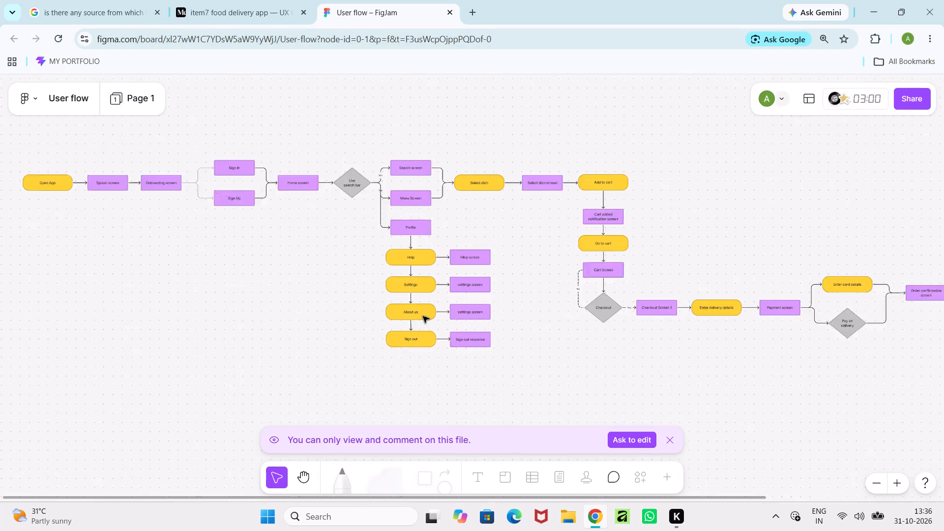
pyautogui.keyDown('ctrl'); pyautogui.scroll(3, 423, 316); pyautogui.keyUp('ctrl')
pyautogui.moveTo(423, 316); pyautogui.dragTo(427, 475, button='middle')
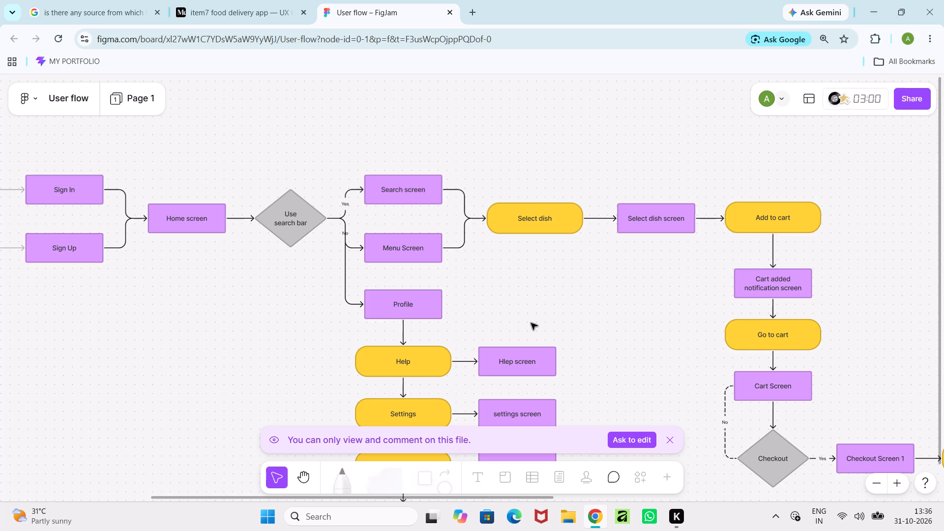
pyautogui.moveTo(531, 323); pyautogui.dragTo(440, 272, button='middle')
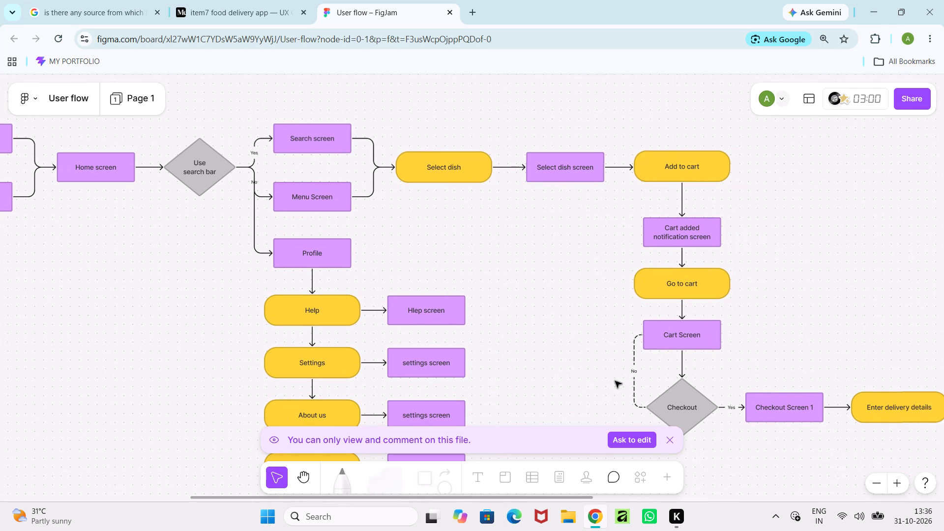
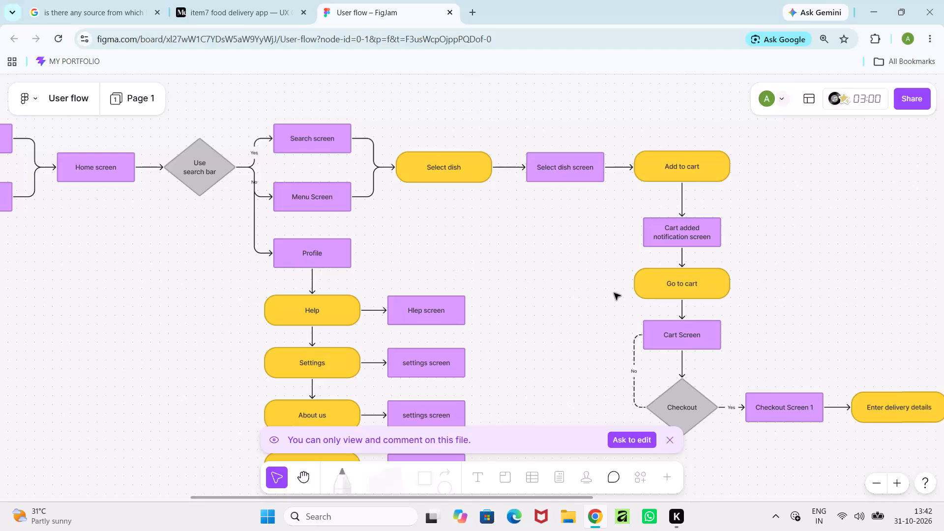
# Examine the end of the user flow, from Checkout through delivery details and payment to the order confirmation screen.
pyautogui.moveTo(614, 293); pyautogui.dragTo(585, 307)
pyautogui.hscroll(-3, 585, 307)
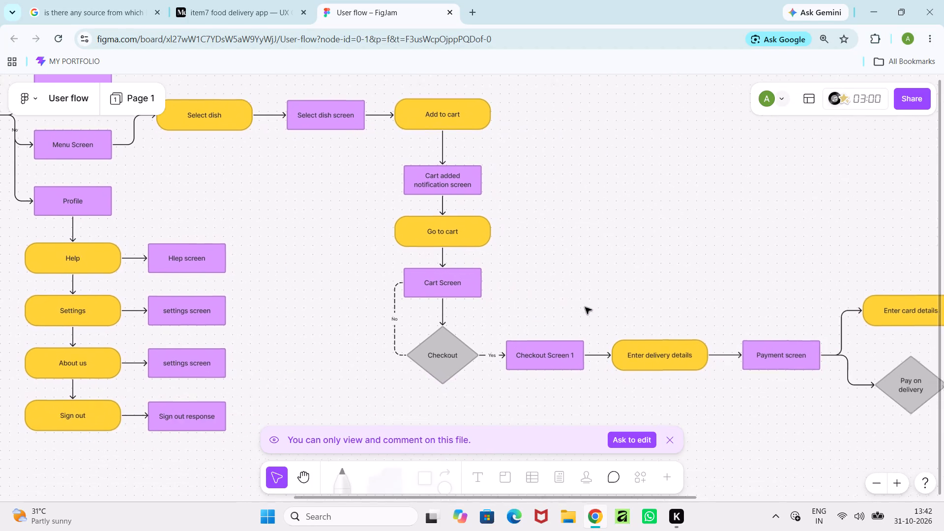
pyautogui.hscroll(-4, 585, 307)
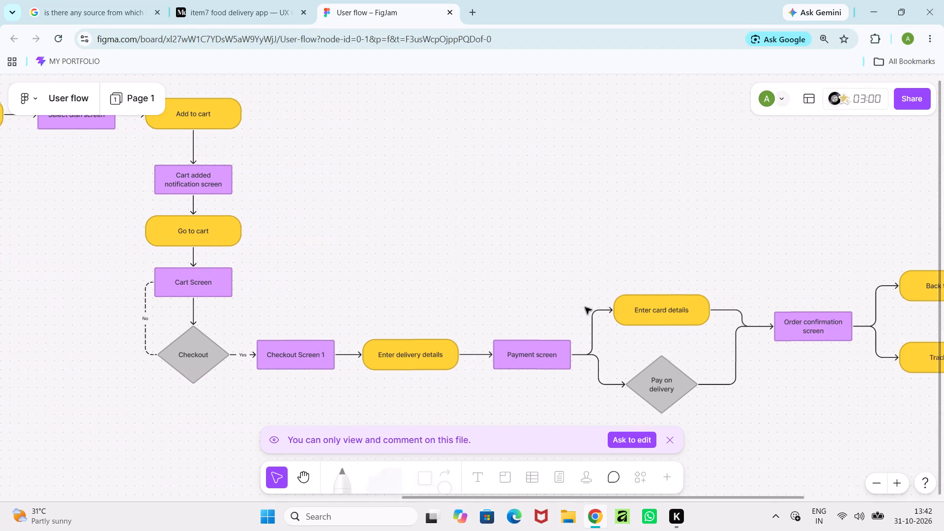
pyautogui.hscroll(-2, 585, 307)
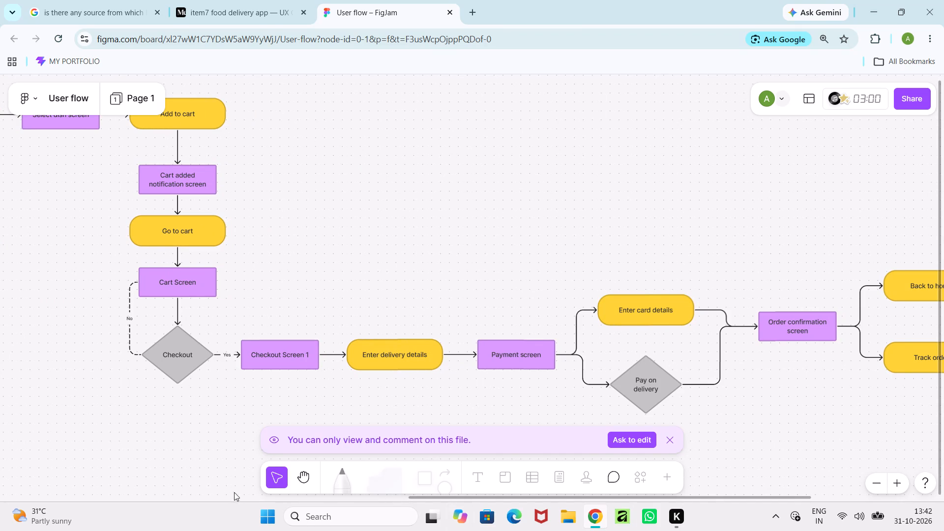
# Switch to the Figma desktop app and close the Untitled colour palette file.
pyautogui.click(262, 516)
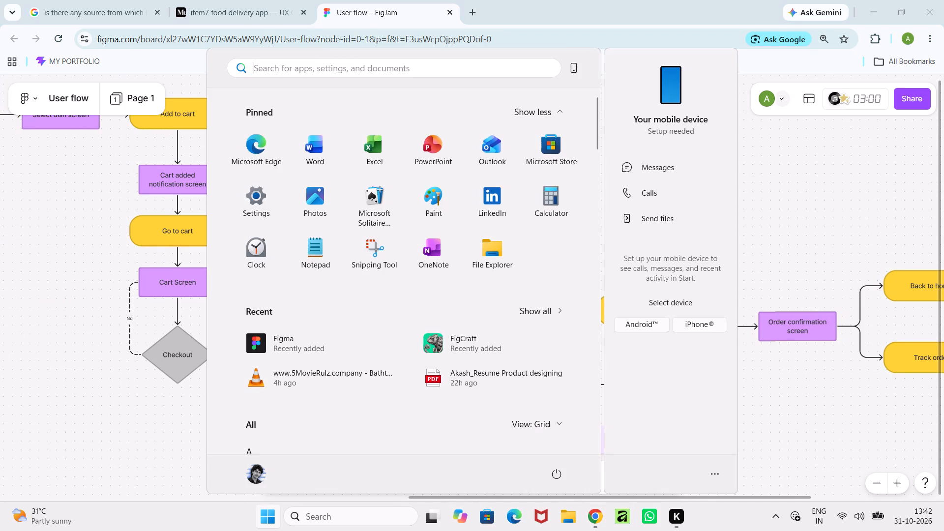
pyautogui.write('figma')
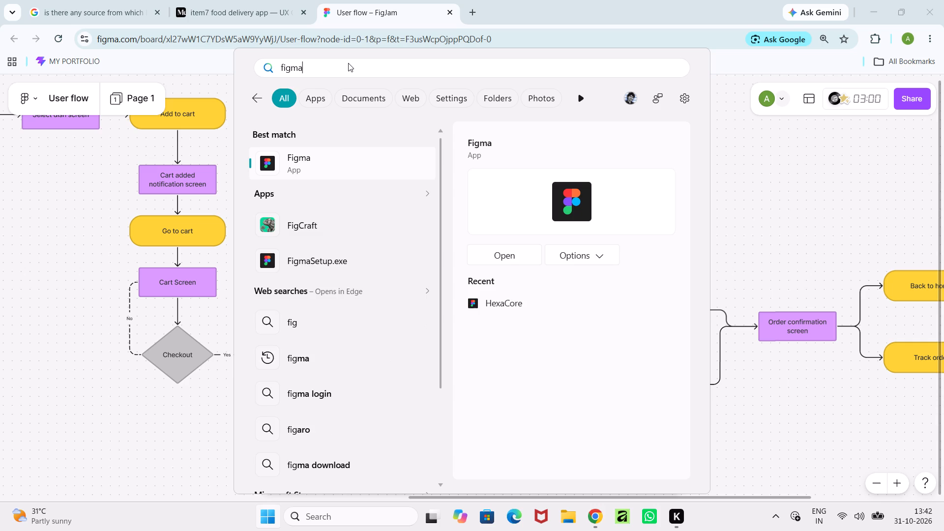
pyautogui.press('Return')
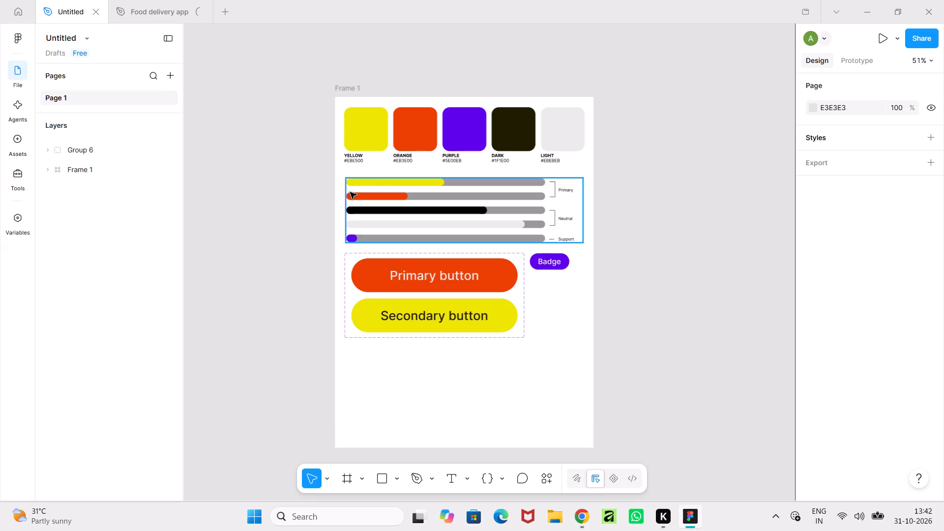
pyautogui.click(100, 16)
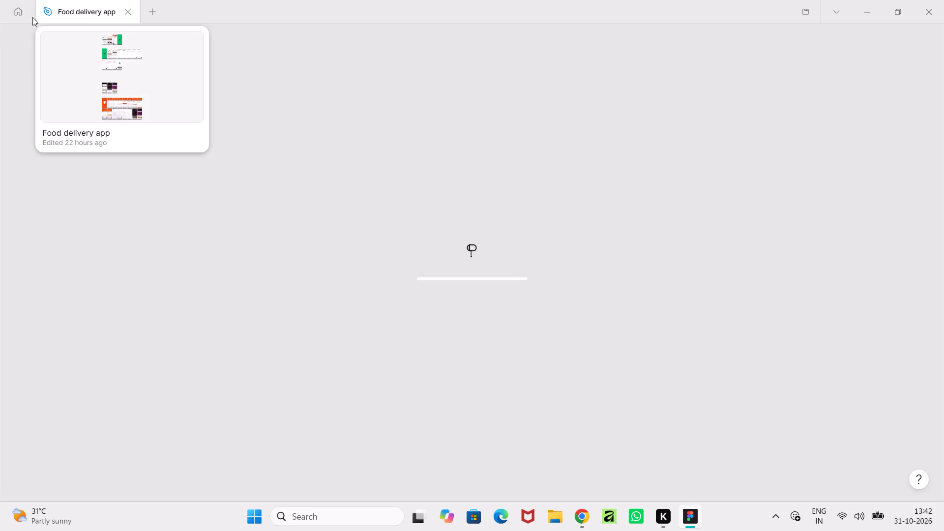
# Create a new FigJam board in Drafts.
pyautogui.click(21, 13)
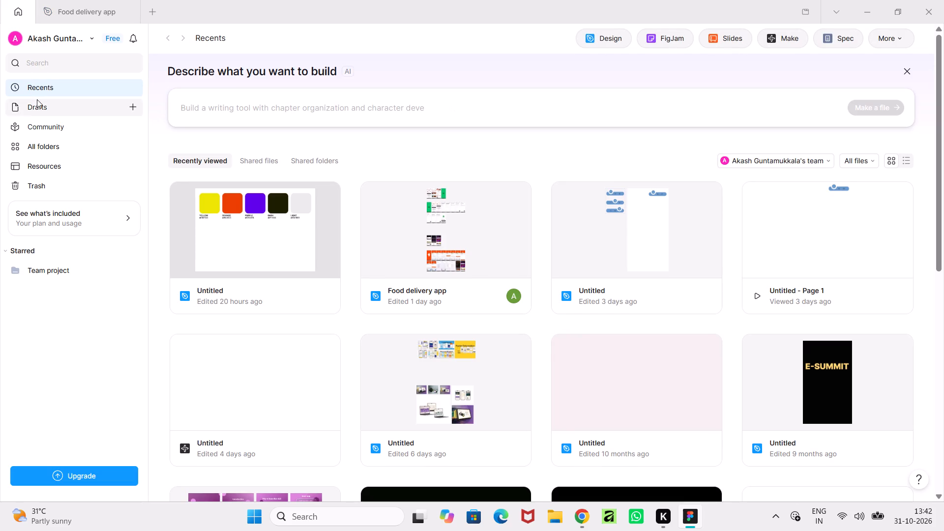
pyautogui.click(134, 108)
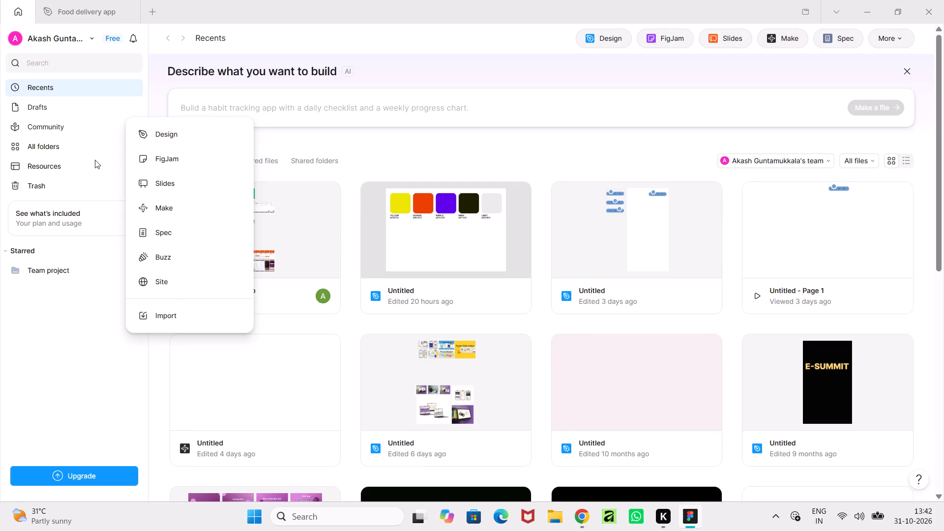
pyautogui.click(165, 169)
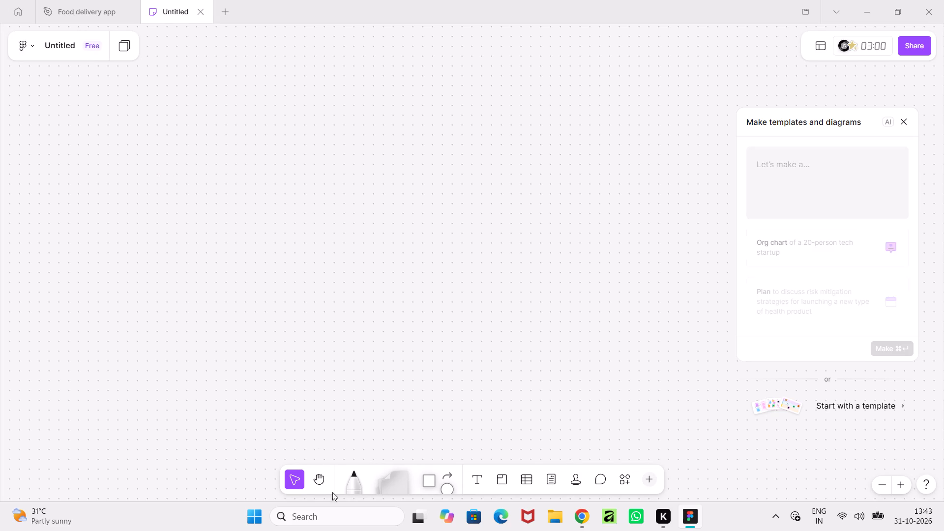
# Draw a wide rectangle on the empty board and label it OPEN.
pyautogui.click(428, 483)
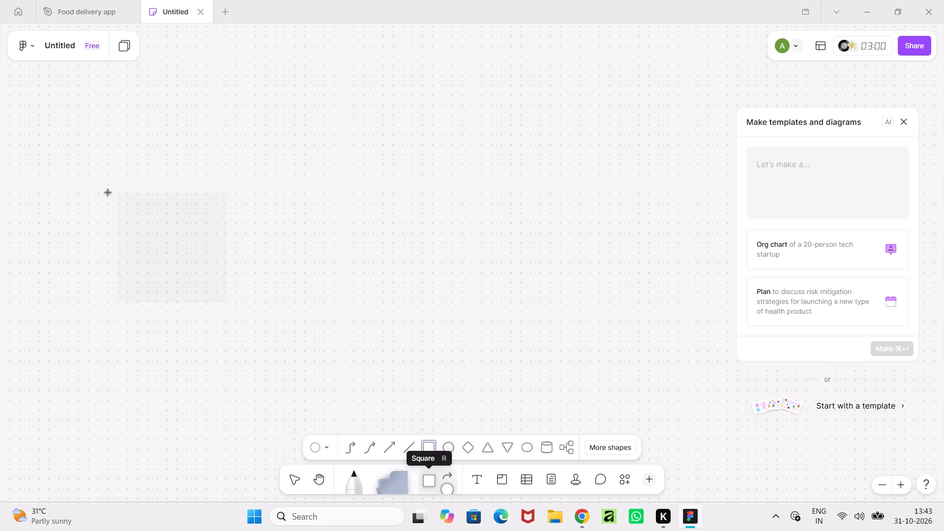
pyautogui.moveTo(107, 193); pyautogui.dragTo(244, 235)
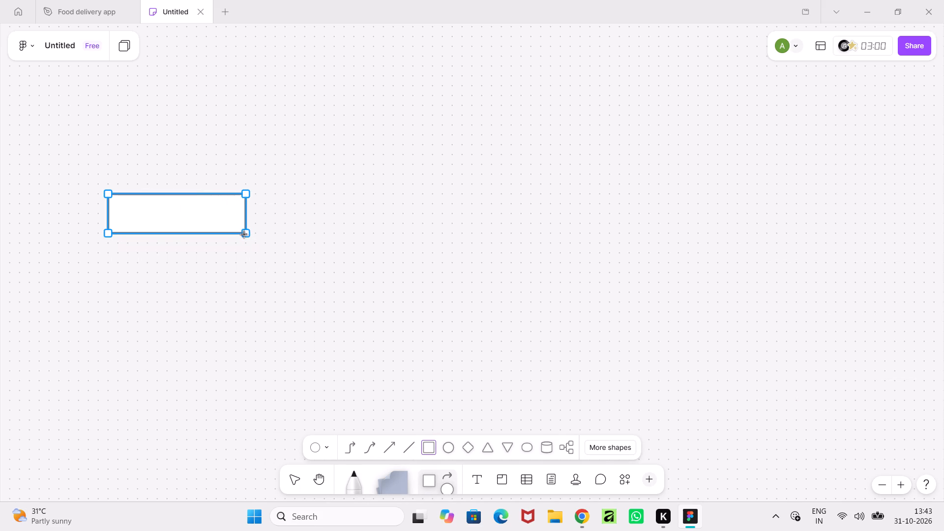
pyautogui.moveTo(244, 235); pyautogui.dragTo(231, 235)
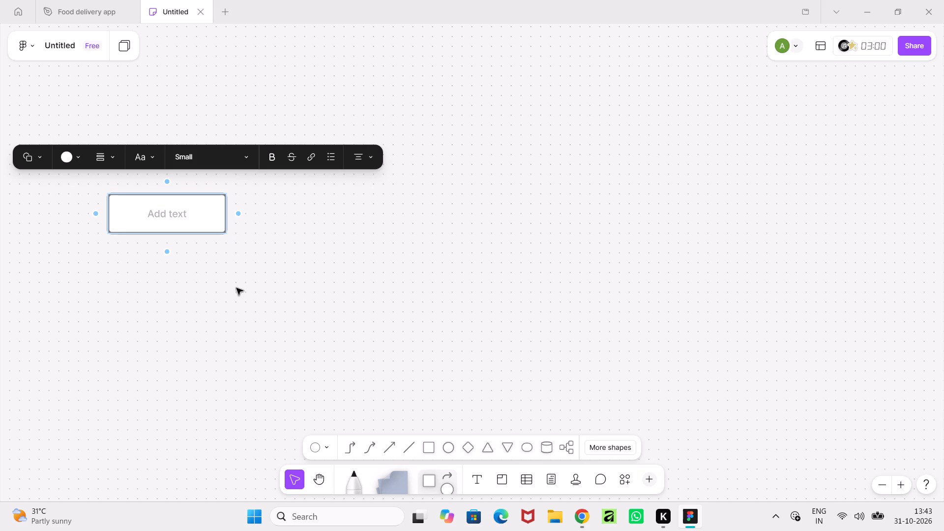
pyautogui.write('OP')
pyautogui.write('EN')
# Add a blank rectangle after the OPEN box, linked by an arrow pointing to the new shape.
pyautogui.click(233, 212)
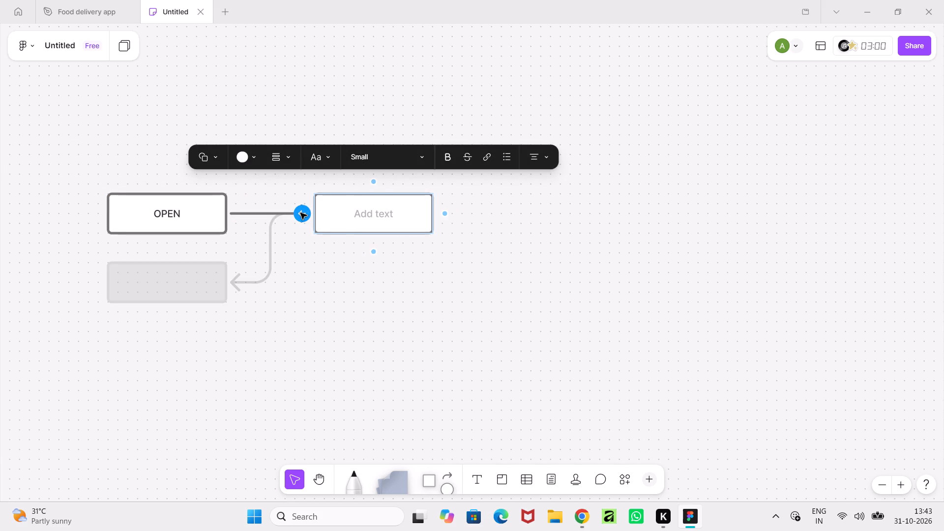
pyautogui.click(220, 238)
# Set the OPEN box's fill to the custom colour #EBE500.
pyautogui.click(206, 220)
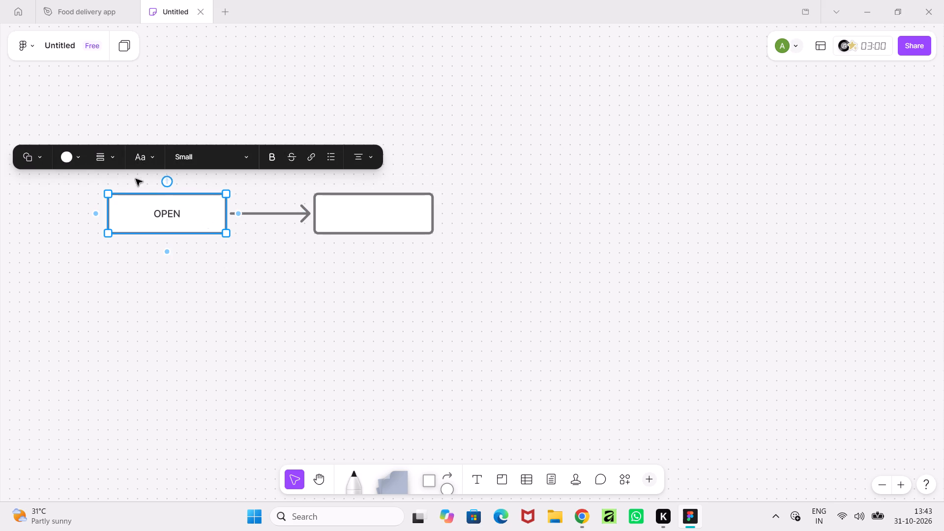
pyautogui.click(76, 156)
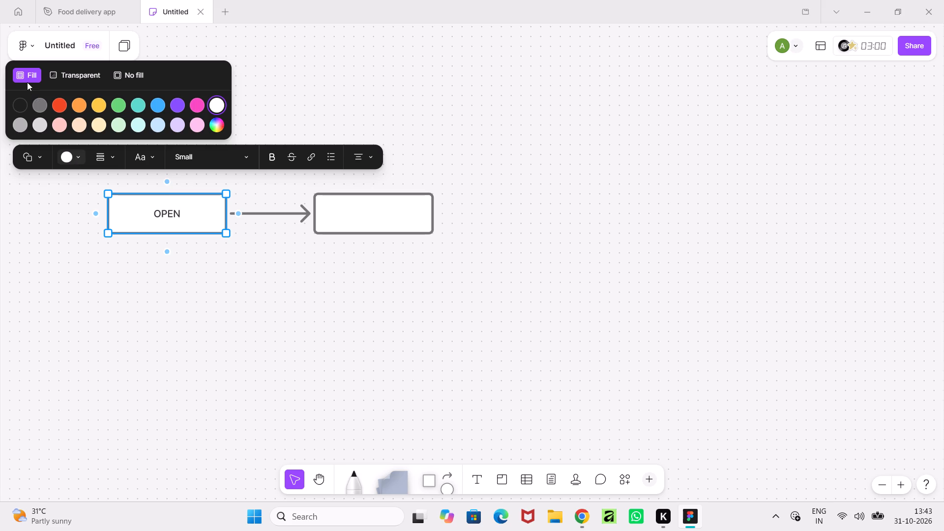
pyautogui.click(214, 119)
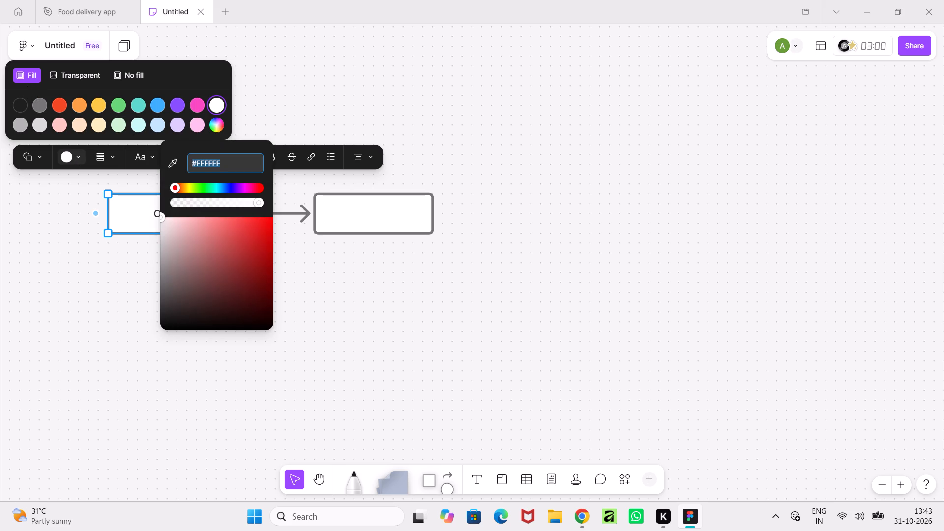
pyautogui.write('ebe500')
pyautogui.press('Return')
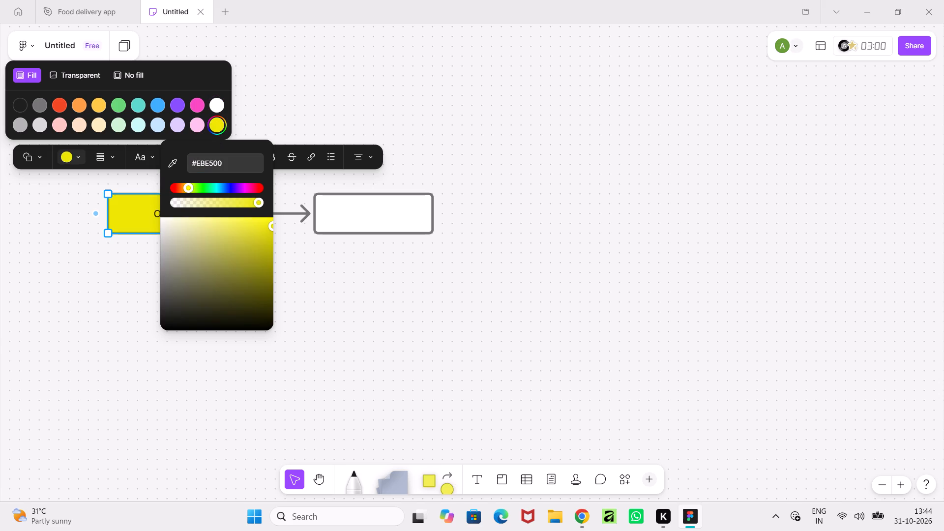
pyautogui.click(145, 160)
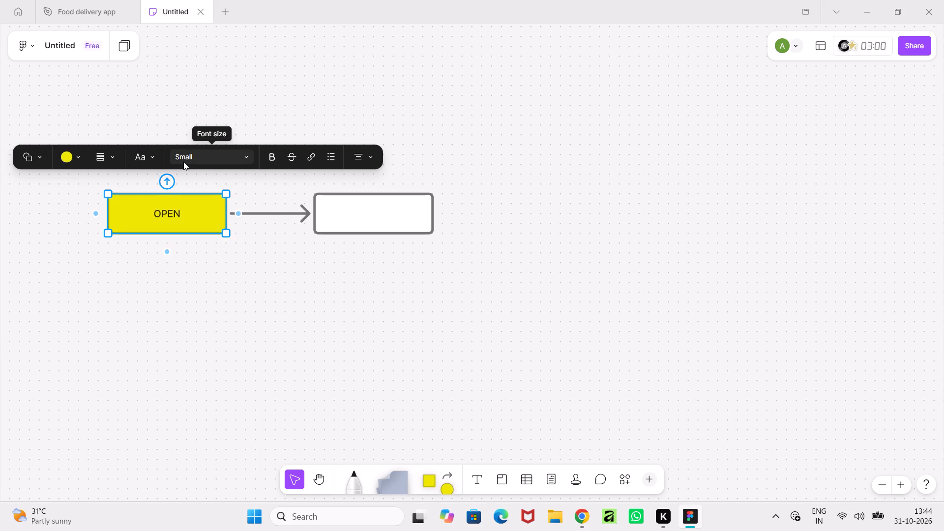
# Remove the OPEN box's outline by setting its stroke to None.
pyautogui.click(164, 217)
pyautogui.click(168, 216)
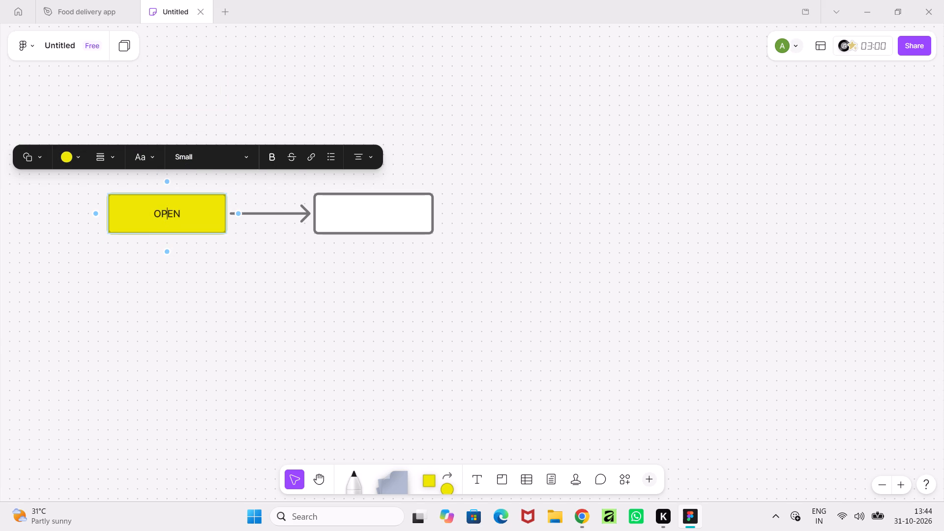
pyautogui.click(182, 215)
pyautogui.click(119, 157)
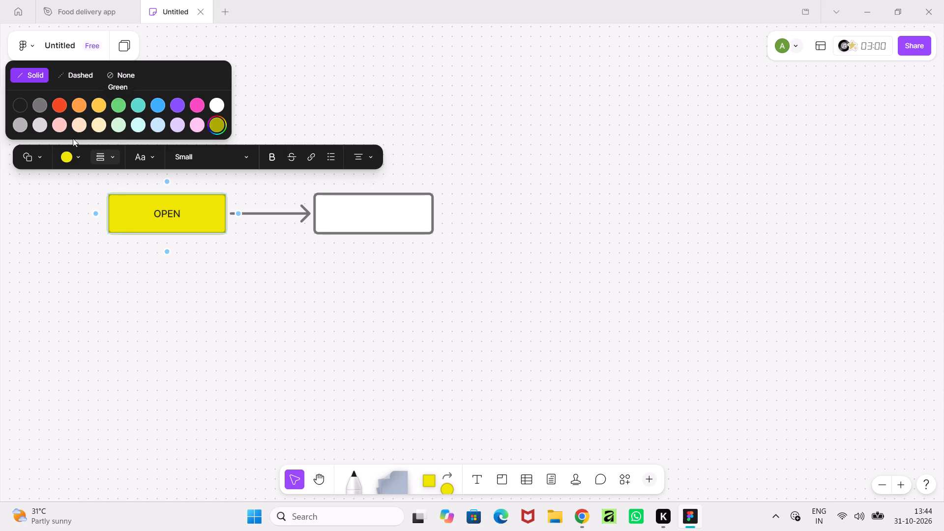
pyautogui.doubleClick(113, 156)
pyautogui.click(125, 73)
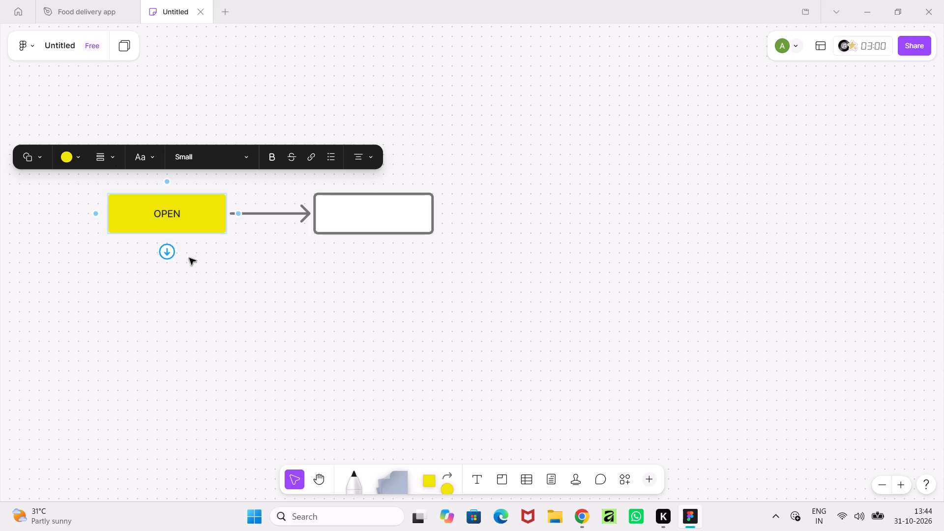
pyautogui.click(230, 277)
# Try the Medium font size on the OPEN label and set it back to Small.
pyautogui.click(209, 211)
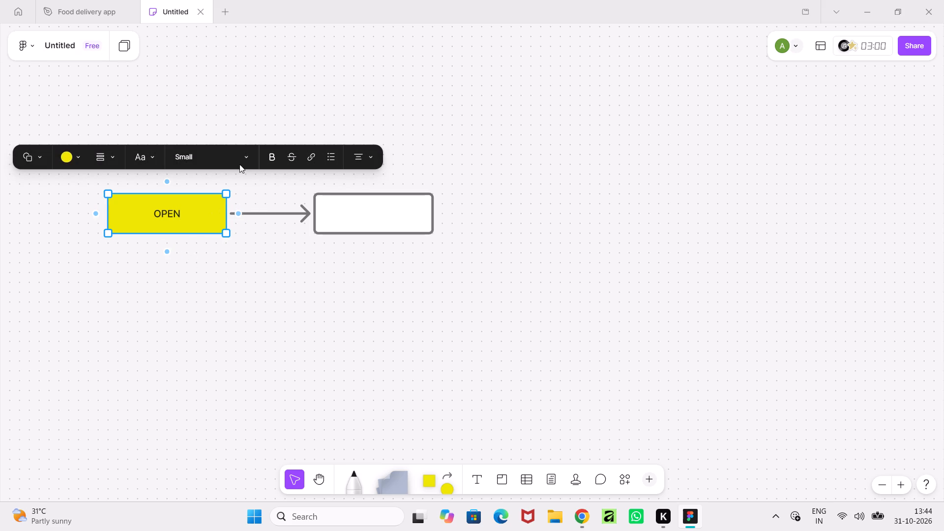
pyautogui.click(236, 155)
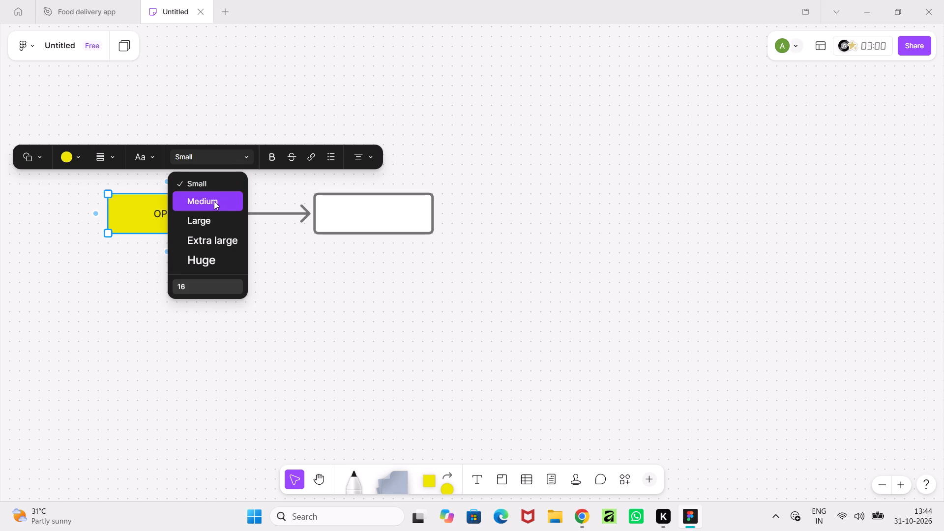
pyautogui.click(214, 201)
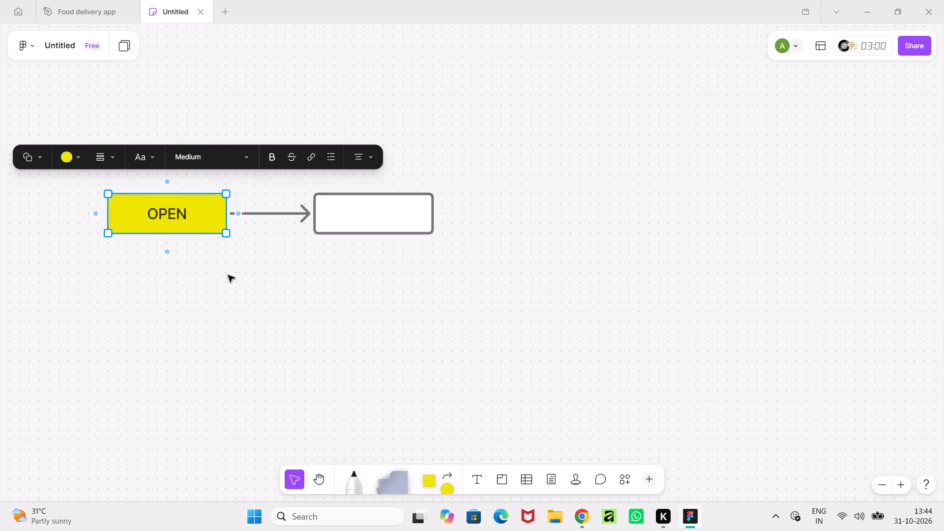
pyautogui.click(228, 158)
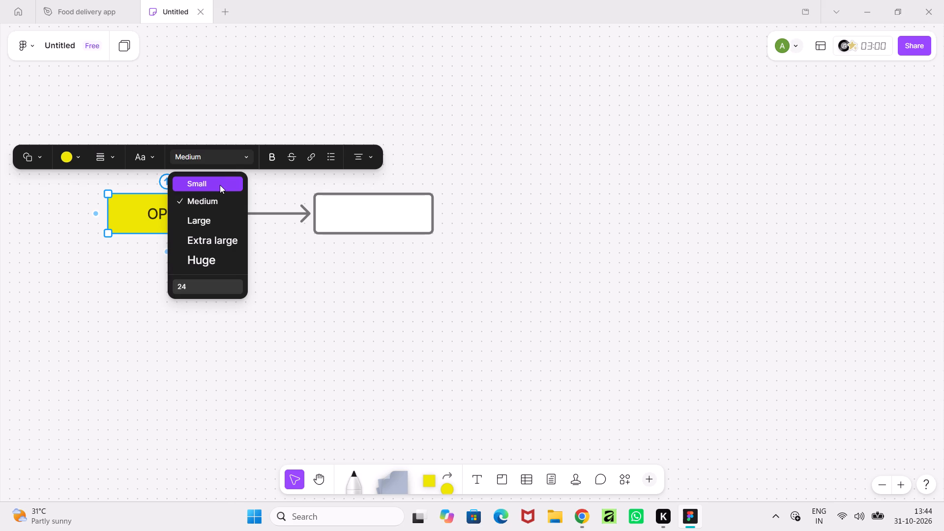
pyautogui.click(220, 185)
# Set the blank second box's fill to the custom colour #EBE500.
pyautogui.moveTo(233, 306); pyautogui.dragTo(219, 360, button='middle')
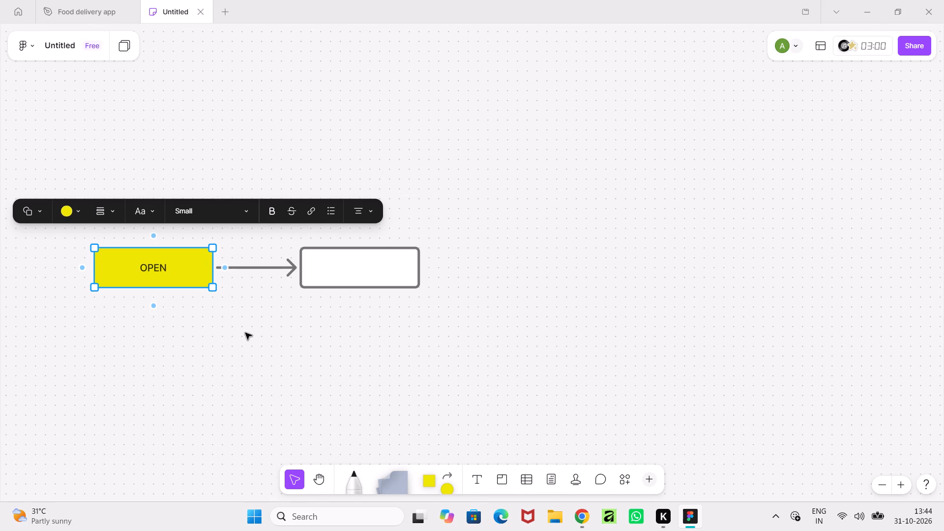
pyautogui.click(343, 265)
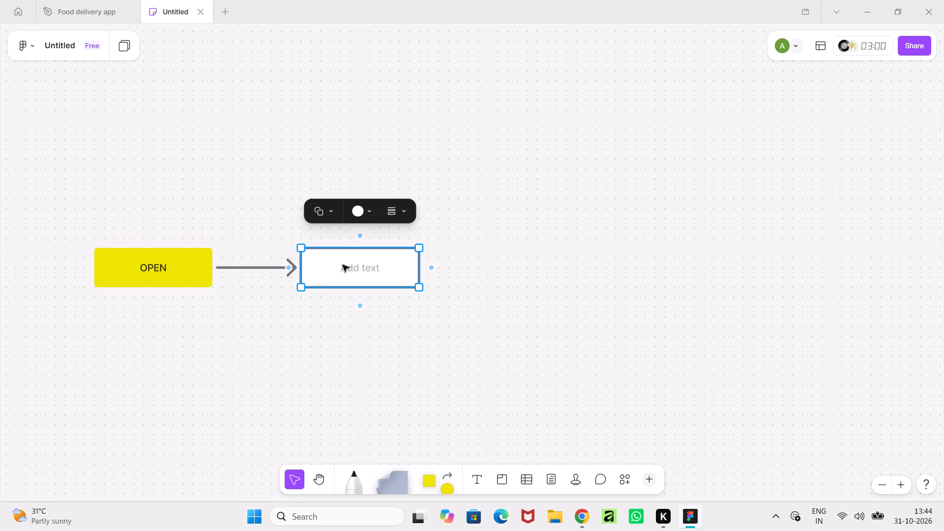
pyautogui.click(335, 211)
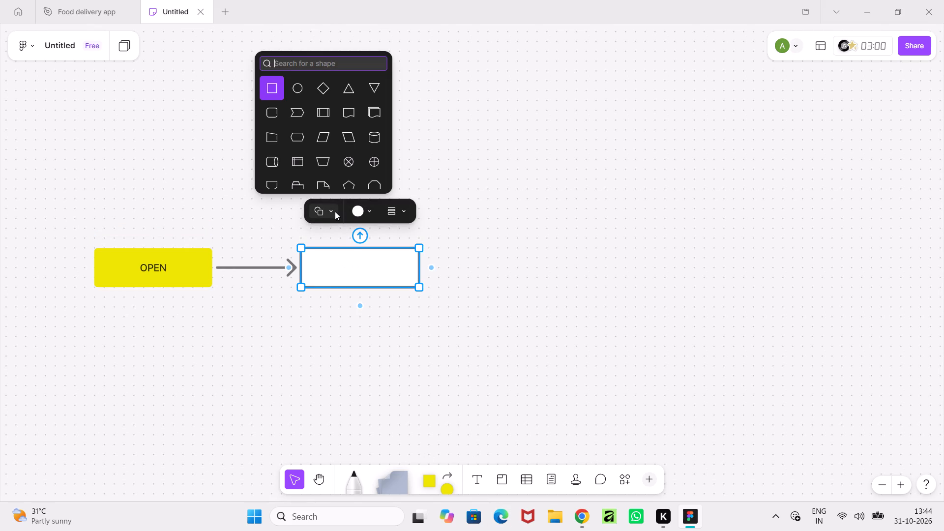
pyautogui.click(344, 263)
pyautogui.click(351, 270)
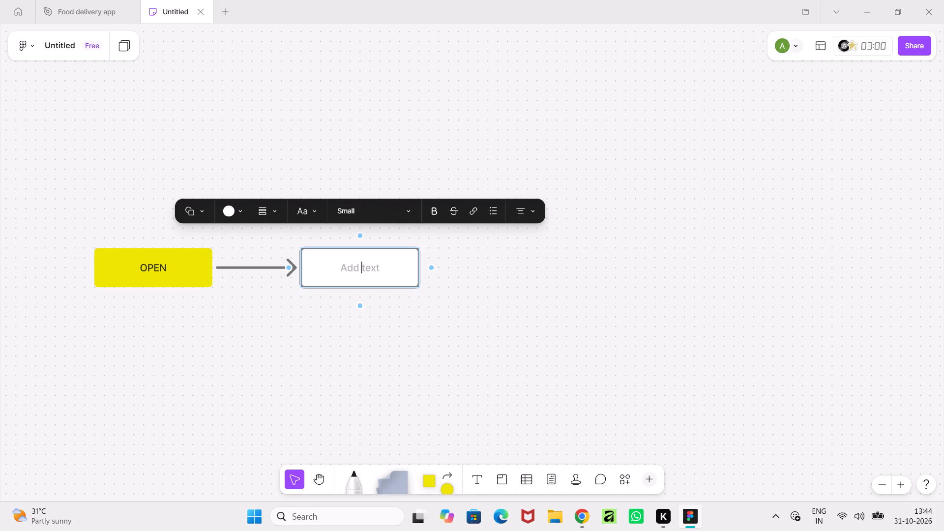
pyautogui.click(230, 213)
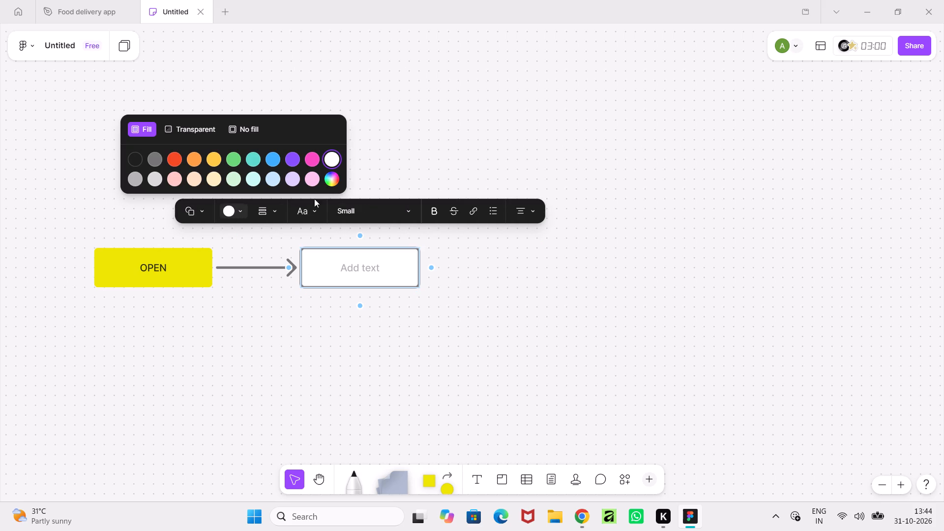
pyautogui.click(332, 179)
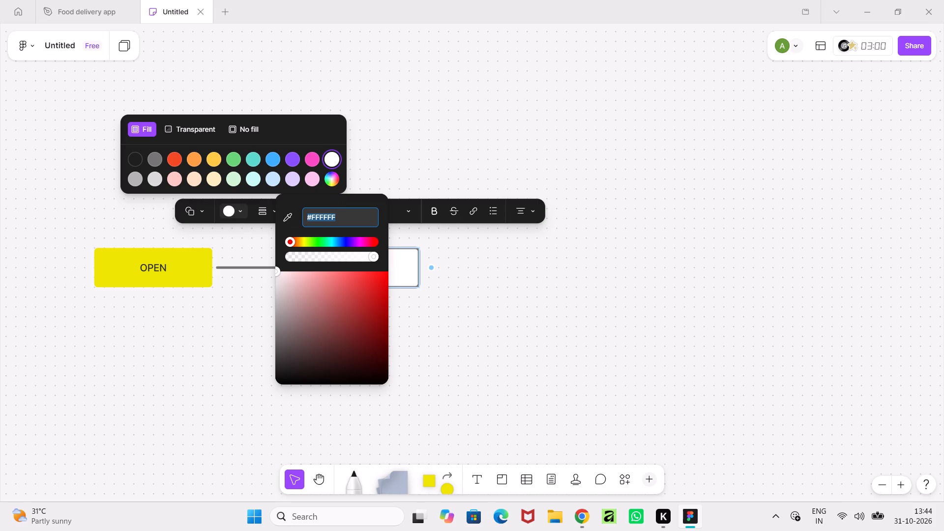
pyautogui.write('ebe500')
pyautogui.press('Return')
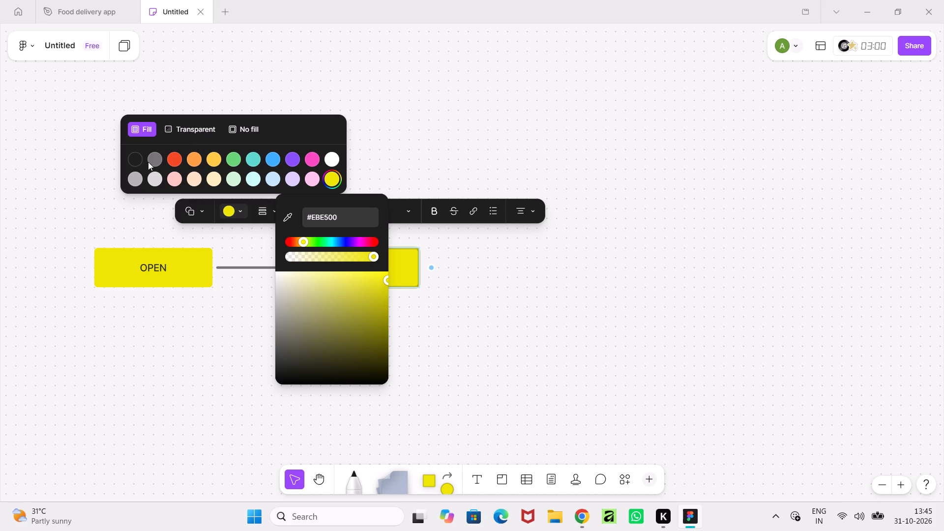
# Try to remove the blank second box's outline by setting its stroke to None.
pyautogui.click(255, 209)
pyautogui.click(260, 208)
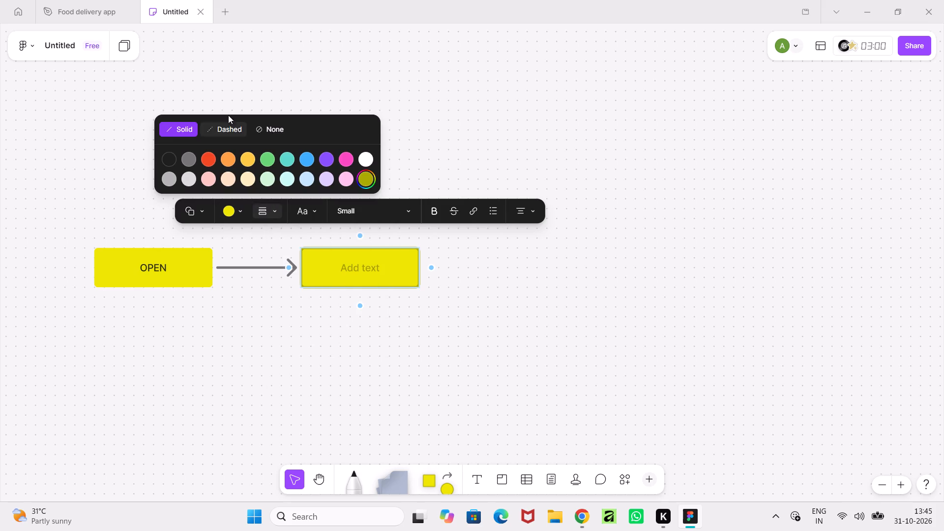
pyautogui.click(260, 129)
# Label the second box "Splash Screen".
pyautogui.click(353, 270)
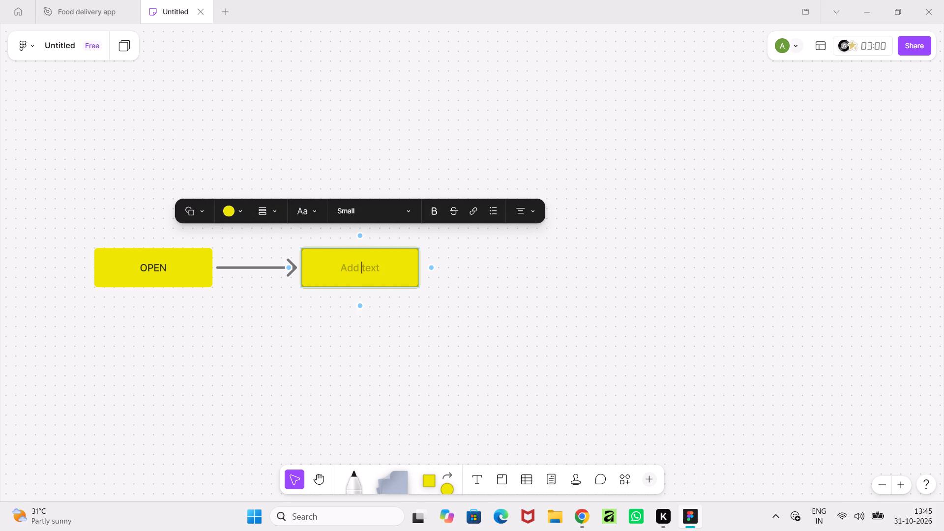
pyautogui.write('SP')
pyautogui.press('BackSpace')
pyautogui.write('plash Screen')
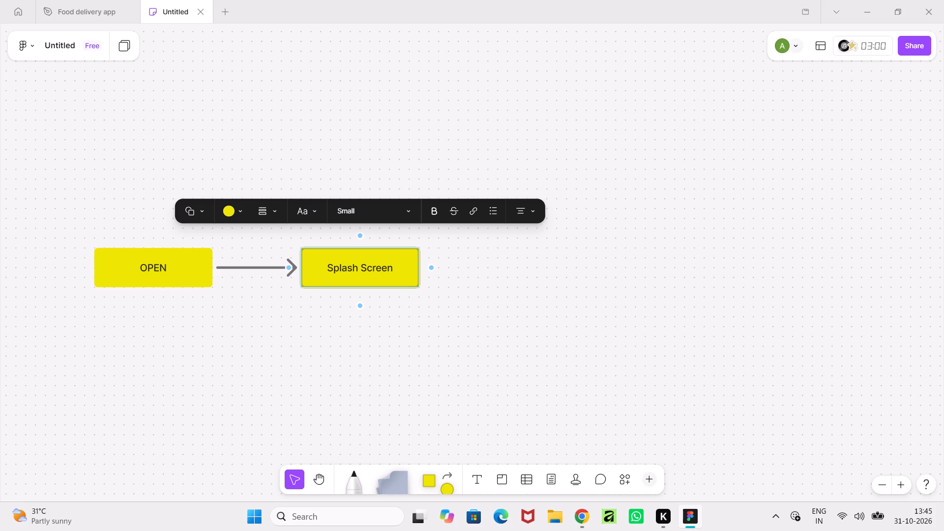
# Add a blank third box connected by an arrow from the right side of the Splash Screen box.
pyautogui.click(431, 269)
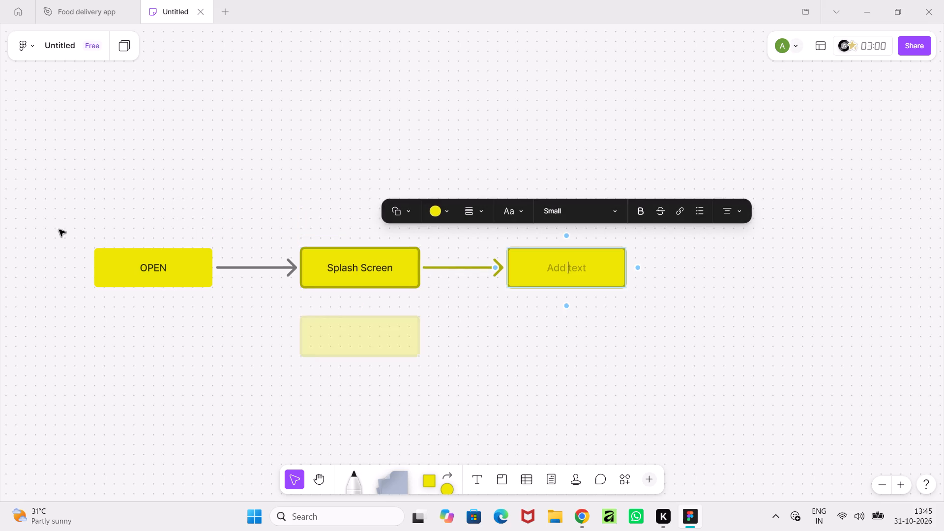
# Recolour the two connector arrows, before and after the Splash Screen box, to black.
pyautogui.click(265, 267)
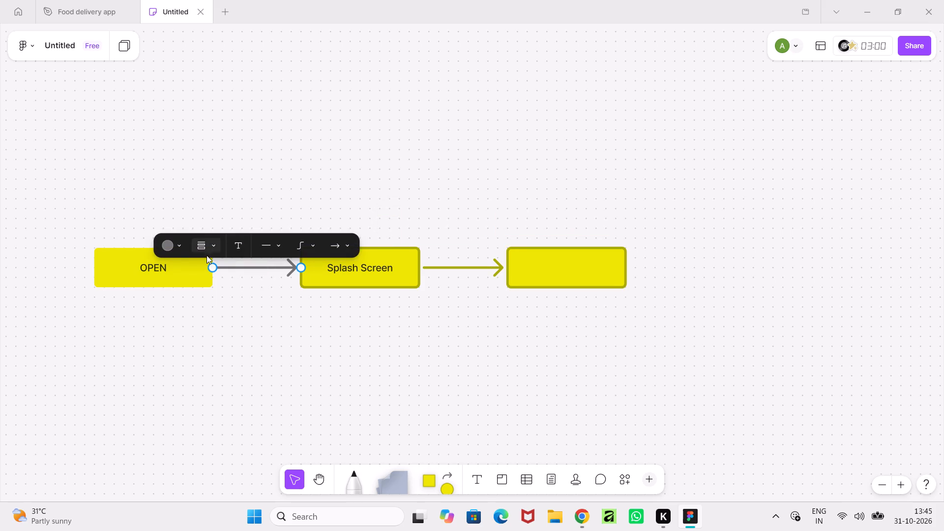
pyautogui.click(178, 246)
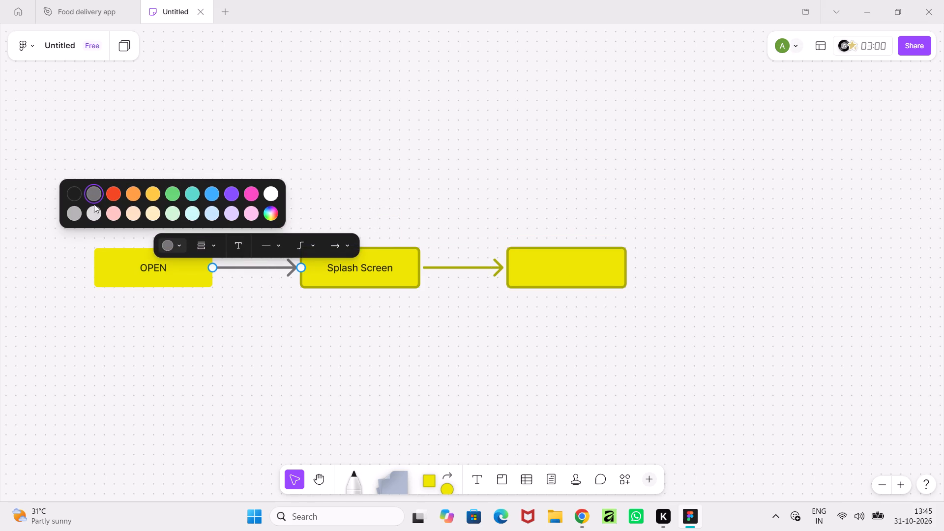
pyautogui.click(76, 195)
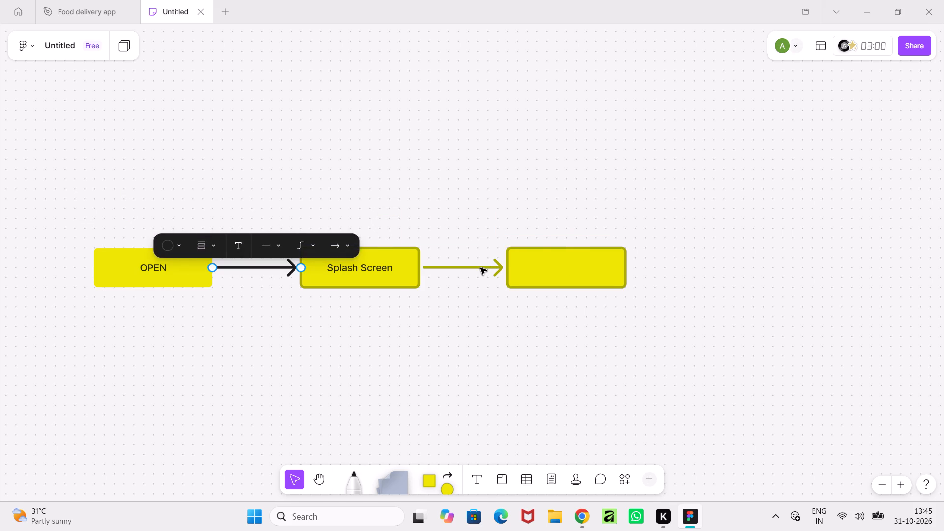
pyautogui.click(480, 268)
pyautogui.click(374, 244)
pyautogui.click(281, 192)
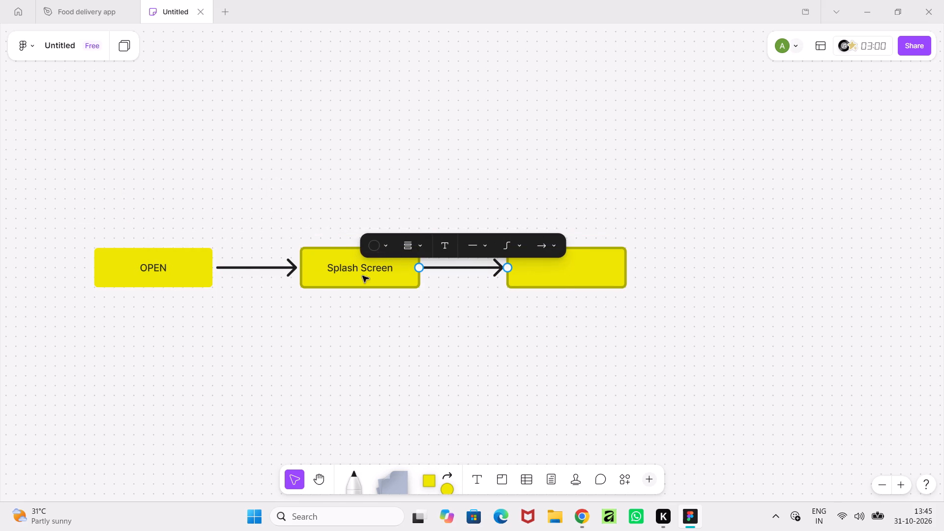
pyautogui.click(559, 383)
# Remove the outlines of the Splash Screen box and the blank third box by setting their stroke to None.
pyautogui.click(404, 278)
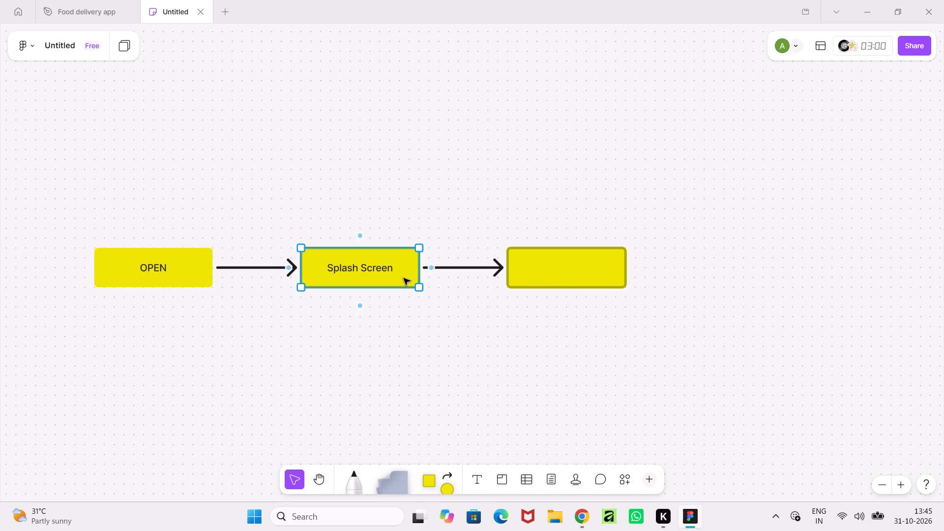
pyautogui.click(274, 206)
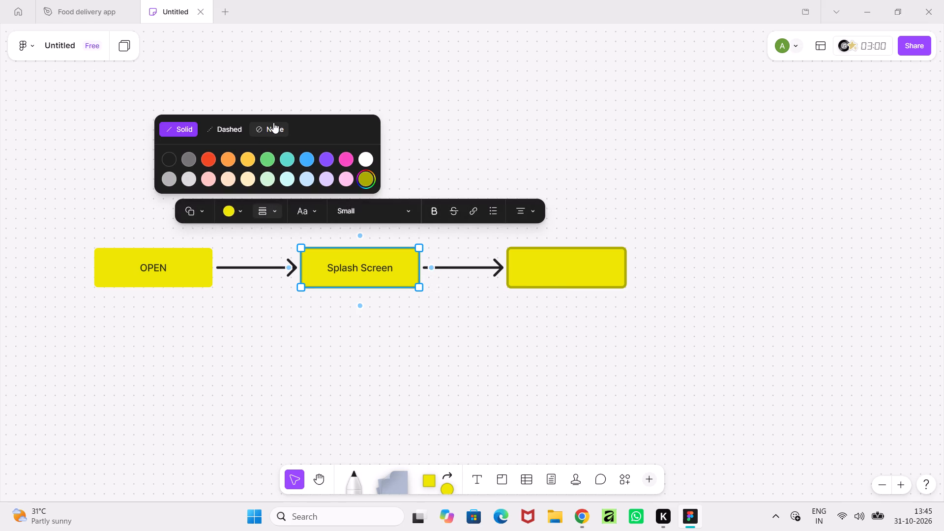
pyautogui.click(272, 131)
pyautogui.click(611, 279)
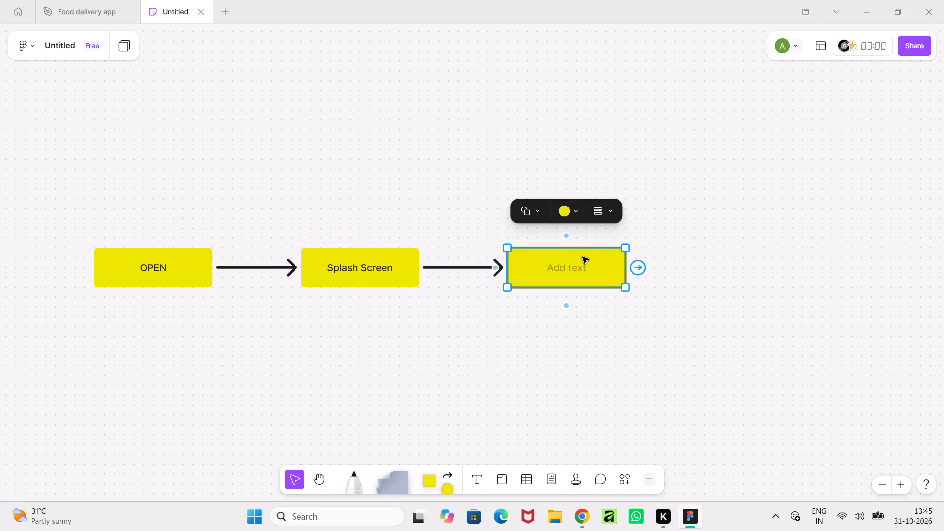
pyautogui.click(621, 318)
pyautogui.click(615, 281)
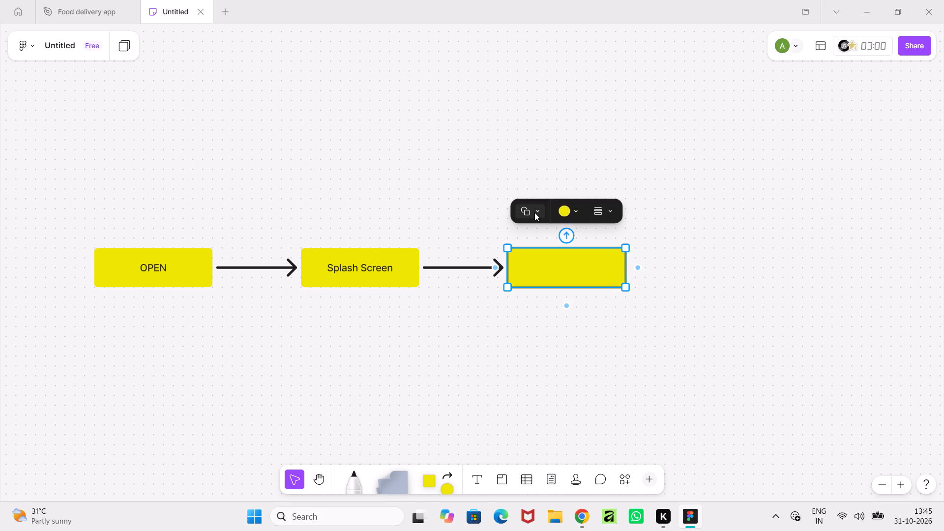
pyautogui.click(610, 214)
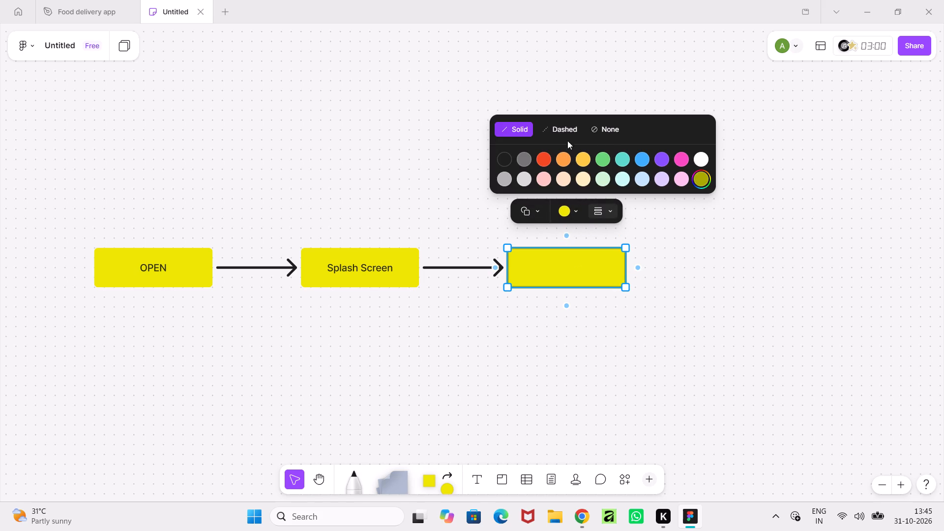
pyautogui.click(610, 128)
# Label the third box "On boarding".
pyautogui.click(572, 263)
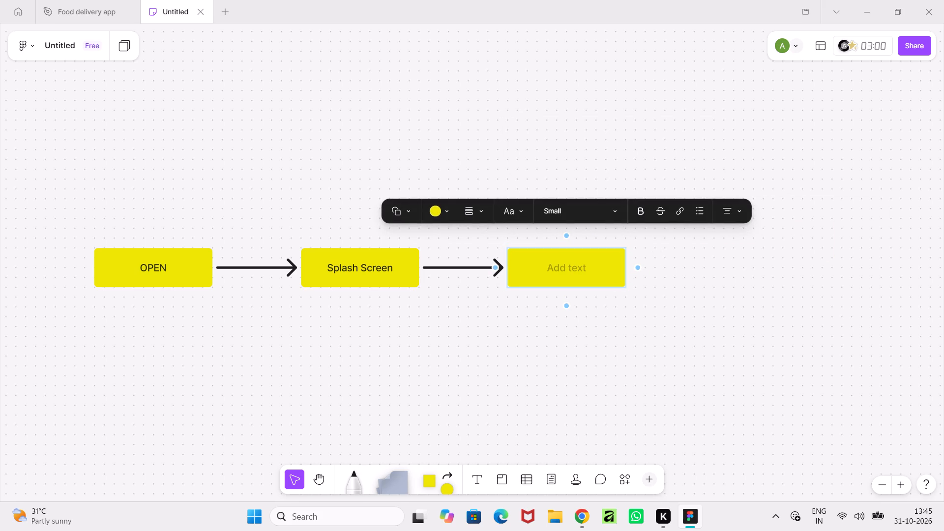
pyautogui.hotkey('shift', 'o')
pyautogui.write('n')
pyautogui.press('space')
pyautogui.write('boarding')
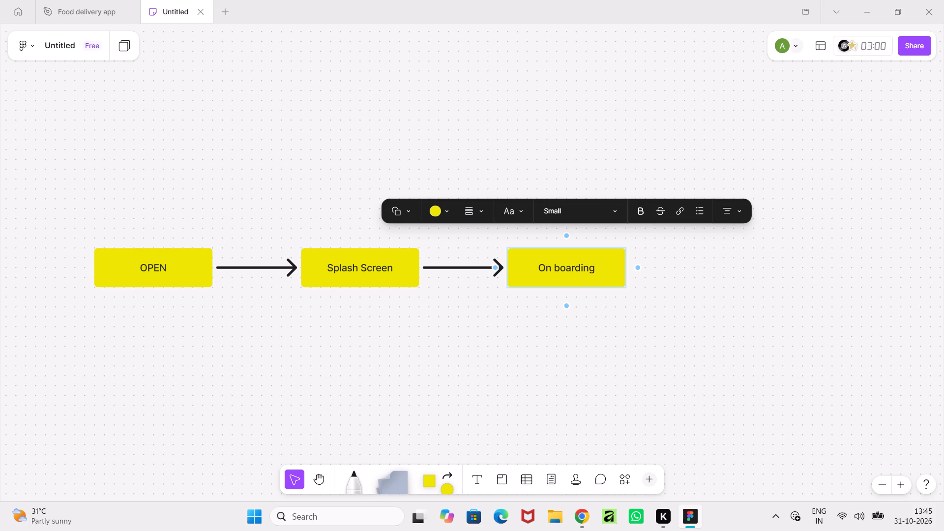
# Branch the flow from the On boarding box by adding two blank boxes, each connected with its own arrow.
pyautogui.click(638, 268)
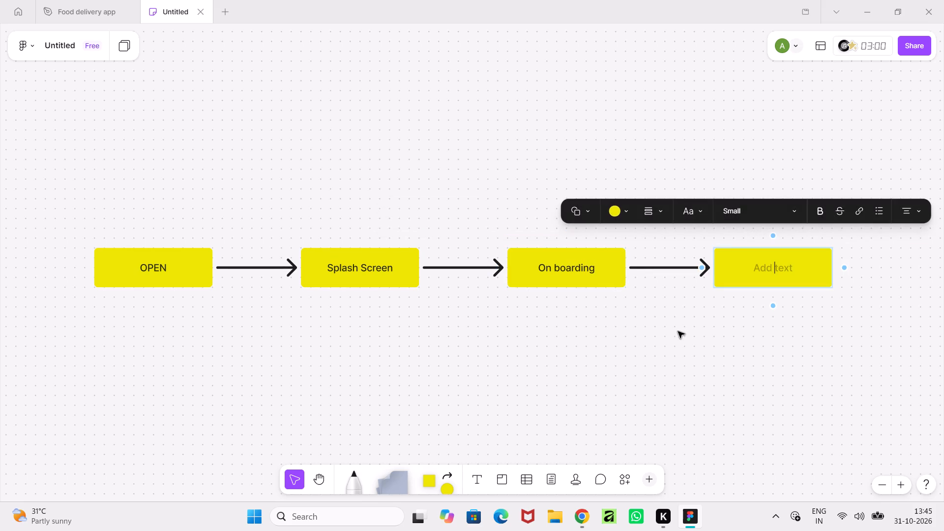
pyautogui.moveTo(676, 331); pyautogui.dragTo(256, 436, button='middle')
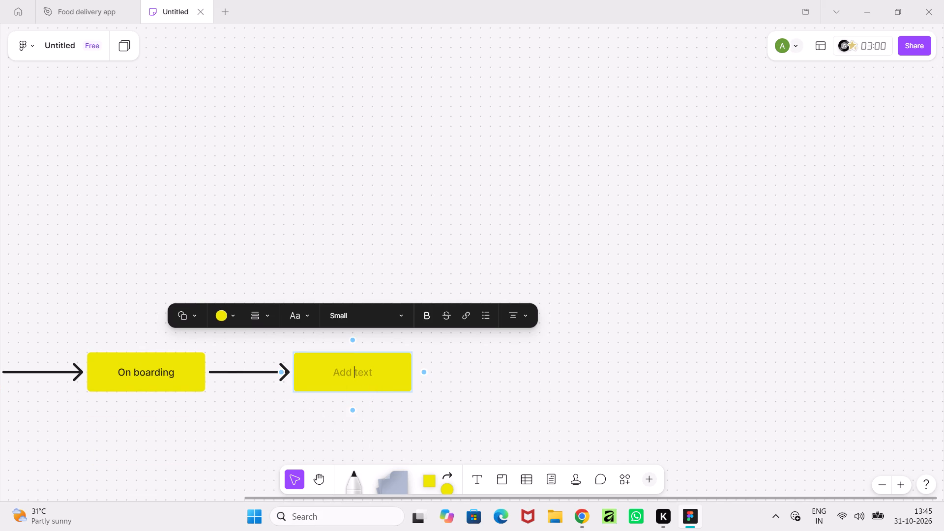
pyautogui.click(189, 459)
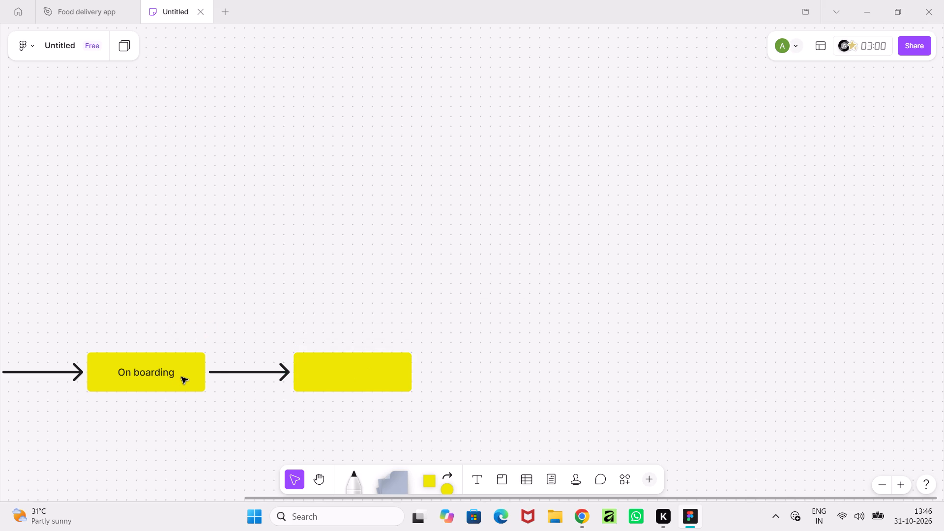
pyautogui.click(181, 376)
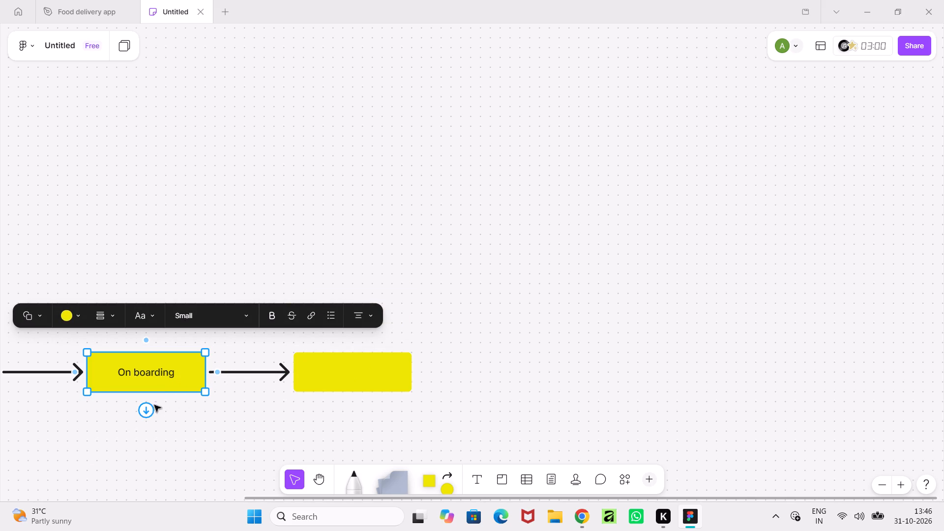
pyautogui.click(217, 373)
# Reposition the two blank branch boxes so one sits above and the other equally far below the On boarding level.
pyautogui.moveTo(337, 385); pyautogui.dragTo(337, 411)
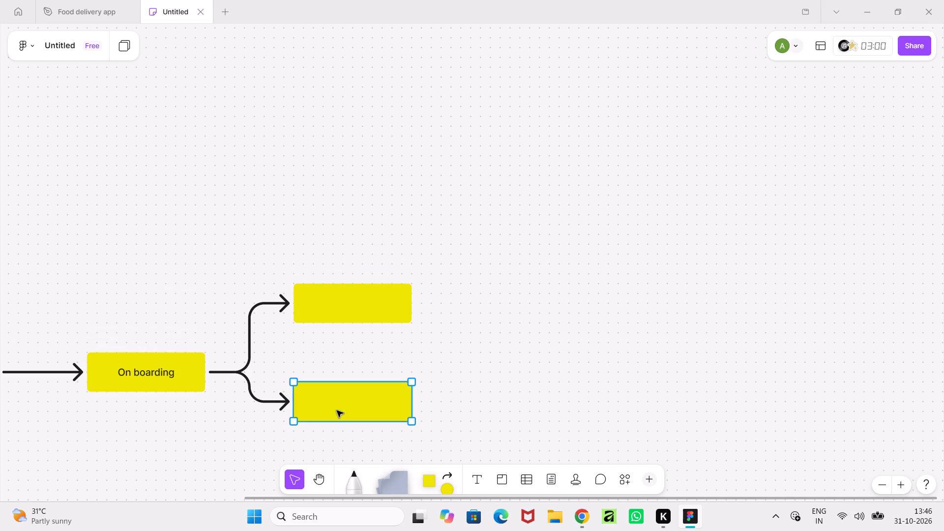
pyautogui.moveTo(337, 411); pyautogui.dragTo(334, 440)
pyautogui.click(358, 306)
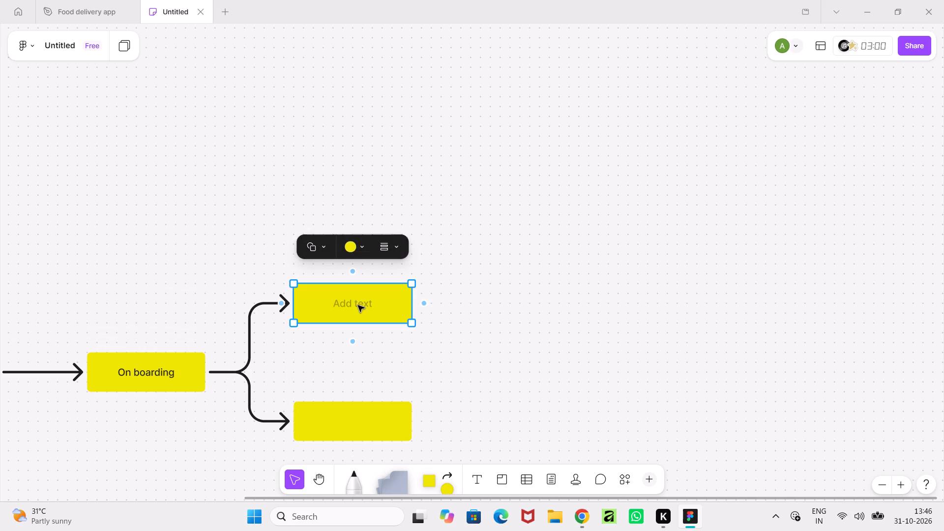
pyautogui.moveTo(358, 305); pyautogui.dragTo(358, 324)
pyautogui.click(499, 388)
# Label the upper branch box "Sign up" and the lower branch box "Sign in".
pyautogui.moveTo(499, 388); pyautogui.dragTo(531, 347, button='middle')
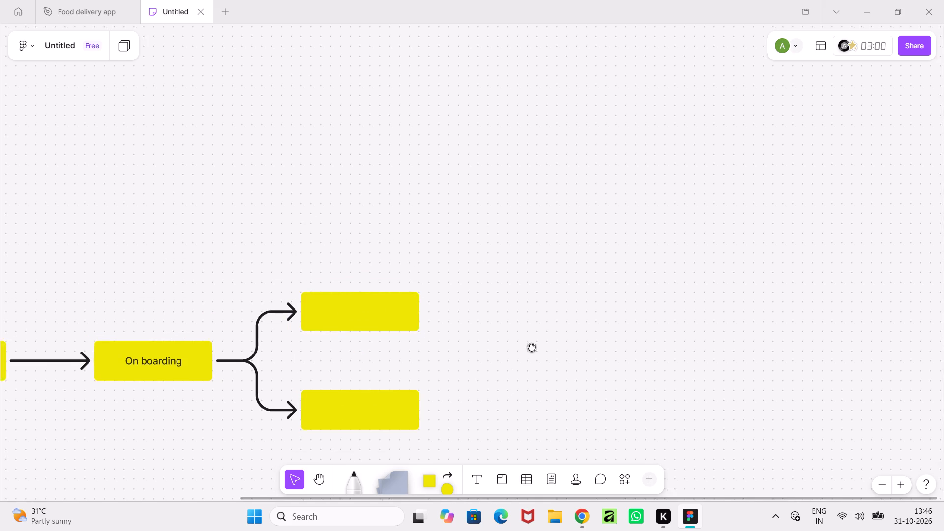
pyautogui.moveTo(531, 347); pyautogui.dragTo(552, 328, button='middle')
pyautogui.doubleClick(417, 267)
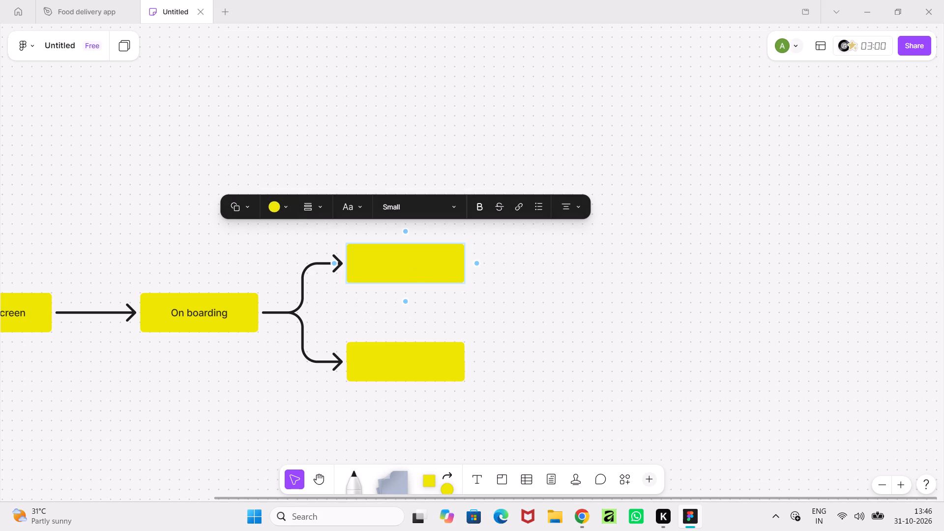
pyautogui.write('Si')
pyautogui.write('gn')
pyautogui.press('space')
pyautogui.write('up')
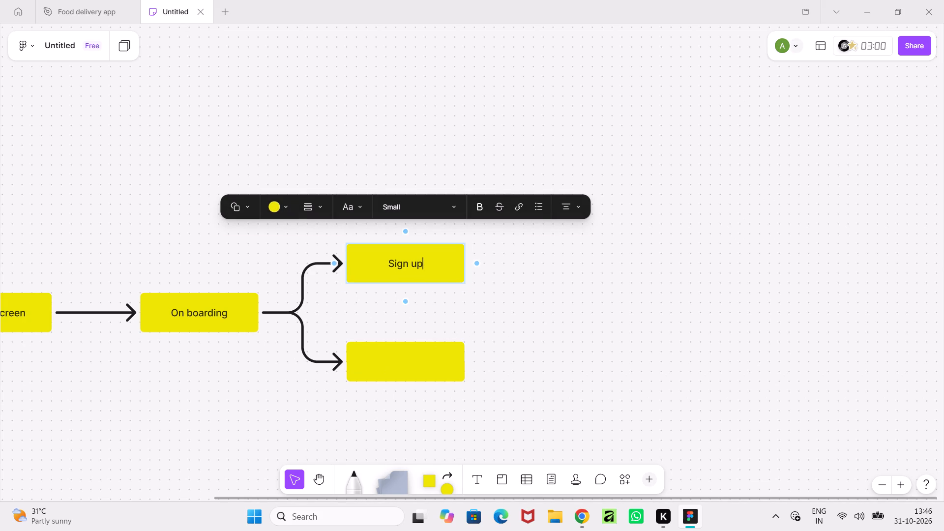
pyautogui.doubleClick(399, 354)
pyautogui.write('Sign in')
pyautogui.click(469, 398)
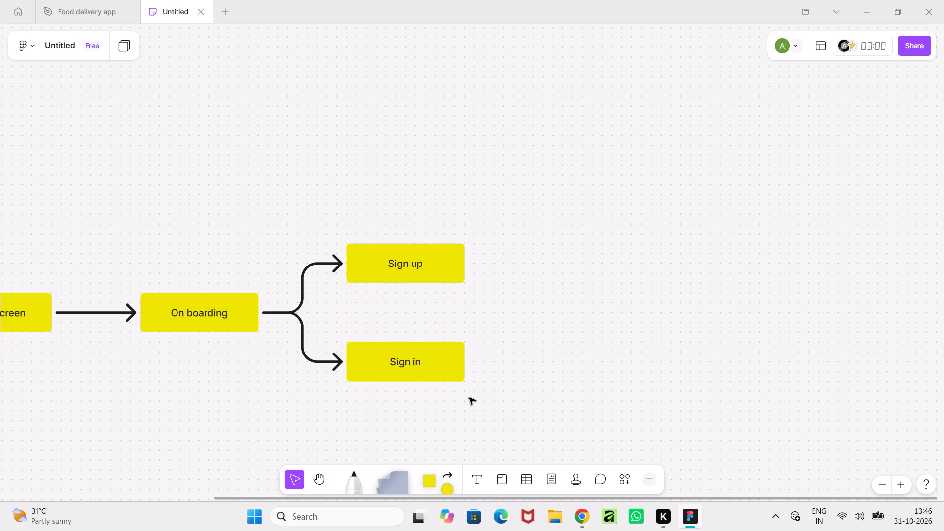
# Add a blank box connected from Sign up and move it level with On boarding, midway between the two branches.
pyautogui.click(455, 264)
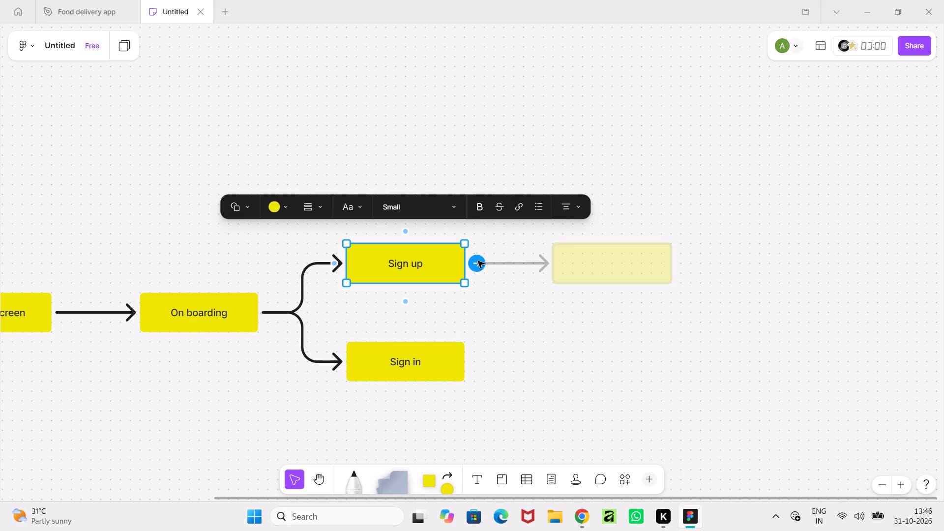
pyautogui.click(478, 261)
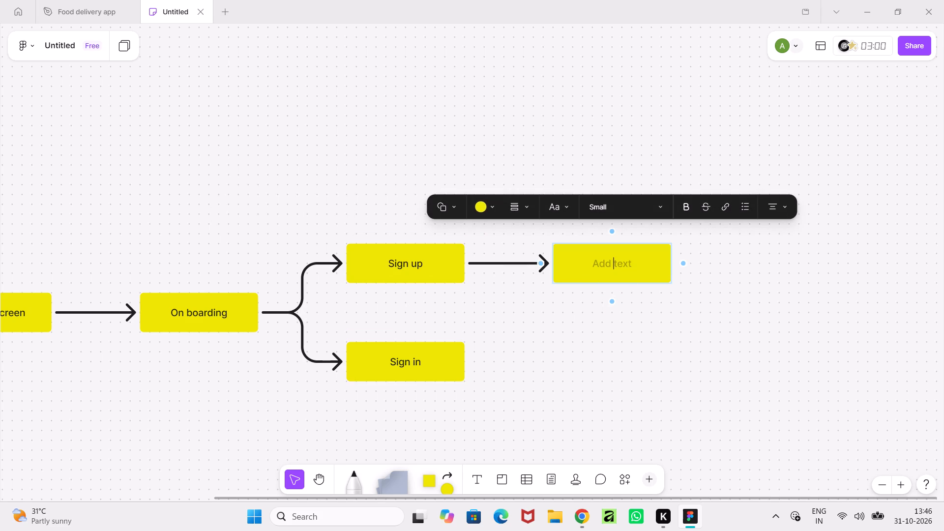
pyautogui.click(577, 382)
pyautogui.moveTo(610, 267); pyautogui.dragTo(603, 316)
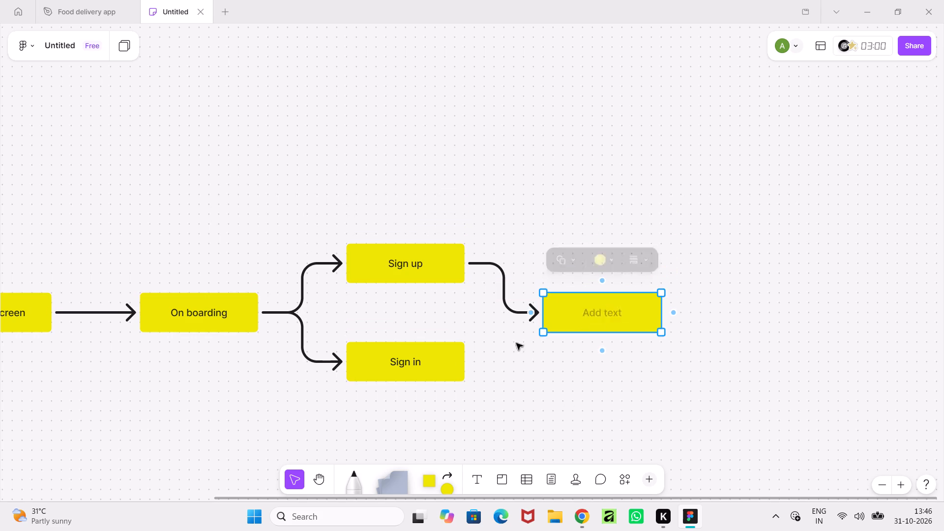
# Draw a connector from the Sign in box to the left side of the new blank box, merging both branches.
pyautogui.click(456, 366)
pyautogui.moveTo(481, 363); pyautogui.dragTo(526, 320)
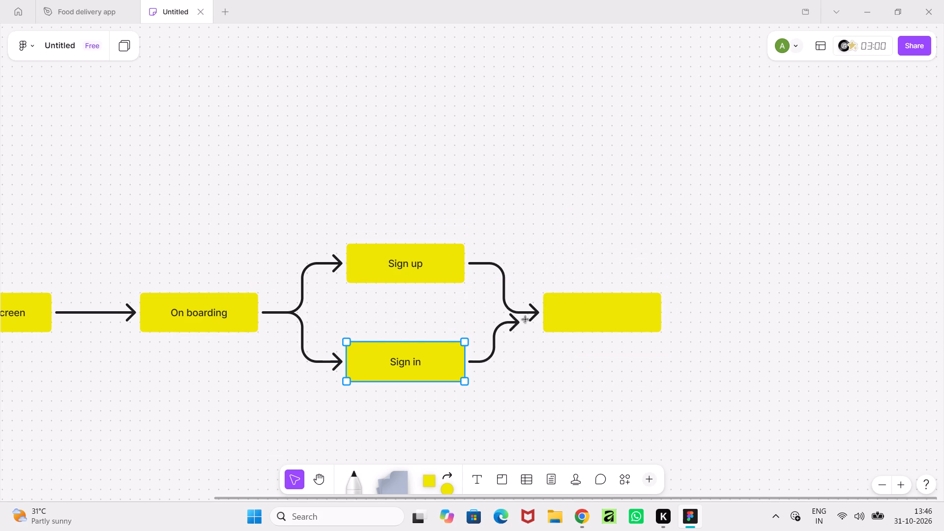
pyautogui.moveTo(526, 320); pyautogui.dragTo(545, 313)
pyautogui.click(586, 354)
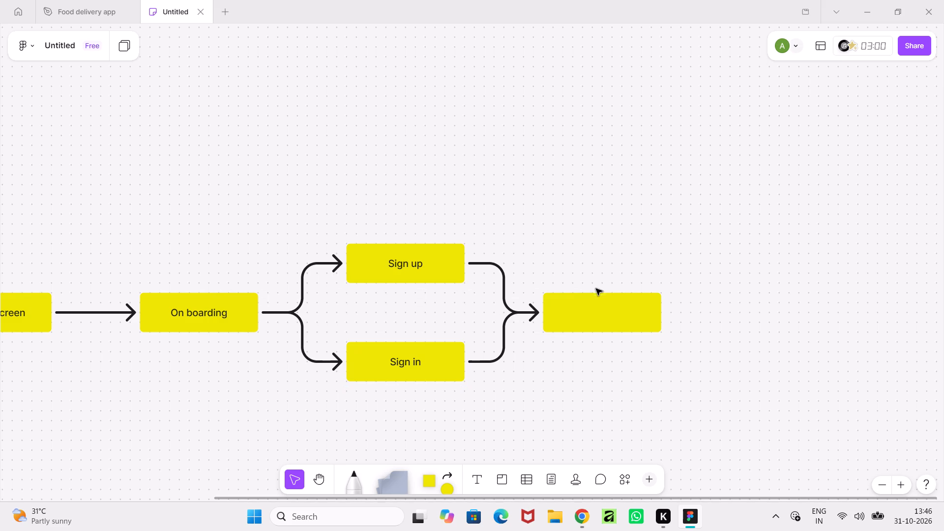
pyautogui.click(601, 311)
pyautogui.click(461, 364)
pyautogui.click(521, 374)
# Move the Sign up and Sign in boxes closer to On boarding, and bring the blank merge box closer to them at the On boarding level.
pyautogui.moveTo(563, 414); pyautogui.dragTo(464, 440, button='middle')
pyautogui.moveTo(462, 436); pyautogui.dragTo(475, 420, button='middle')
pyautogui.click(546, 311)
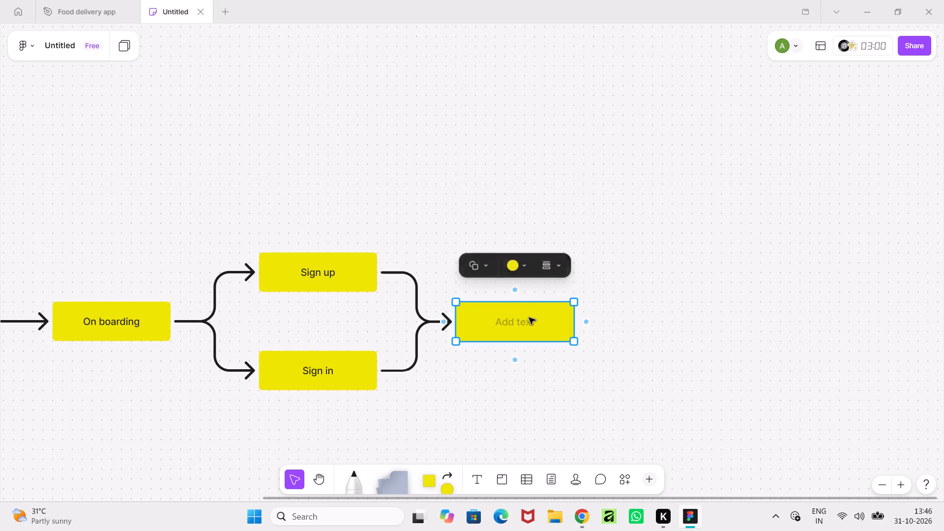
pyautogui.moveTo(526, 319); pyautogui.dragTo(530, 274)
pyautogui.moveTo(530, 274); pyautogui.dragTo(531, 320)
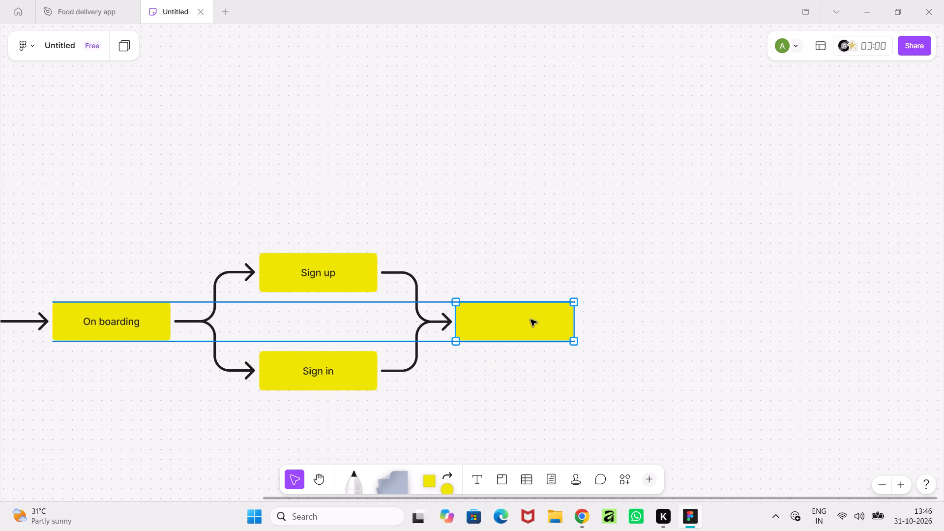
pyautogui.moveTo(531, 320); pyautogui.dragTo(521, 324)
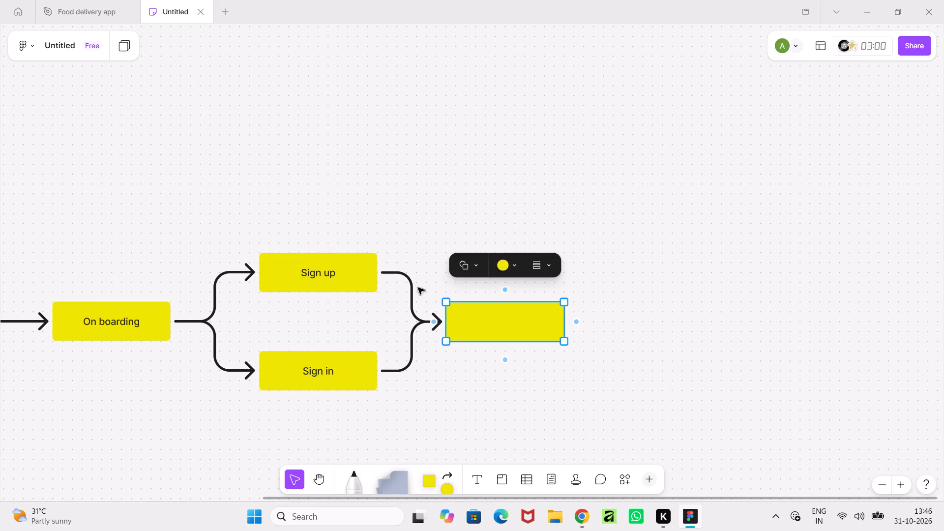
pyautogui.click(355, 273)
pyautogui.keyDown('shift'); pyautogui.click(354, 372); pyautogui.keyUp('shift')
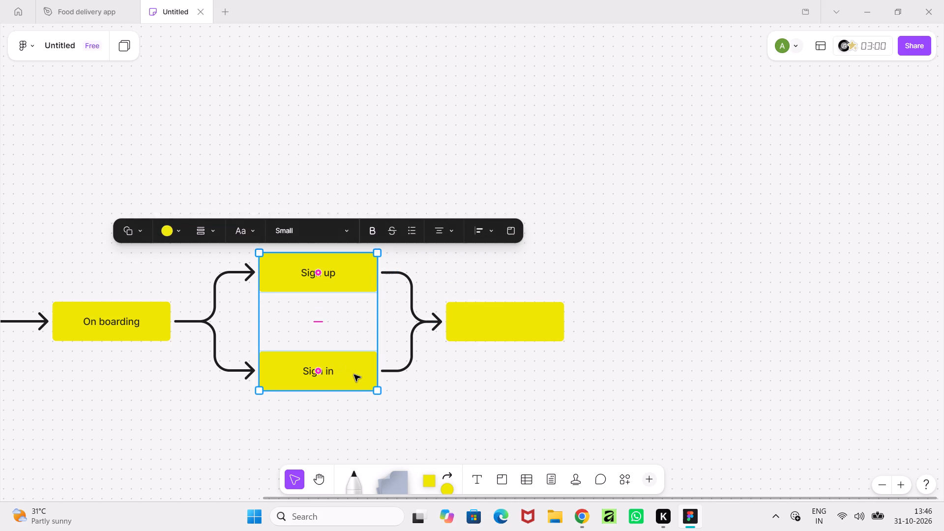
pyautogui.moveTo(354, 375); pyautogui.dragTo(324, 374)
pyautogui.click(524, 337)
pyautogui.moveTo(526, 328); pyautogui.dragTo(496, 330)
pyautogui.click(501, 369)
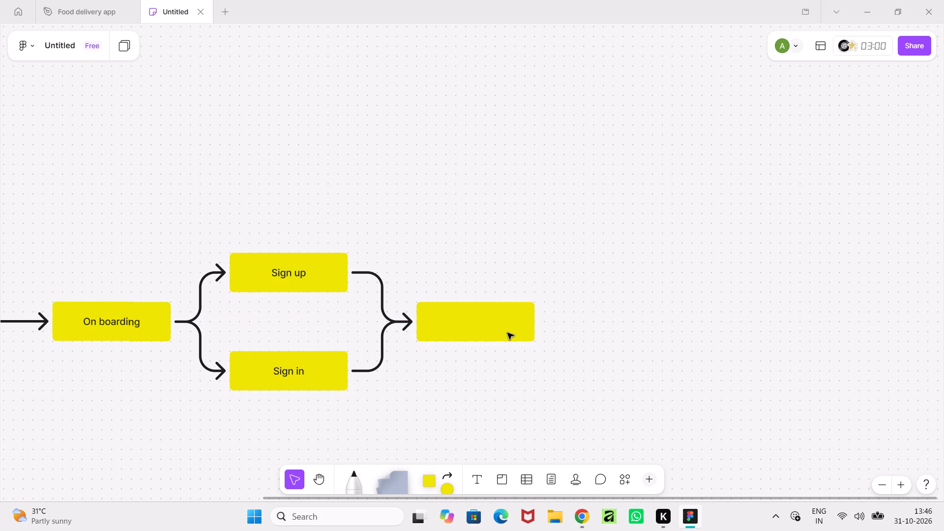
pyautogui.click(507, 331)
pyautogui.moveTo(504, 329); pyautogui.dragTo(499, 330)
pyautogui.click(529, 440)
# Label the blank box where the Sign up and Sign in branches merge "Home Page".
pyautogui.keyDown('ctrl'); pyautogui.scroll(-10, 527, 423); pyautogui.keyUp('ctrl')
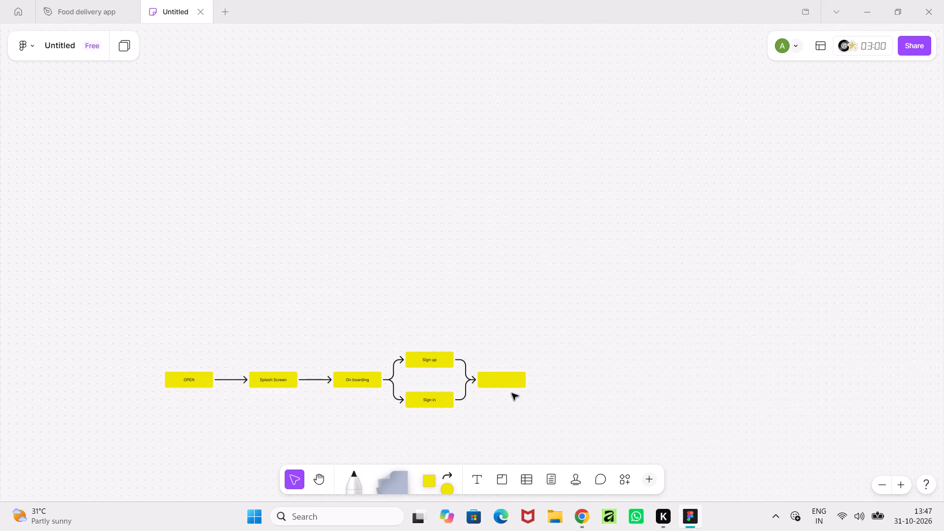
pyautogui.middleClick(438, 316)
pyautogui.moveTo(555, 388); pyautogui.dragTo(417, 333, button='middle')
pyautogui.keyDown('ctrl'); pyautogui.scroll(9, 414, 332); pyautogui.keyUp('ctrl')
pyautogui.moveTo(402, 354); pyautogui.dragTo(522, 371, button='middle')
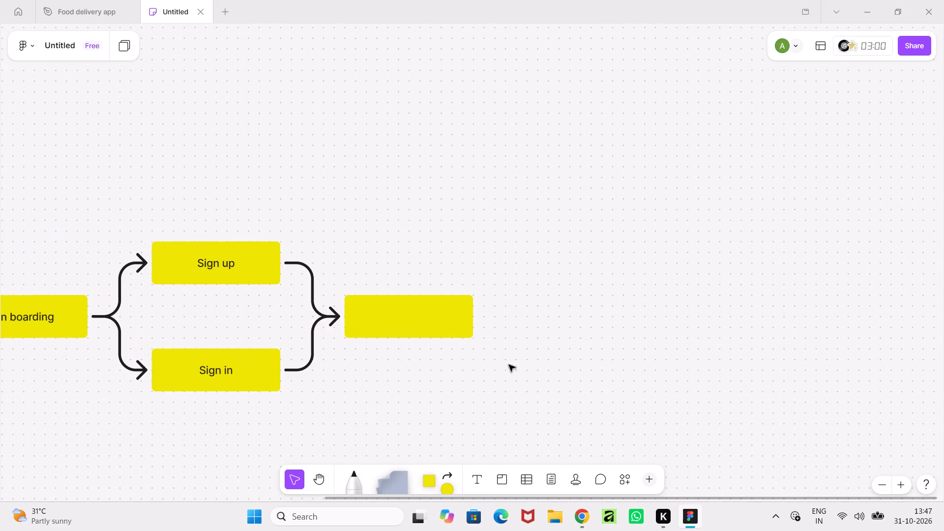
pyautogui.click(392, 321)
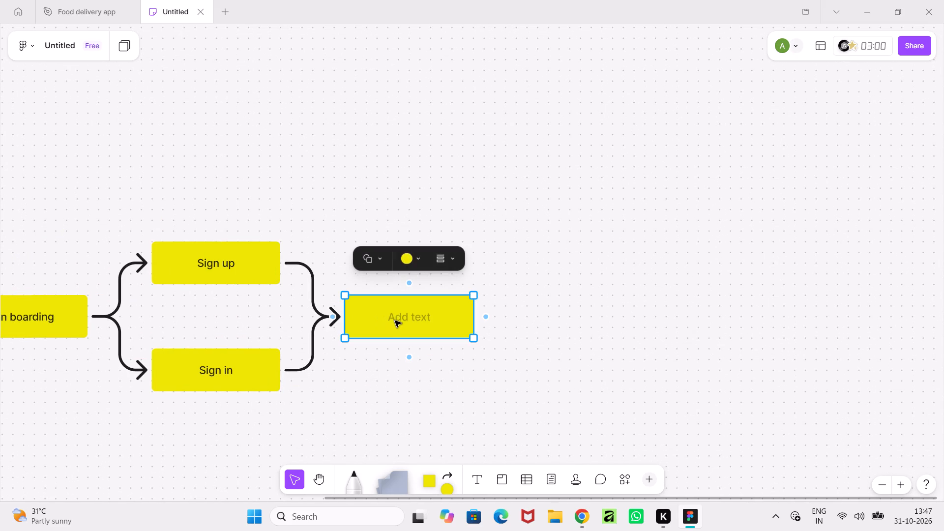
pyautogui.click(418, 313)
pyautogui.write('Home')
pyautogui.press('space')
pyautogui.write('Page')
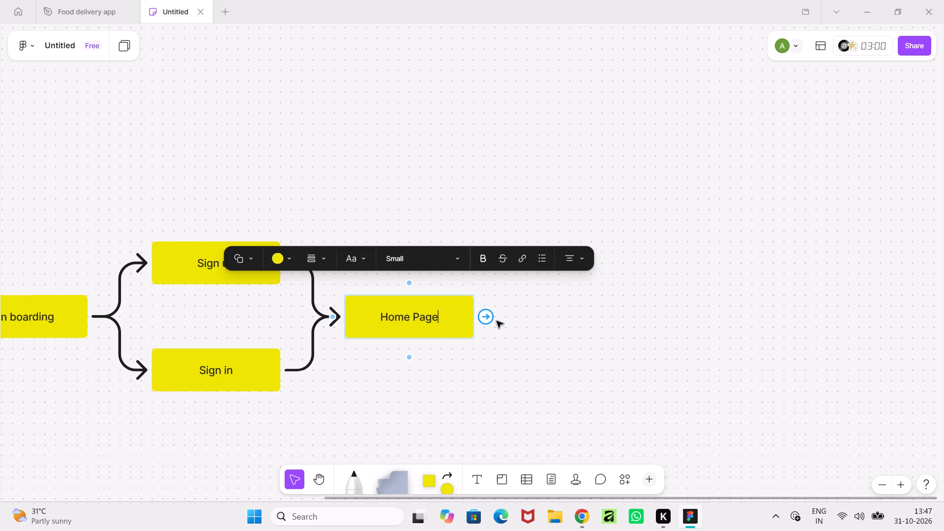
# Add a connected box directly below Home Page and label it "Profile".
pyautogui.click(412, 359)
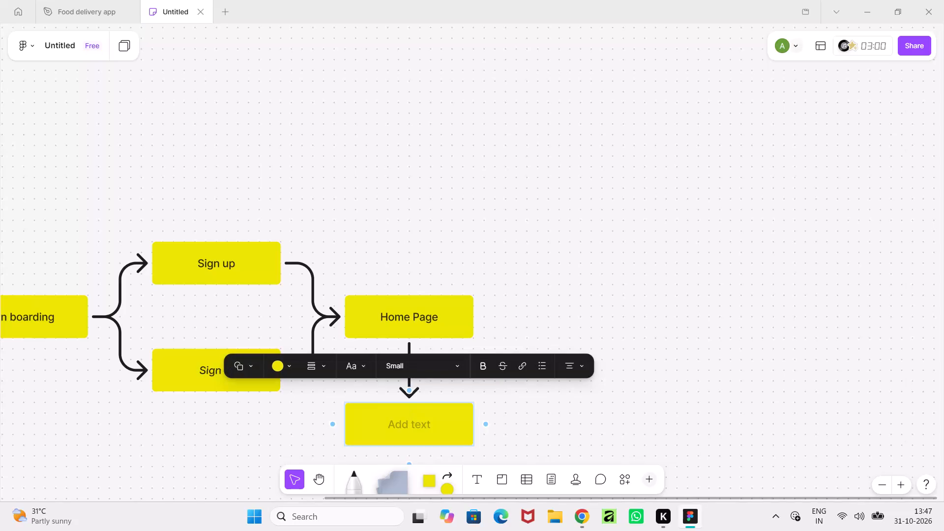
pyautogui.write('Profile')
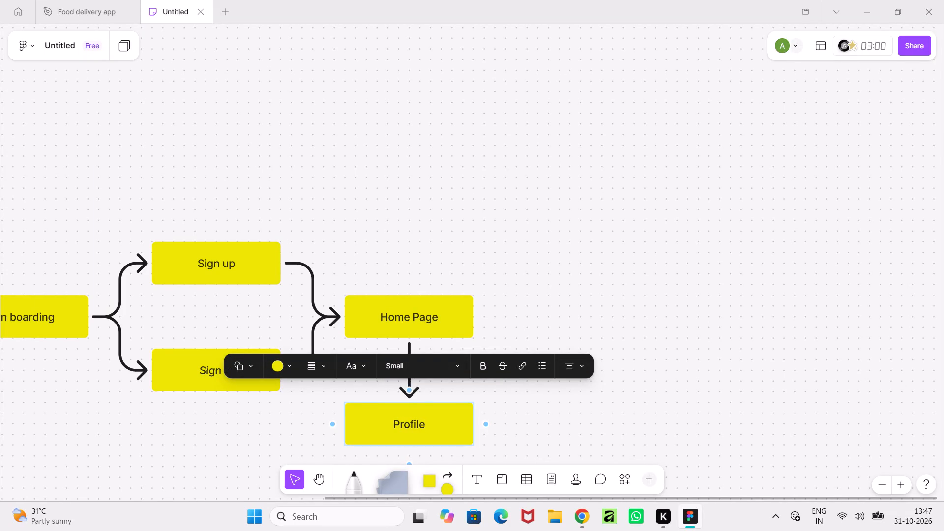
pyautogui.click(541, 446)
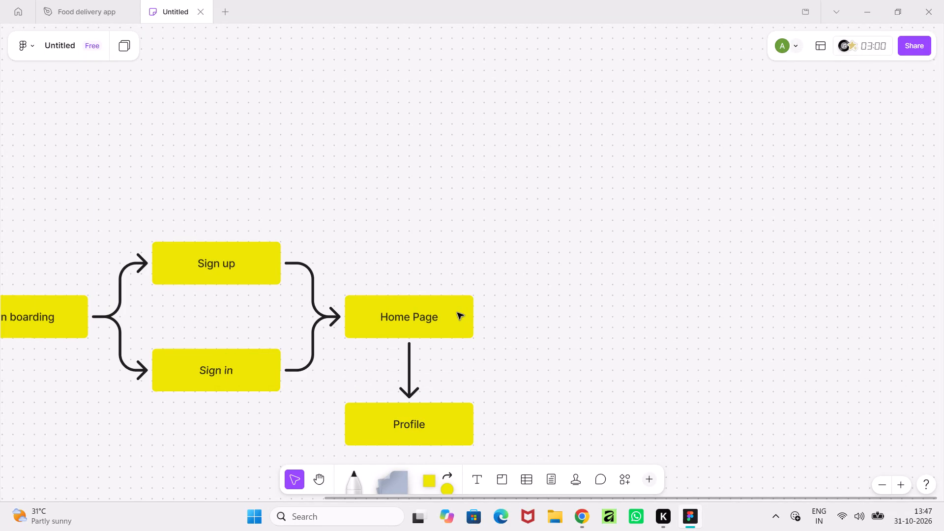
# Add a blank shape connected from the right side of Home Page and change it to a diamond.
pyautogui.click(457, 313)
pyautogui.click(485, 320)
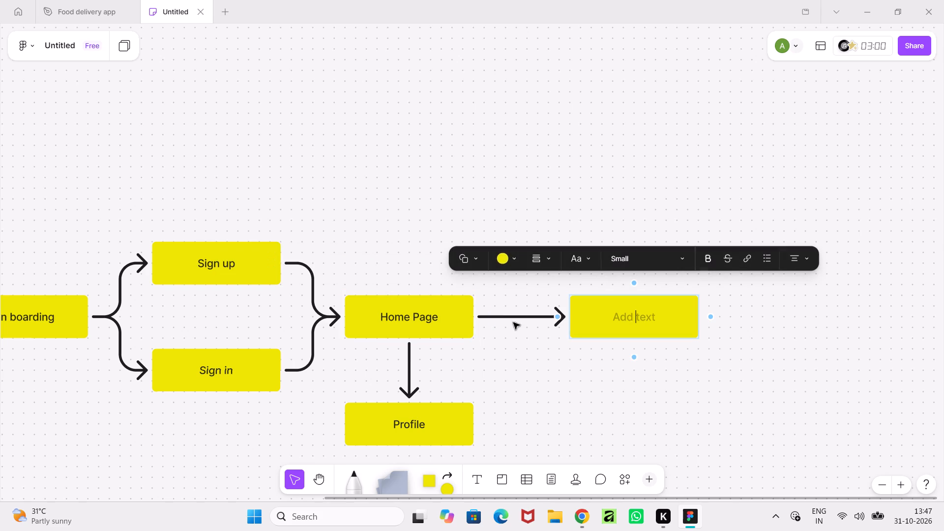
pyautogui.click(478, 259)
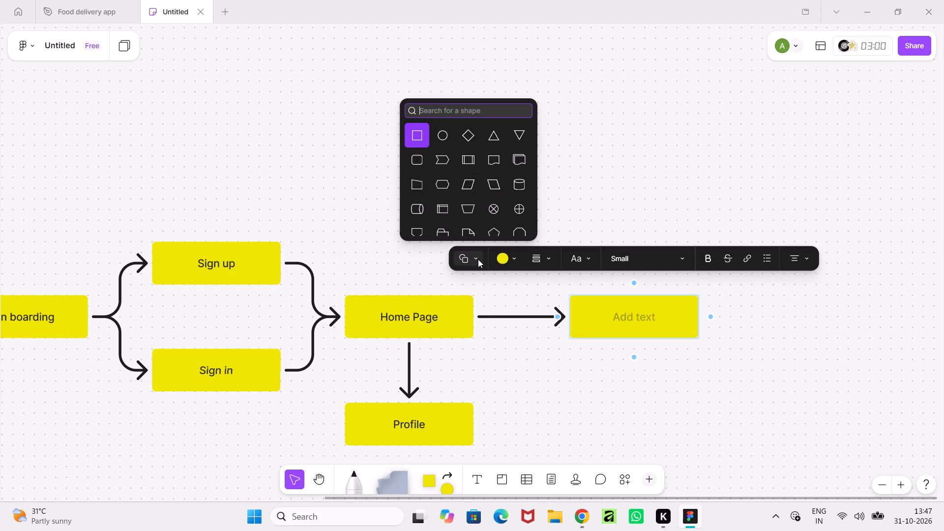
pyautogui.click(465, 133)
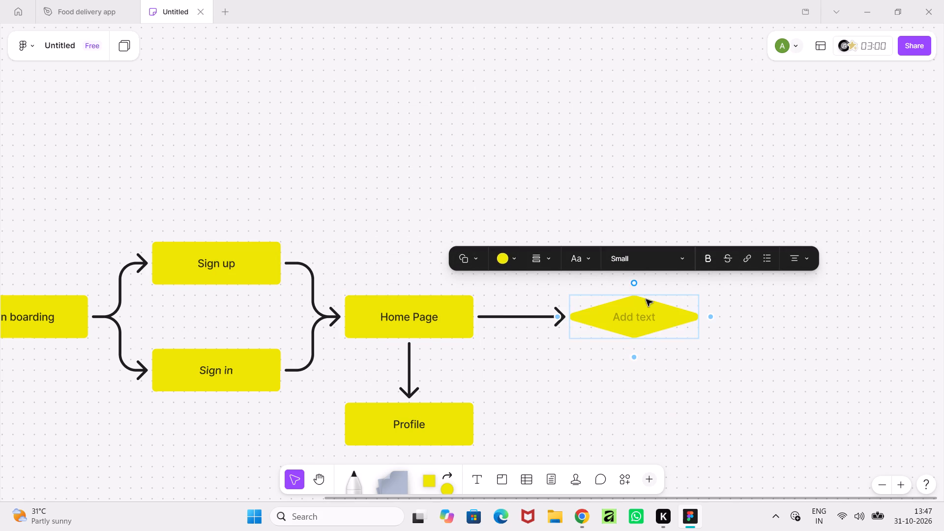
pyautogui.click(675, 392)
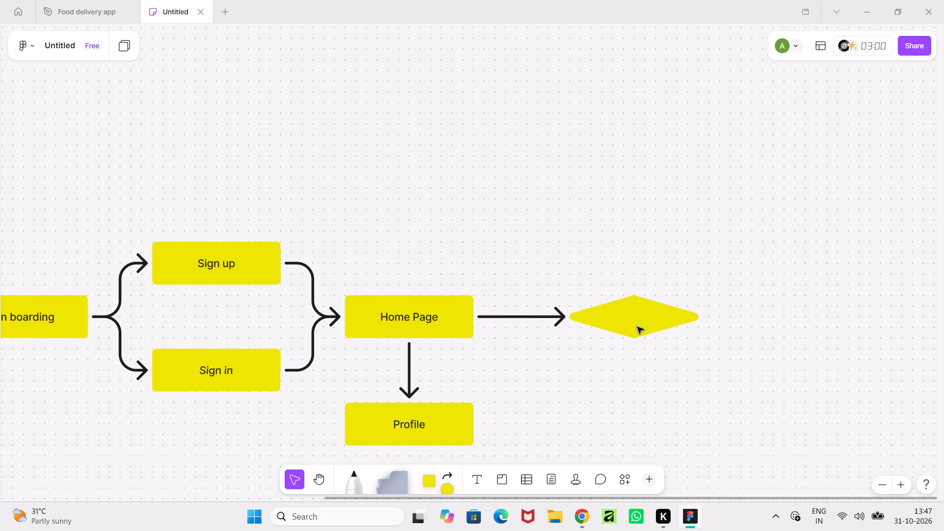
# Make the blank diamond taller and move it closer to Home Page, centred on the same level.
pyautogui.click(637, 327)
pyautogui.moveTo(635, 341); pyautogui.dragTo(632, 390)
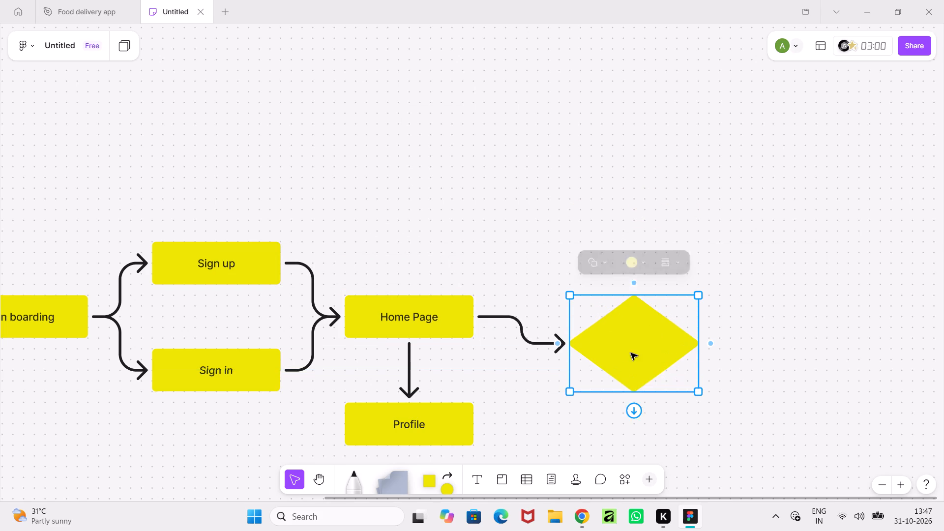
pyautogui.moveTo(637, 345); pyautogui.dragTo(596, 324)
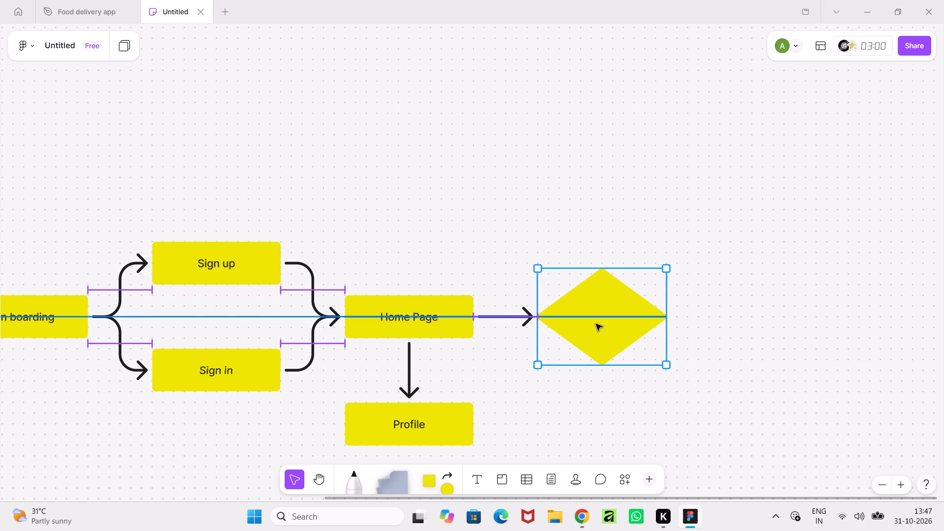
pyautogui.moveTo(596, 324); pyautogui.dragTo(593, 324)
pyautogui.click(705, 392)
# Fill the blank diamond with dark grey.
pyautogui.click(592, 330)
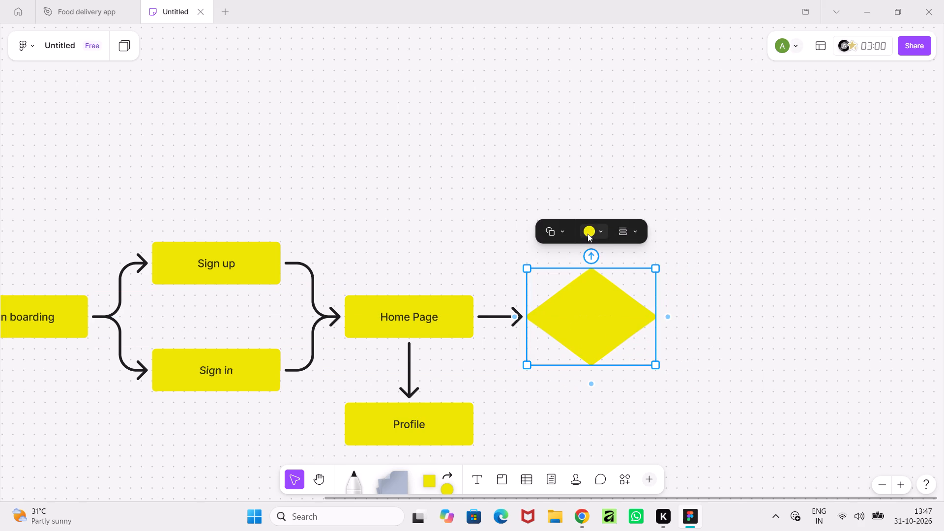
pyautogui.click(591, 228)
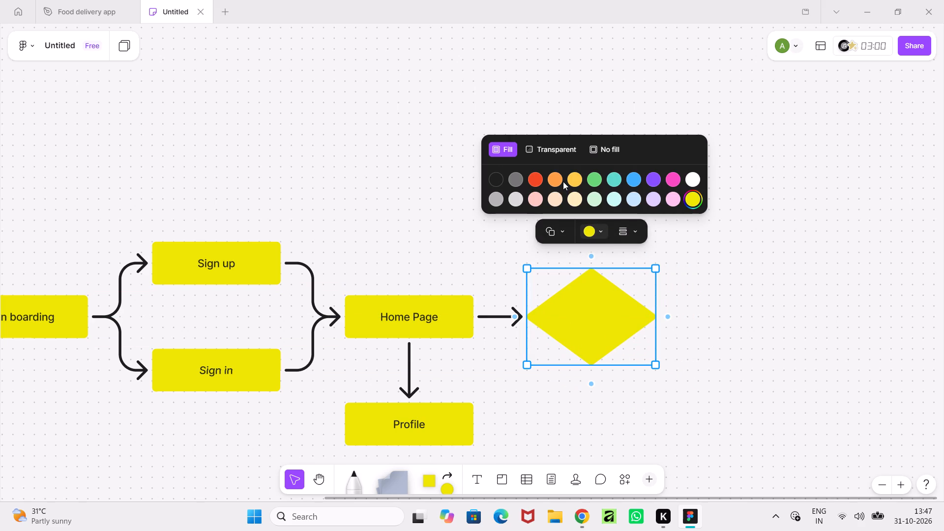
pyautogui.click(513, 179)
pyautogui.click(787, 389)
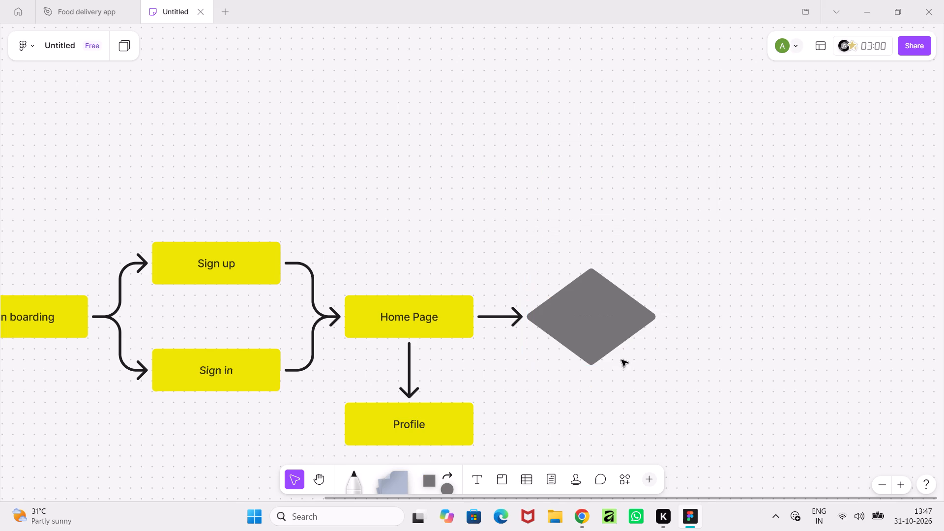
# Set the diamond's fill to the custom colour #EB3E00.
pyautogui.click(605, 338)
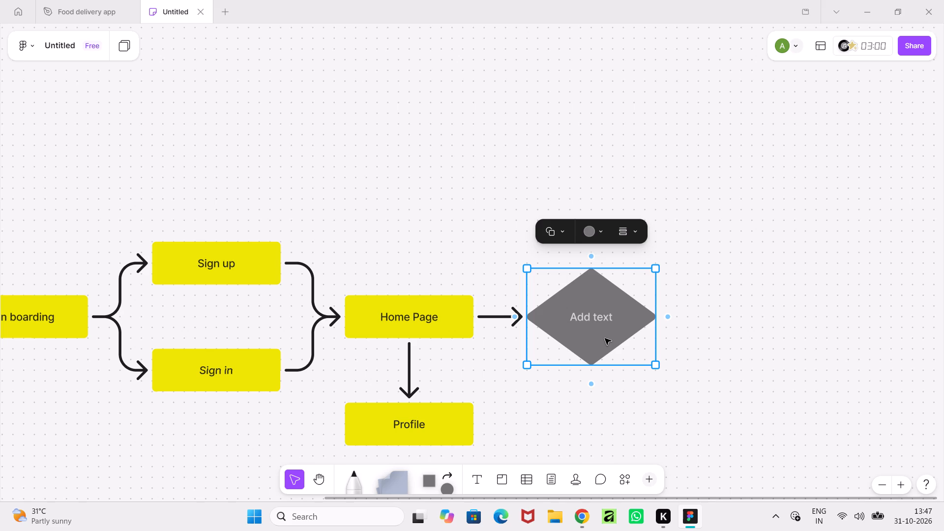
pyautogui.click(600, 231)
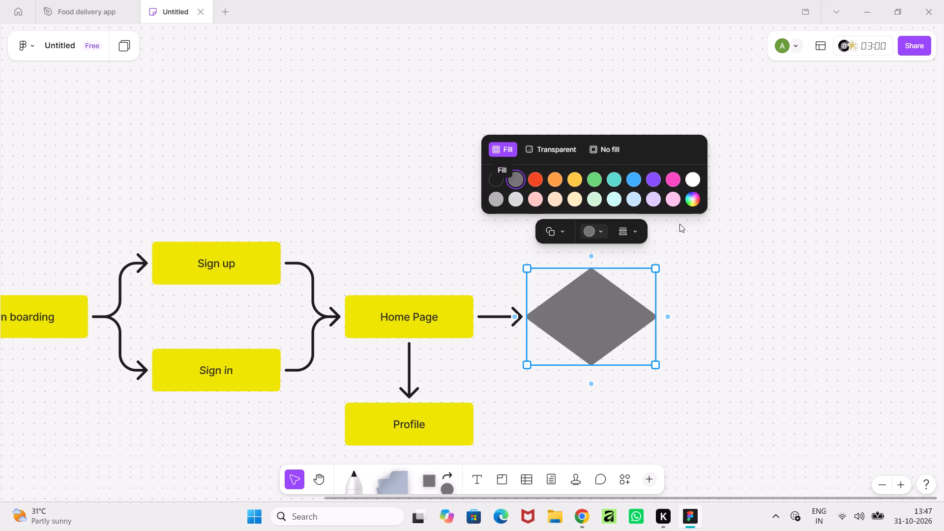
pyautogui.click(696, 200)
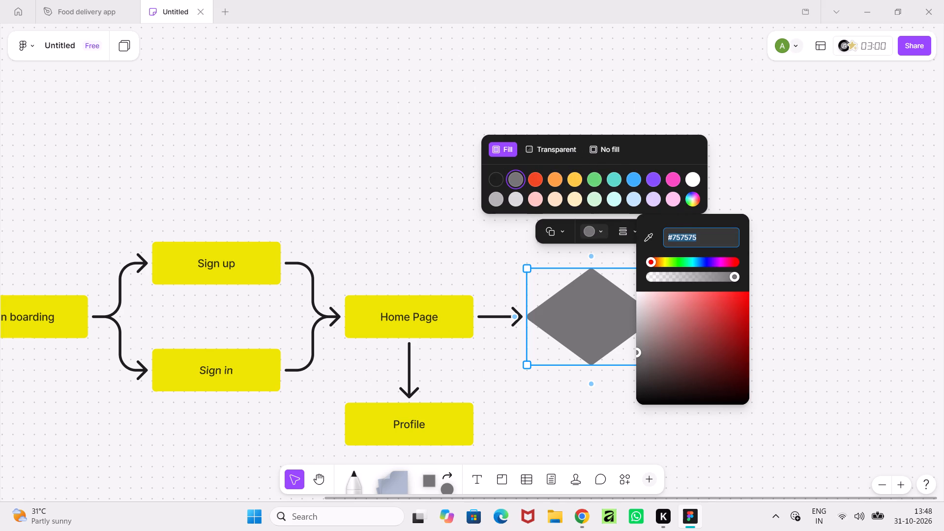
pyautogui.write('eb3e')
pyautogui.write('00')
pyautogui.press('Return')
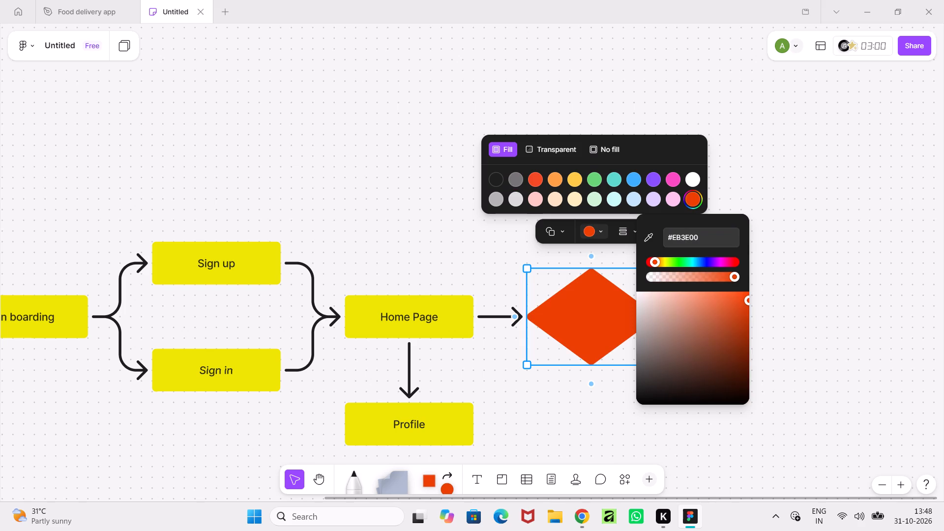
pyautogui.click(568, 420)
# Review the overall flow layout from OPEN through to the diamond.
pyautogui.keyDown('ctrl'); pyautogui.scroll(-5, 588, 383); pyautogui.keyUp('ctrl')
pyautogui.scroll(-5, 595, 450)
pyautogui.moveTo(603, 442); pyautogui.dragTo(656, 400, button='middle')
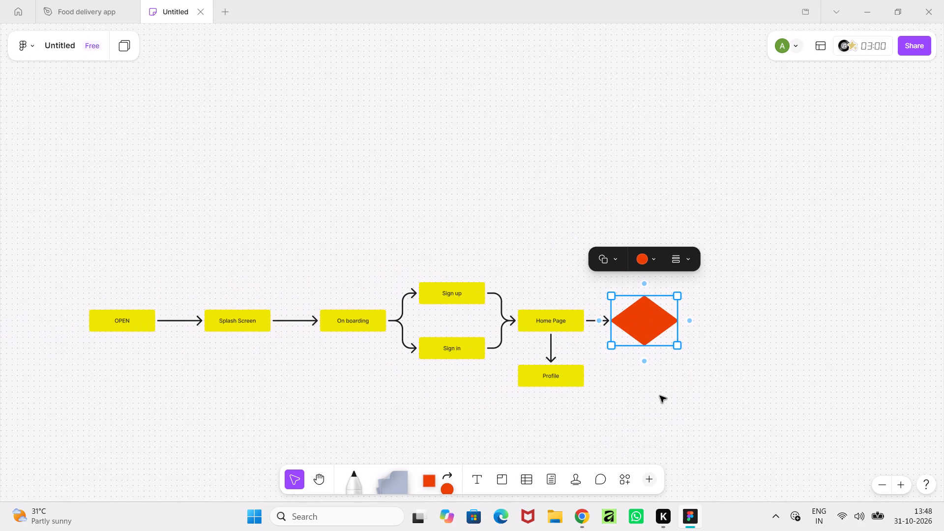
pyautogui.click(733, 417)
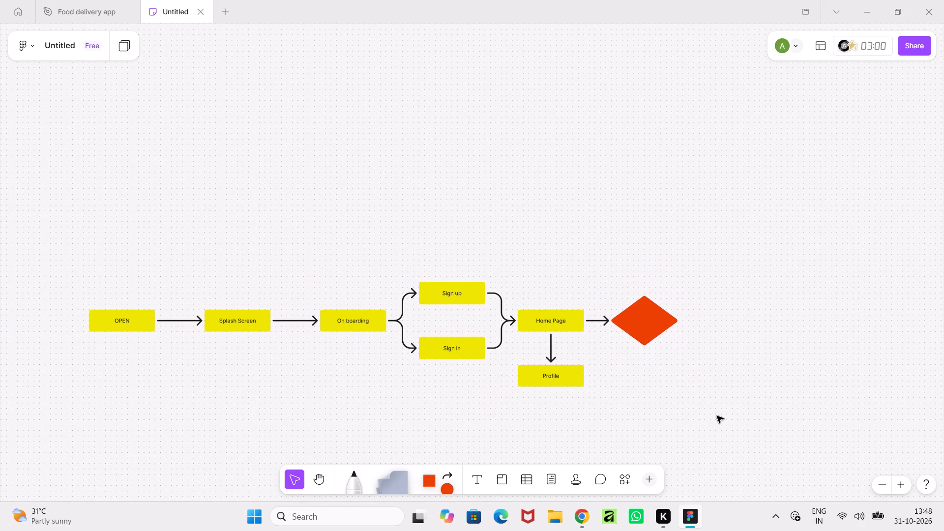
pyautogui.moveTo(717, 416); pyautogui.dragTo(638, 412, button='middle')
pyautogui.keyDown('ctrl'); pyautogui.scroll(3, 623, 403); pyautogui.keyUp('ctrl')
pyautogui.moveTo(547, 382); pyautogui.dragTo(715, 396, button='middle')
pyautogui.keyDown('ctrl'); pyautogui.scroll(1, 716, 396); pyautogui.keyUp('ctrl')
pyautogui.keyDown('ctrl'); pyautogui.scroll(-1, 716, 396); pyautogui.keyUp('ctrl')
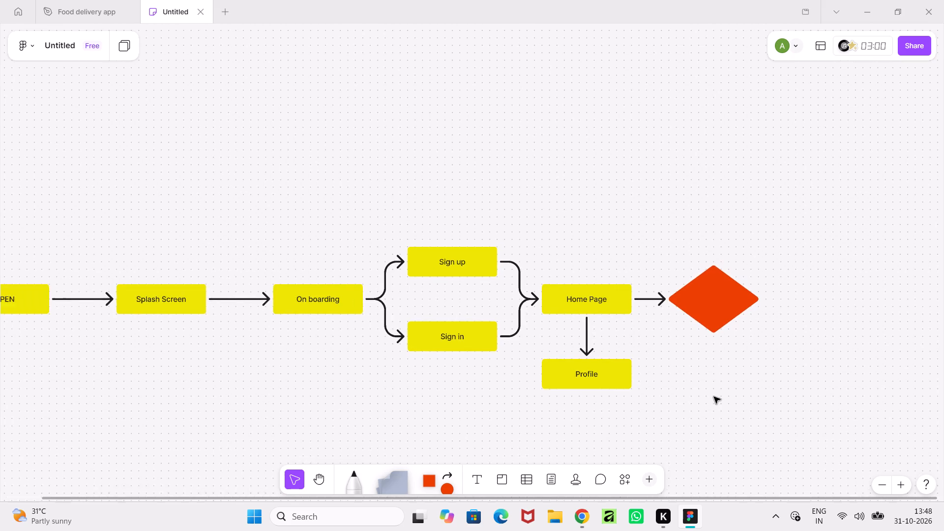
pyautogui.keyDown('ctrl'); pyautogui.scroll(-2, 714, 397); pyautogui.keyUp('ctrl')
pyautogui.keyDown('ctrl'); pyautogui.moveTo(710, 402); pyautogui.dragTo(577, 399, button='middle'); pyautogui.keyUp('ctrl')
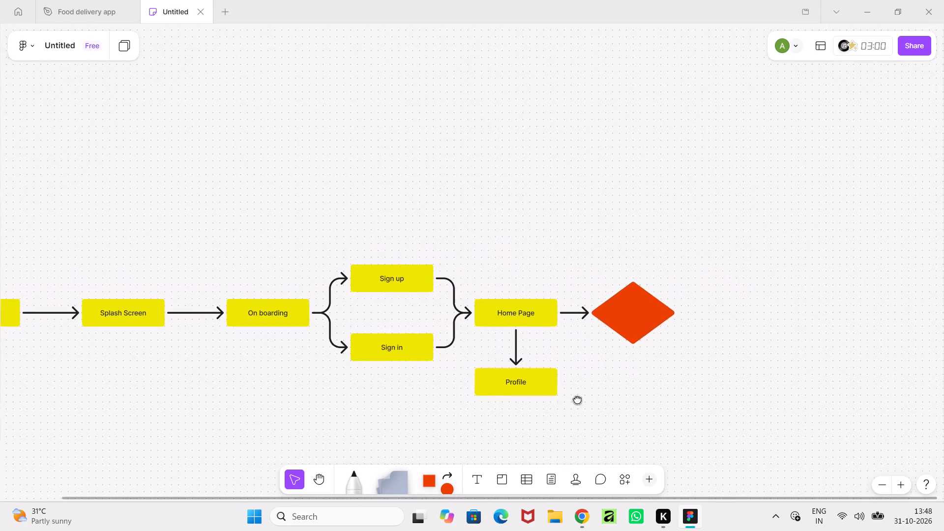
# Label the diamond after Home Page "Usage of Search bar".
pyautogui.keyDown('ctrl'); pyautogui.moveTo(577, 399); pyautogui.dragTo(426, 373, button='middle'); pyautogui.keyUp('ctrl')
pyautogui.keyDown('ctrl'); pyautogui.scroll(5, 428, 362); pyautogui.keyUp('ctrl')
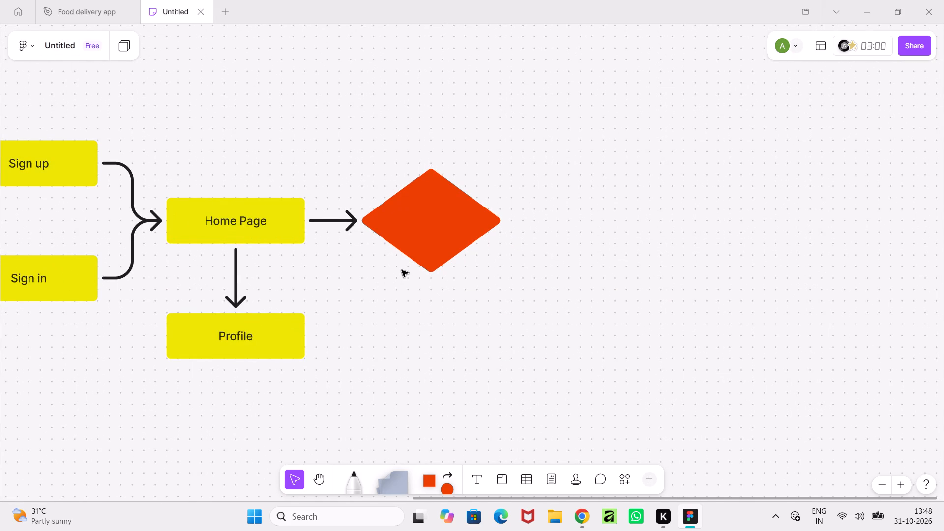
pyautogui.click(412, 220)
pyautogui.click(421, 220)
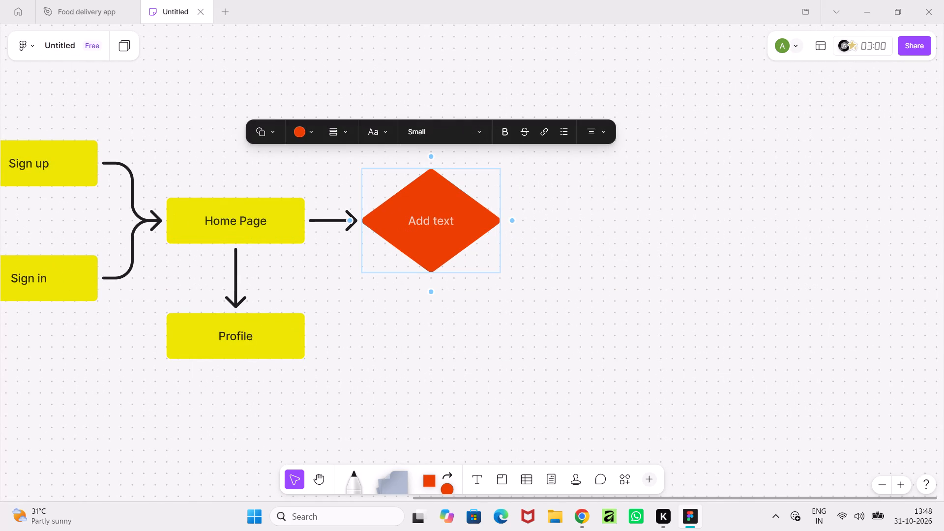
pyautogui.write('Usage of Search')
pyautogui.press('space')
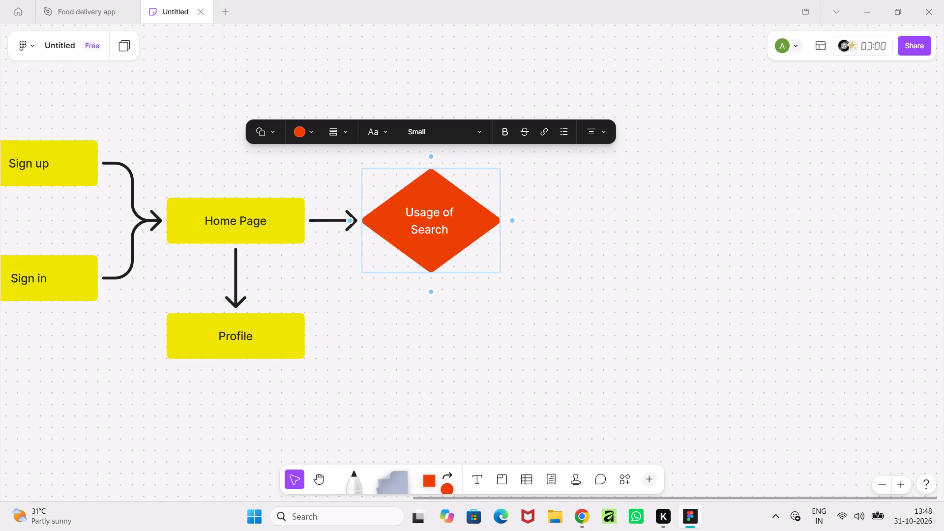
pyautogui.write('bar')
# Move the "Usage of Search bar" diamond away, lower and farther from Home Page, and delete the connector between them.
pyautogui.click(312, 261)
pyautogui.click(276, 222)
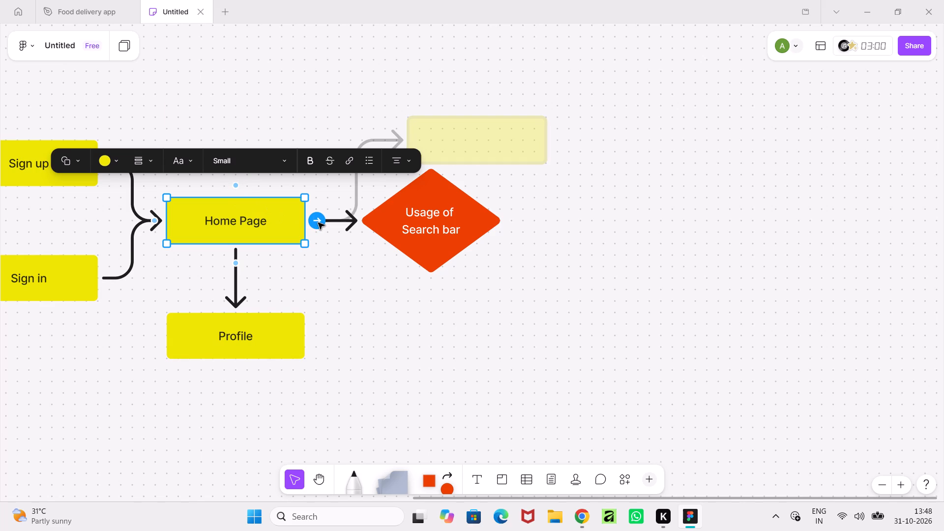
pyautogui.click(385, 231)
pyautogui.moveTo(384, 230); pyautogui.dragTo(494, 342)
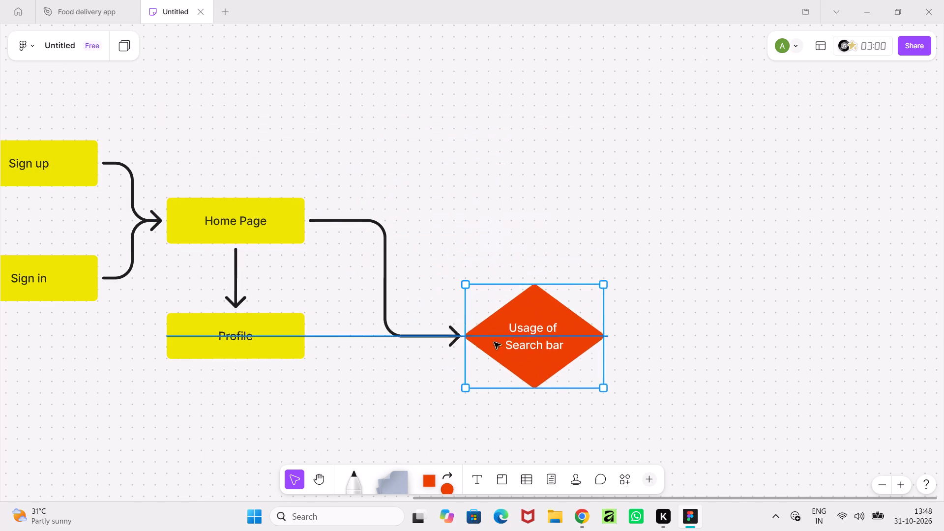
pyautogui.moveTo(494, 342); pyautogui.dragTo(503, 353)
pyautogui.click(385, 225)
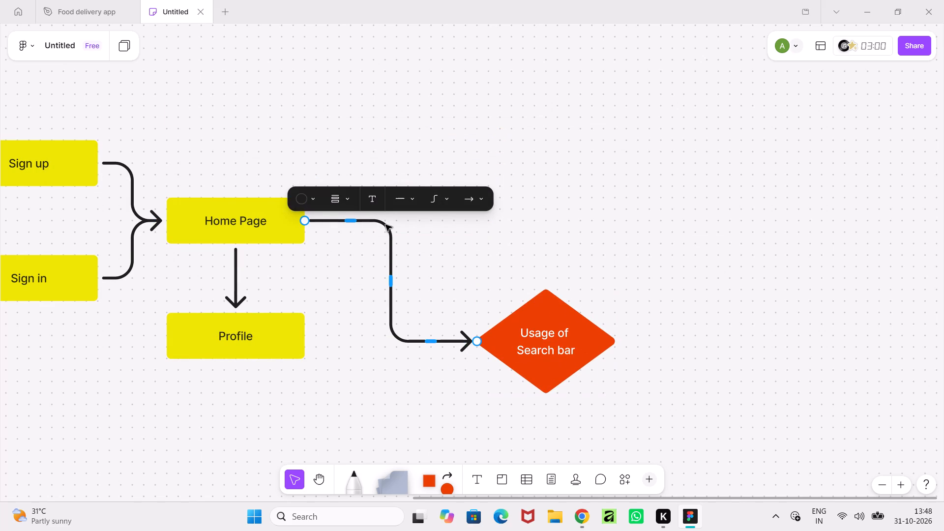
pyautogui.press('Delete')
# Add a connected rectangle beside Home Page, in the diamond's former direction, and label it "Search bar".
pyautogui.scroll(1, 385, 225)
pyautogui.click(284, 226)
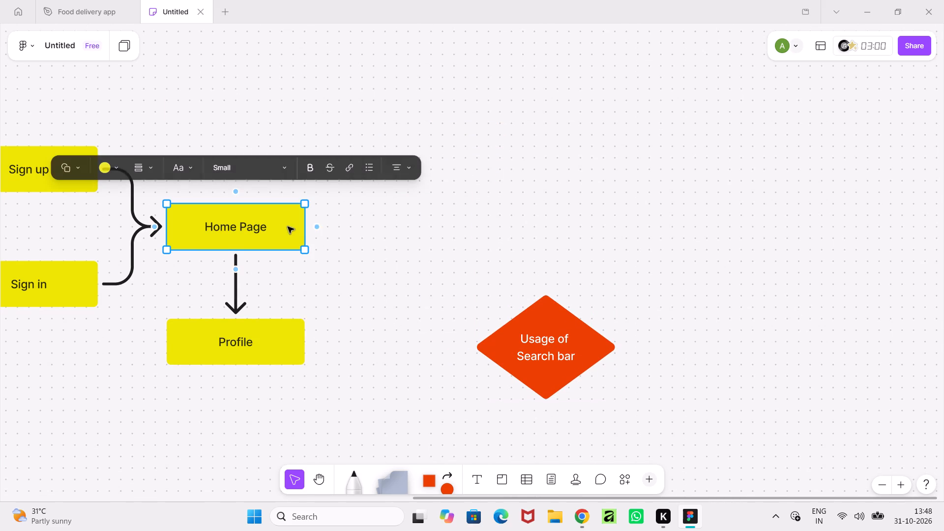
pyautogui.click(316, 229)
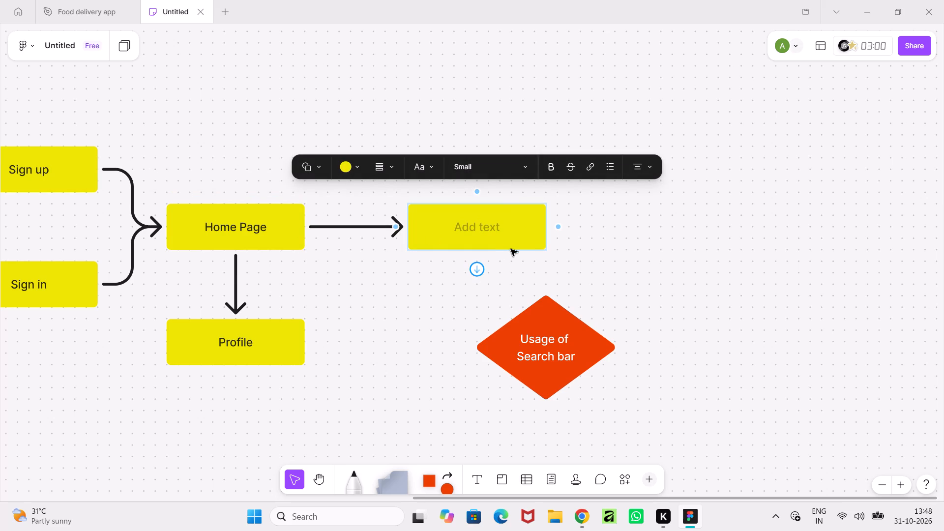
pyautogui.write('Search bar')
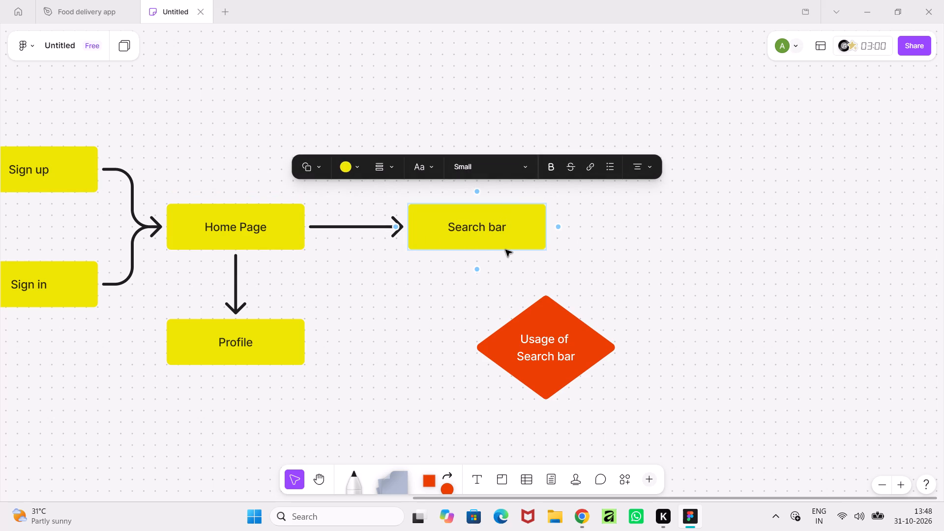
pyautogui.click(559, 267)
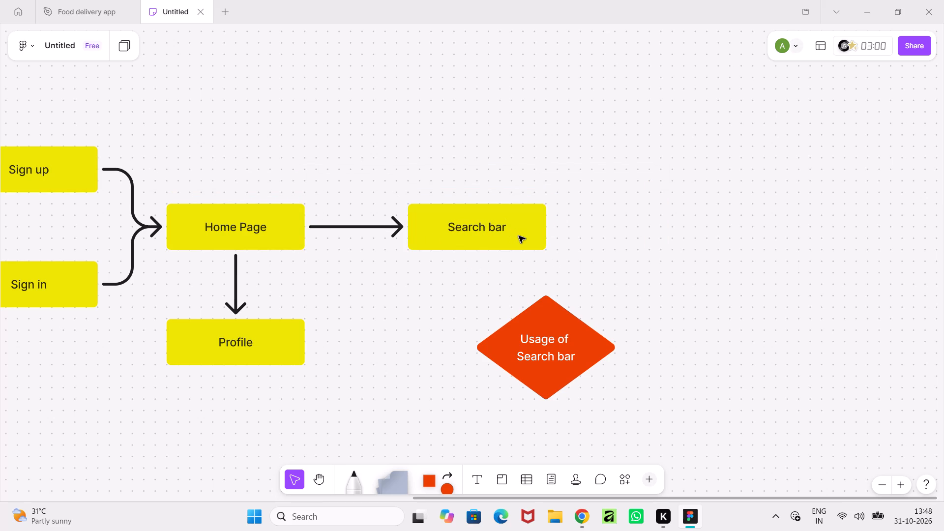
# Move the Search bar box closer to Home Page and place the "Usage of Search bar" diamond in line after it.
pyautogui.click(520, 236)
pyautogui.moveTo(523, 236); pyautogui.dragTo(454, 234)
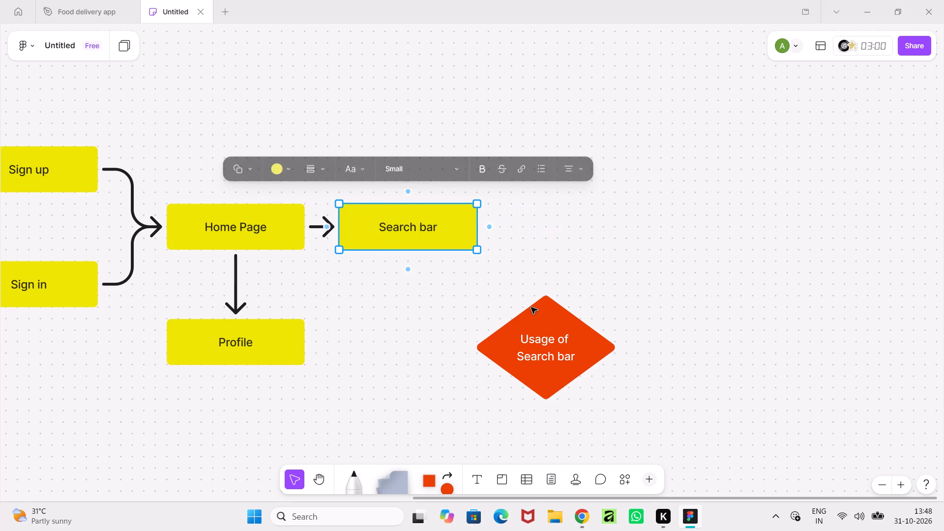
pyautogui.moveTo(557, 325); pyautogui.dragTo(582, 234)
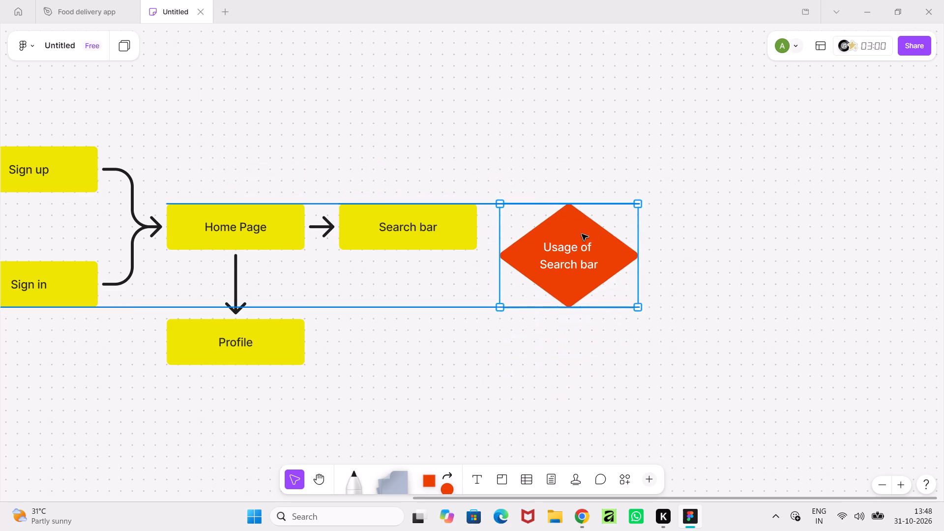
pyautogui.moveTo(582, 234); pyautogui.dragTo(590, 206)
# Connect the Search bar box to the "Usage of Search bar" diamond with an arrow.
pyautogui.click(471, 230)
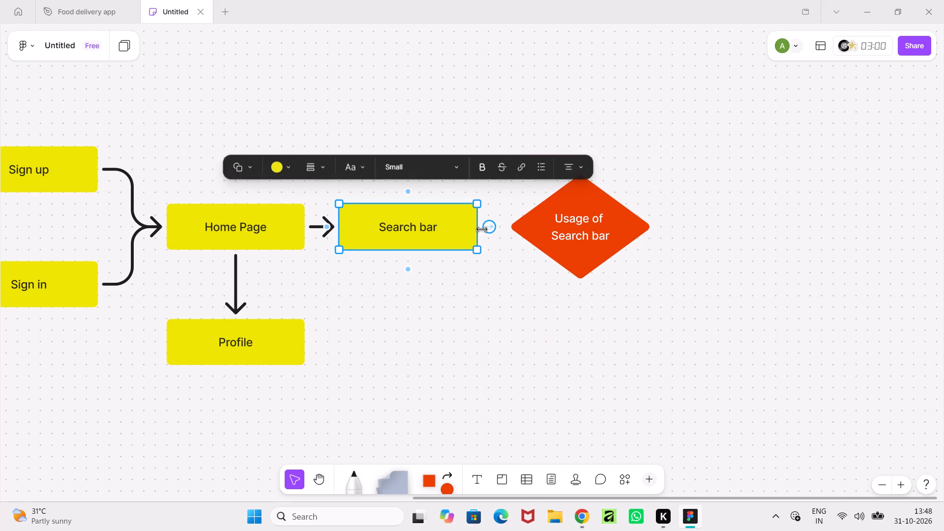
pyautogui.moveTo(486, 229); pyautogui.dragTo(513, 226)
pyautogui.click(553, 334)
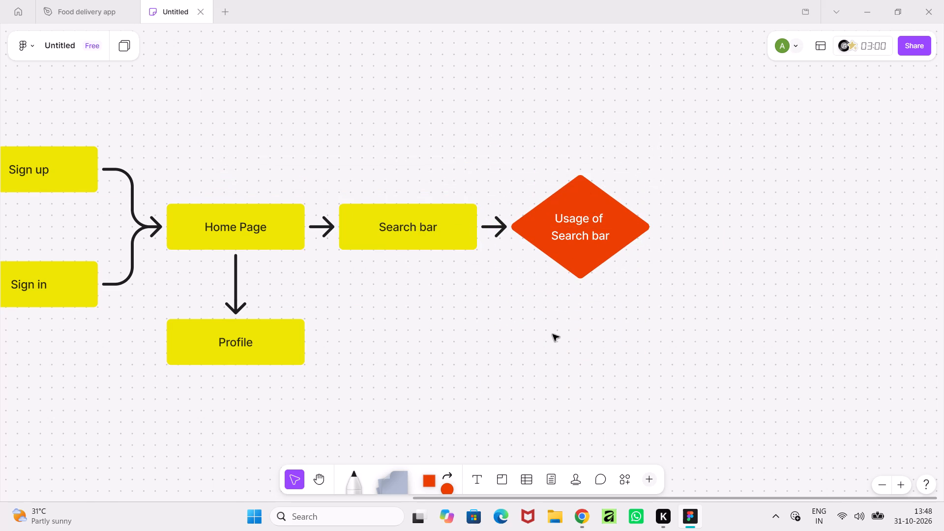
# Move the Profile box up closer beneath Home Page to shorten the arrow between them.
pyautogui.scroll(-3, 553, 334)
pyautogui.scroll(3, 553, 334)
pyautogui.click(288, 340)
pyautogui.moveTo(285, 347); pyautogui.dragTo(284, 310)
pyautogui.click(490, 404)
# Add a connected blank diamond above the "Usage of Search bar" diamond.
pyautogui.keyDown('ctrl'); pyautogui.scroll(-3, 490, 404); pyautogui.keyUp('ctrl')
pyautogui.keyDown('ctrl'); pyautogui.moveTo(490, 404); pyautogui.dragTo(268, 434, button='middle'); pyautogui.keyUp('ctrl')
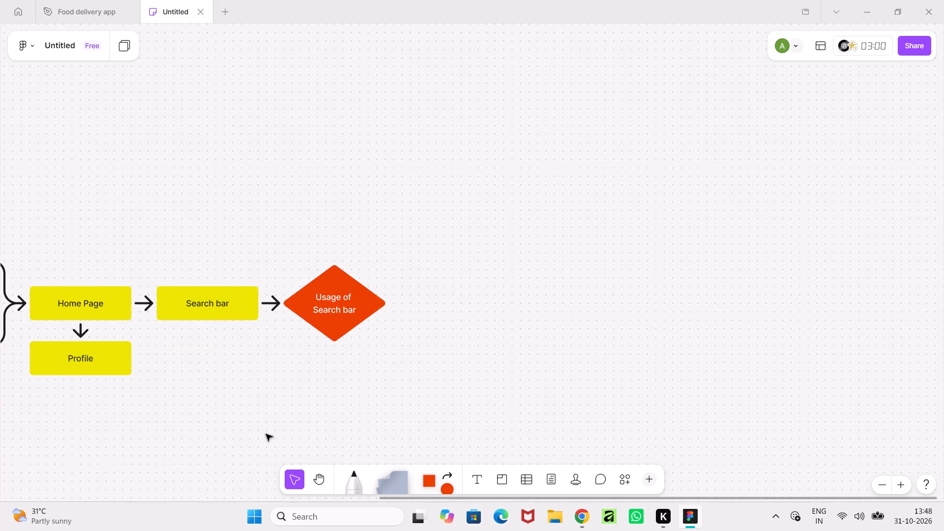
pyautogui.keyDown('ctrl'); pyautogui.scroll(-1, 266, 434); pyautogui.keyUp('ctrl')
pyautogui.keyDown('ctrl'); pyautogui.scroll(3, 282, 423); pyautogui.keyUp('ctrl')
pyautogui.moveTo(285, 422); pyautogui.dragTo(287, 446, button='middle')
pyautogui.click(340, 283)
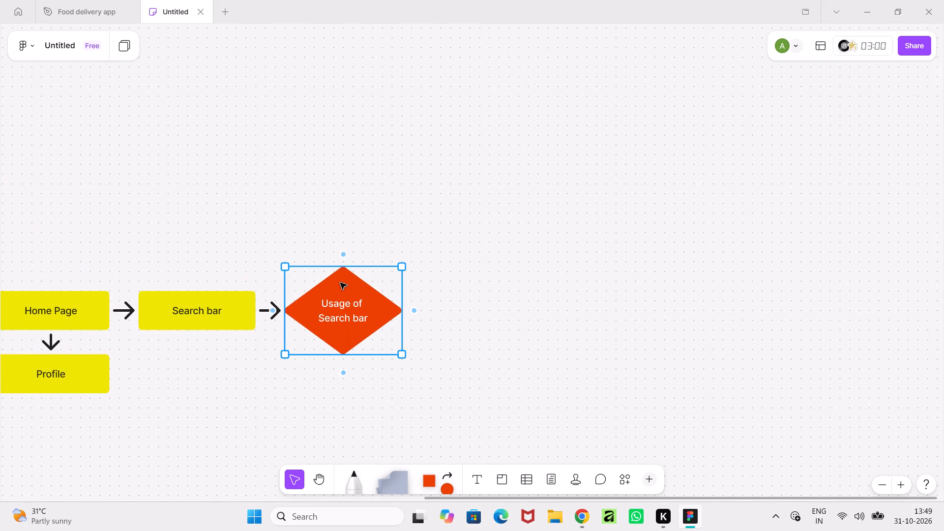
pyautogui.click(346, 253)
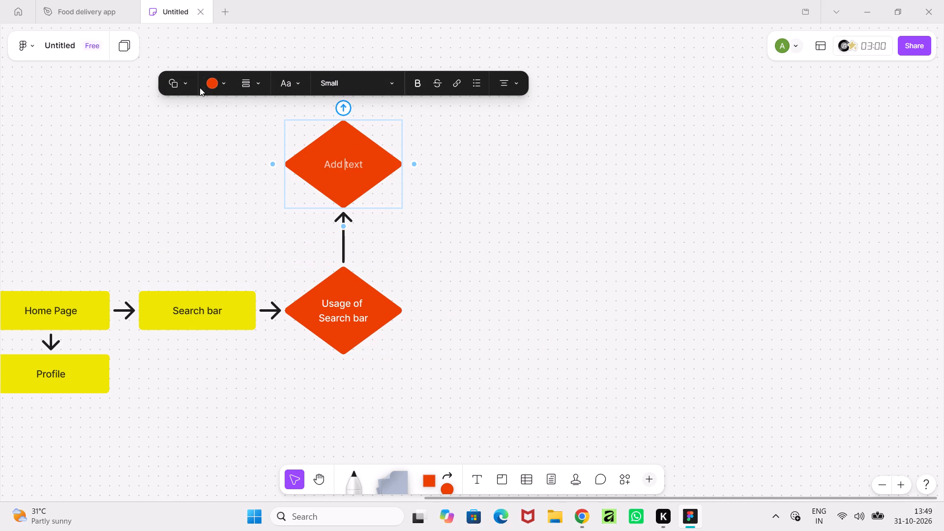
# Set the blank upper diamond's fill to the custom colour #EBE500.
pyautogui.click(225, 82)
pyautogui.click(201, 147)
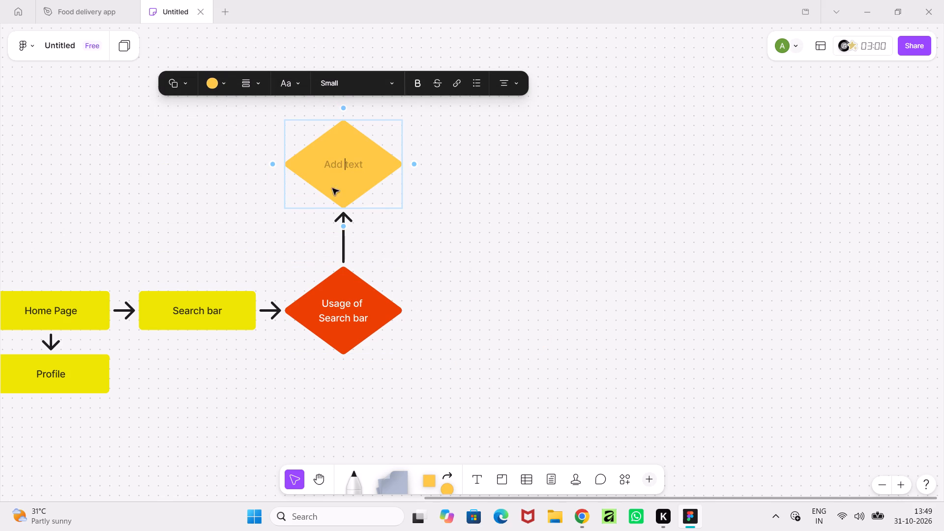
pyautogui.click(222, 82)
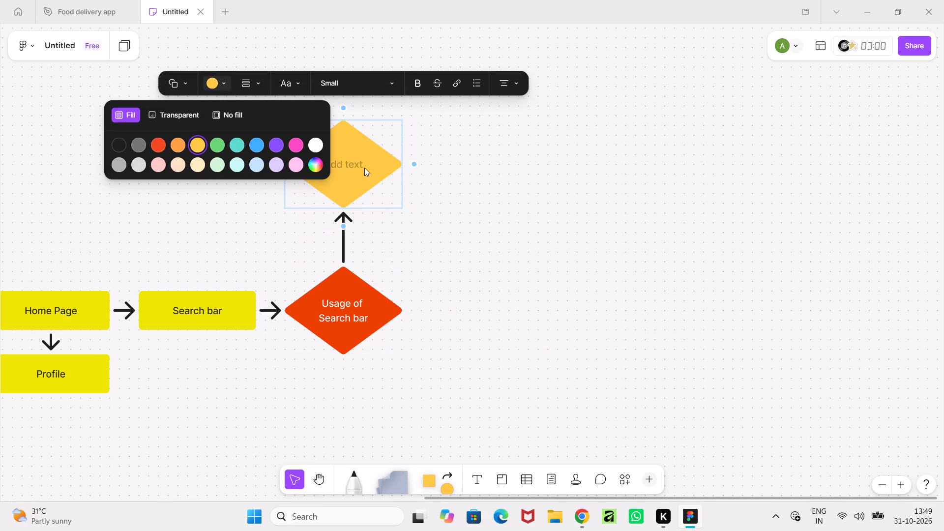
pyautogui.click(319, 161)
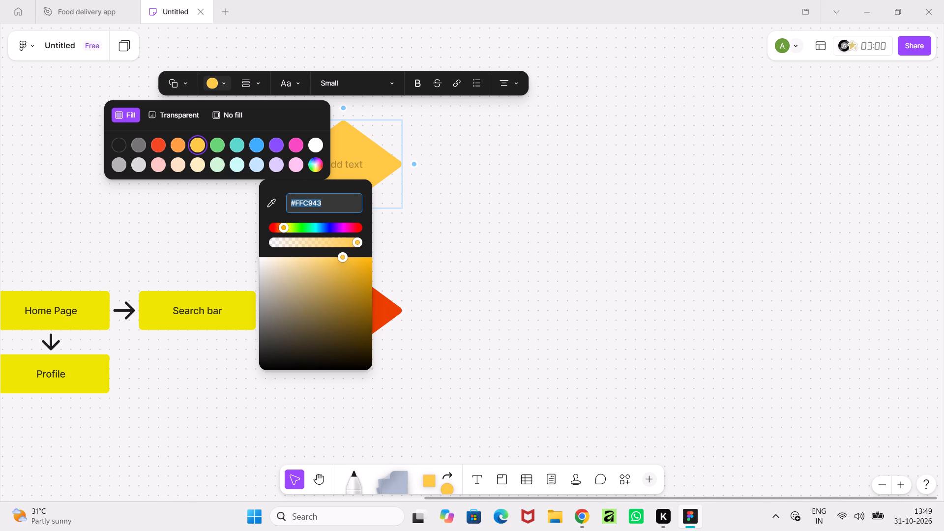
pyautogui.write('ebe500')
pyautogui.press('Return')
pyautogui.click(447, 345)
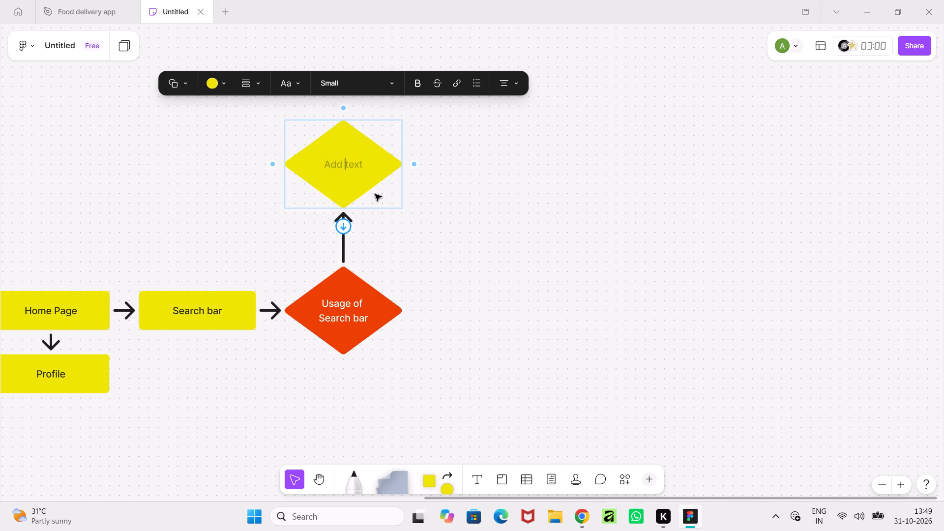
# Change the blank yellow diamond's shape to a square.
pyautogui.click(183, 87)
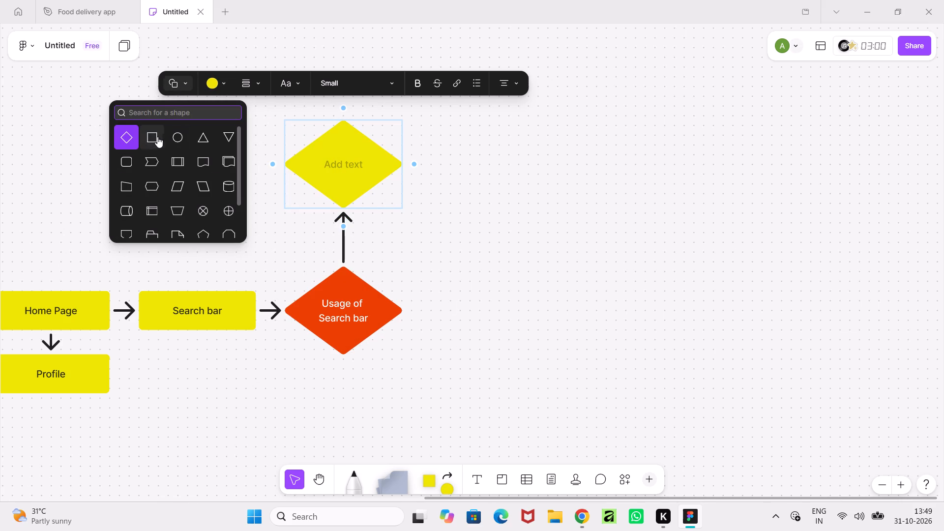
pyautogui.click(150, 139)
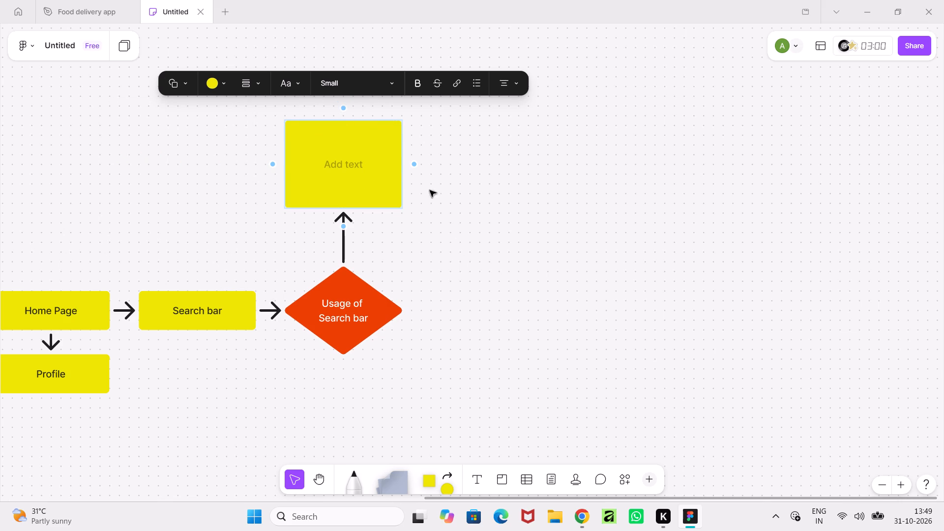
pyautogui.click(419, 184)
# Reduce the blank yellow box's height to roughly match the Search bar box.
pyautogui.click(340, 170)
pyautogui.moveTo(355, 123); pyautogui.dragTo(355, 156)
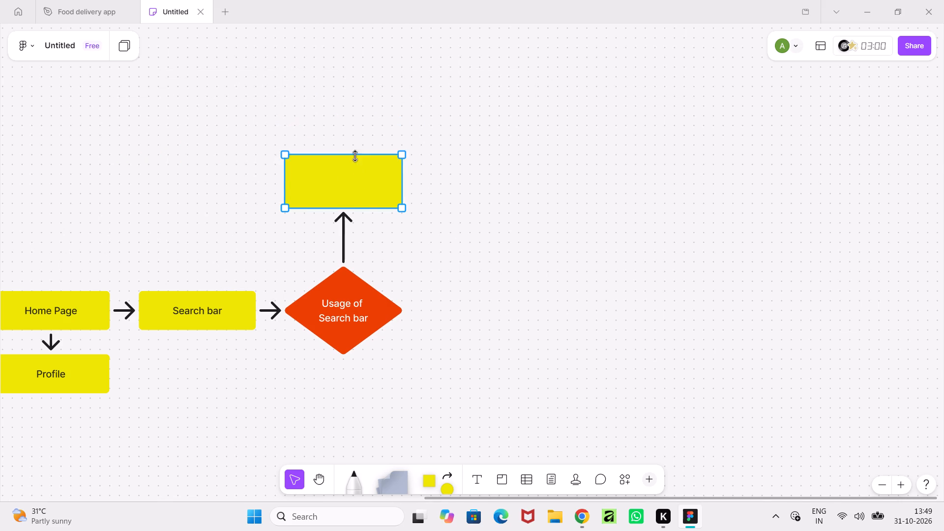
pyautogui.moveTo(355, 156); pyautogui.dragTo(353, 173)
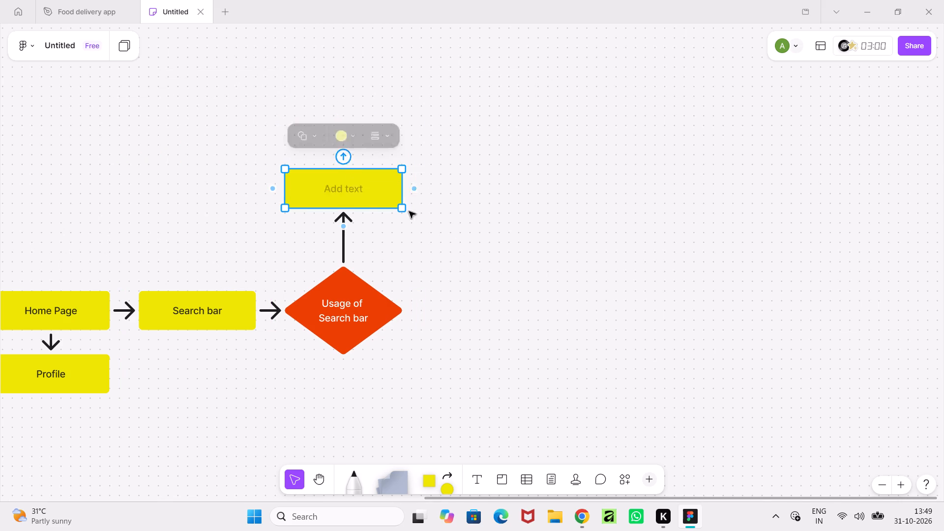
pyautogui.click(455, 234)
# Reposition the blank yellow box up and to the right of the diamond, and reattach the connector to its left side.
pyautogui.moveTo(356, 198); pyautogui.dragTo(406, 202)
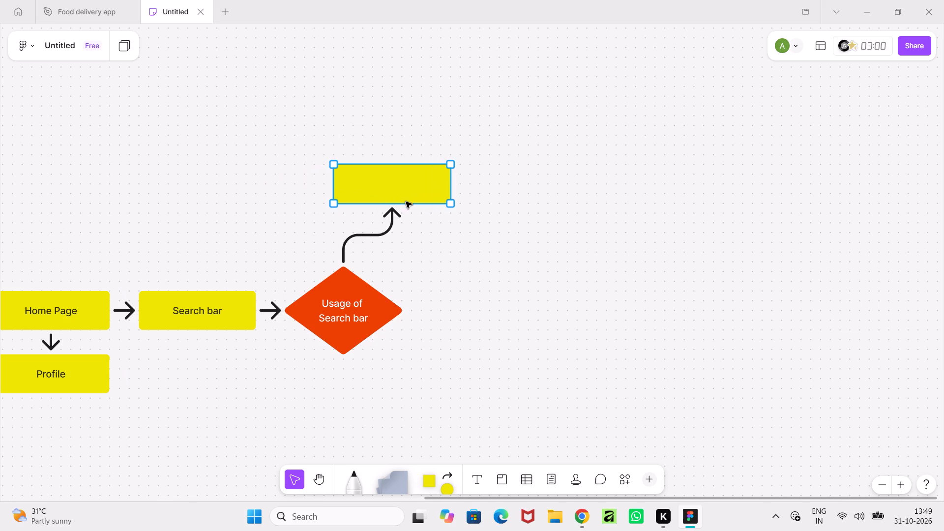
pyautogui.moveTo(406, 202); pyautogui.dragTo(503, 255)
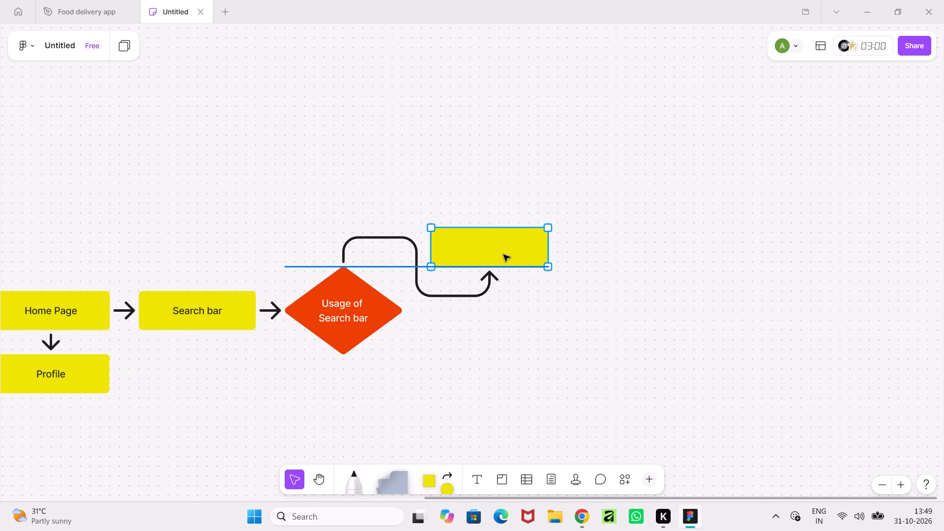
pyautogui.moveTo(503, 255); pyautogui.dragTo(516, 259)
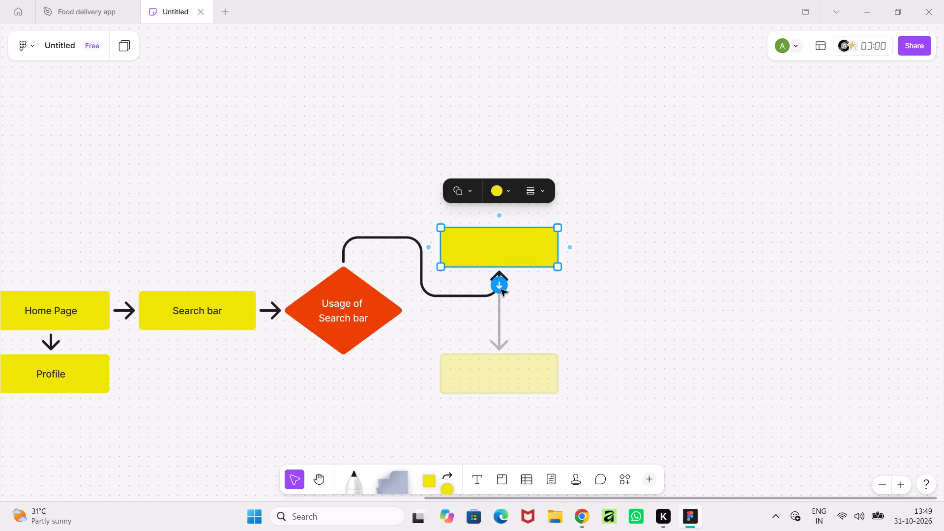
pyautogui.moveTo(484, 296); pyautogui.dragTo(422, 284)
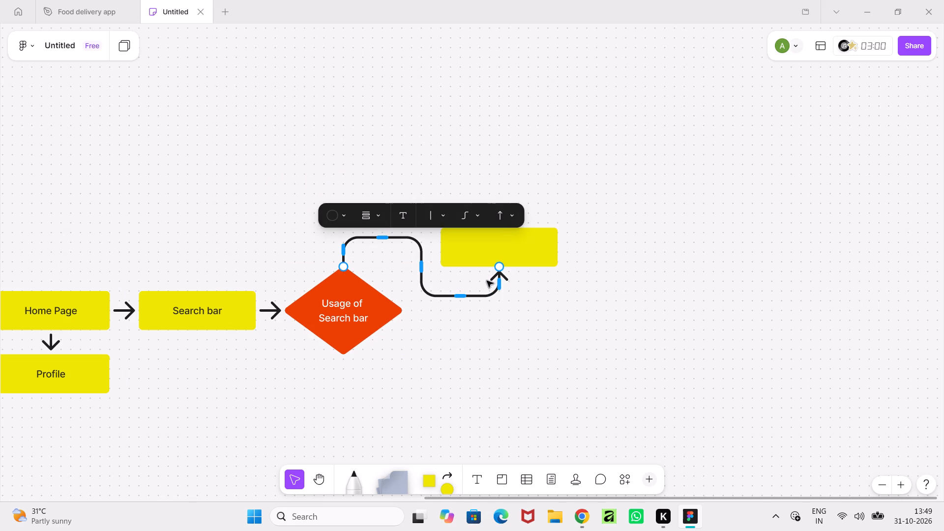
pyautogui.moveTo(501, 268); pyautogui.dragTo(439, 250)
pyautogui.moveTo(484, 251); pyautogui.dragTo(452, 239)
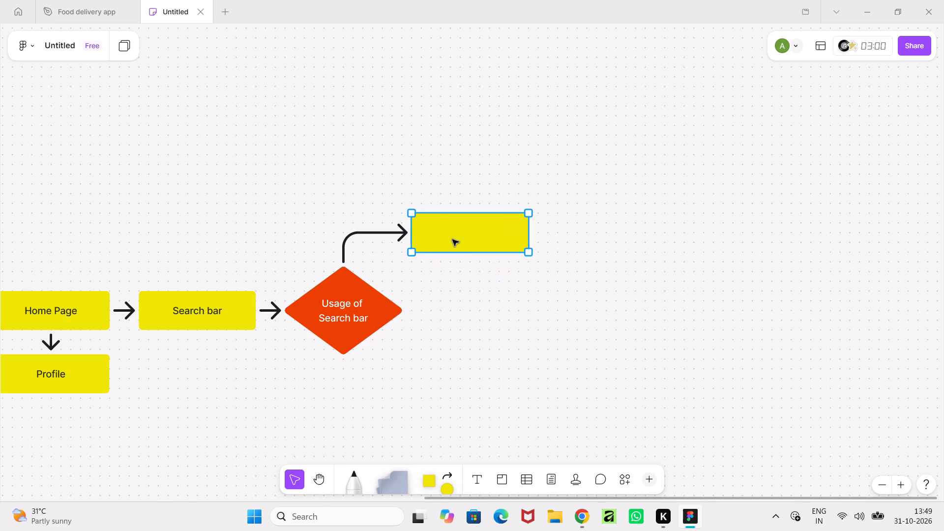
pyautogui.moveTo(452, 239); pyautogui.dragTo(440, 239)
pyautogui.click(438, 322)
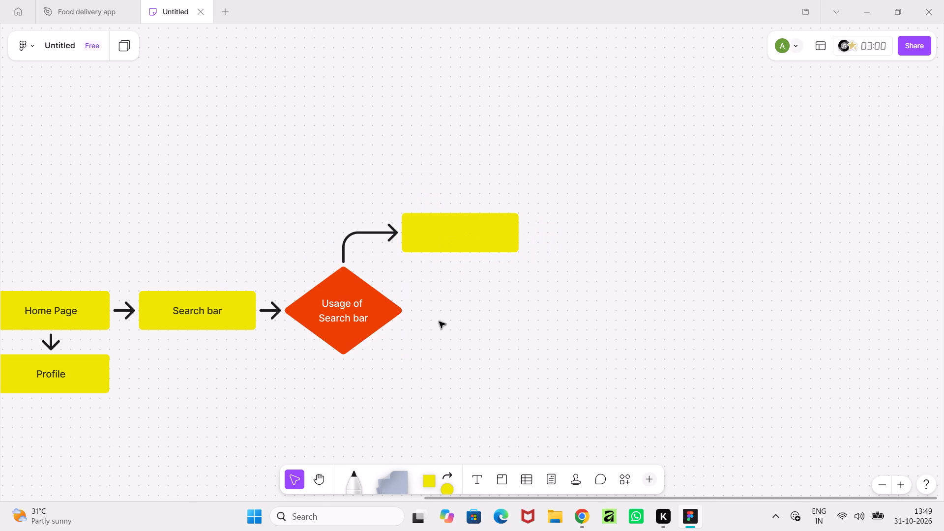
# Label the blank yellow box branching from the diamond "Search".
pyautogui.click(449, 228)
pyautogui.click(451, 228)
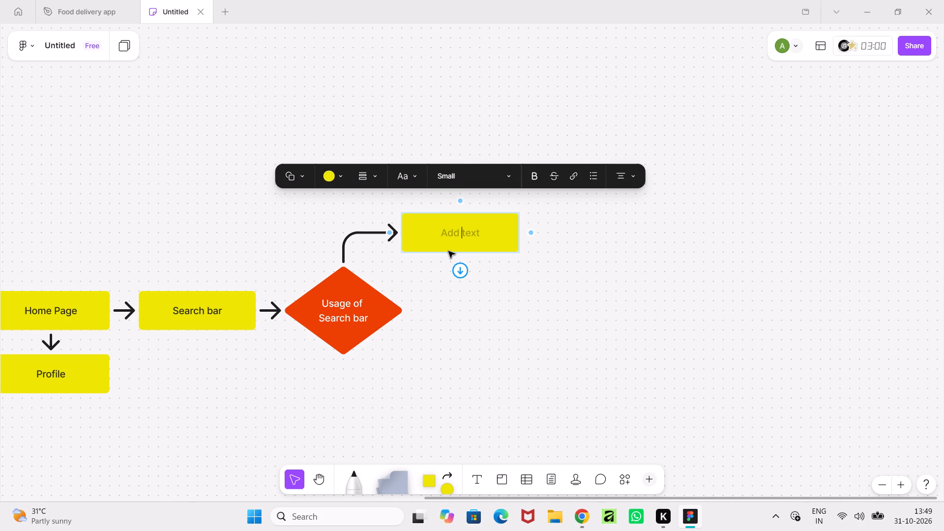
pyautogui.write('Se')
pyautogui.write('arch')
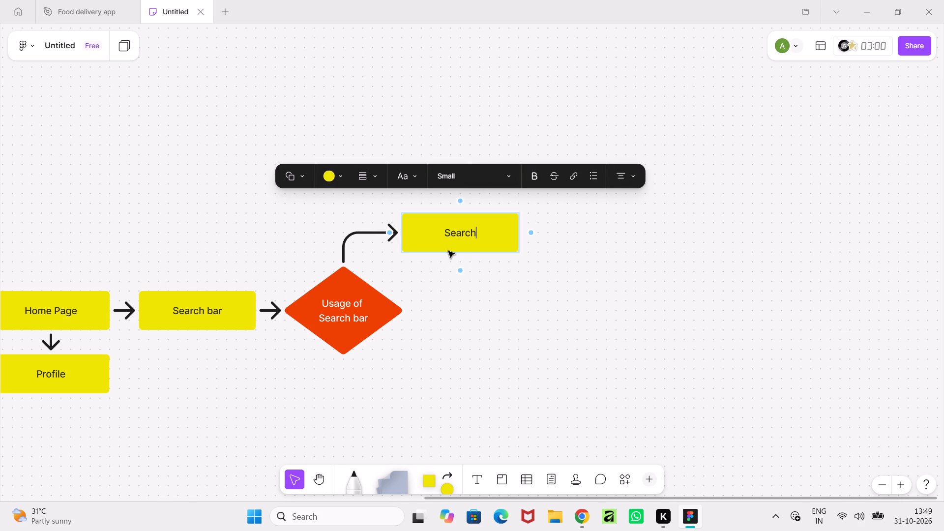
# Add a connected blank diamond below the "Usage of Search bar" diamond.
pyautogui.click(347, 346)
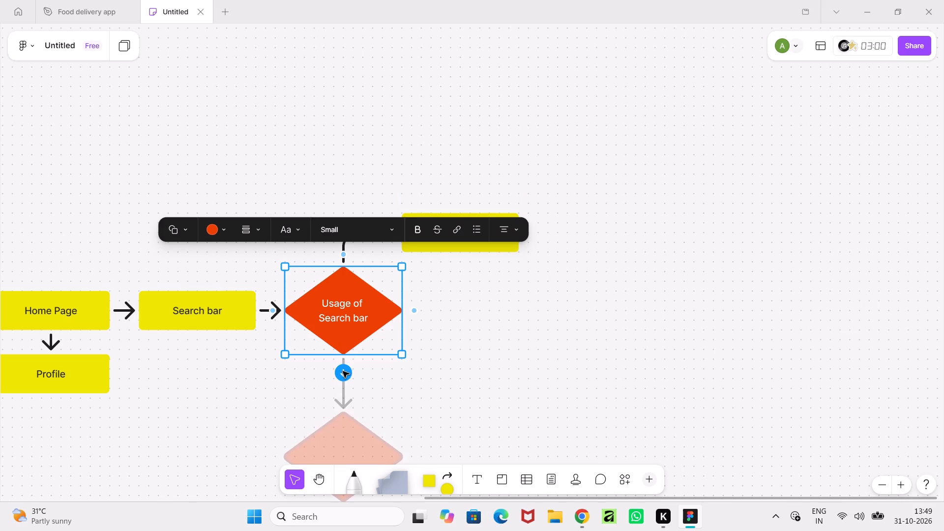
pyautogui.click(346, 375)
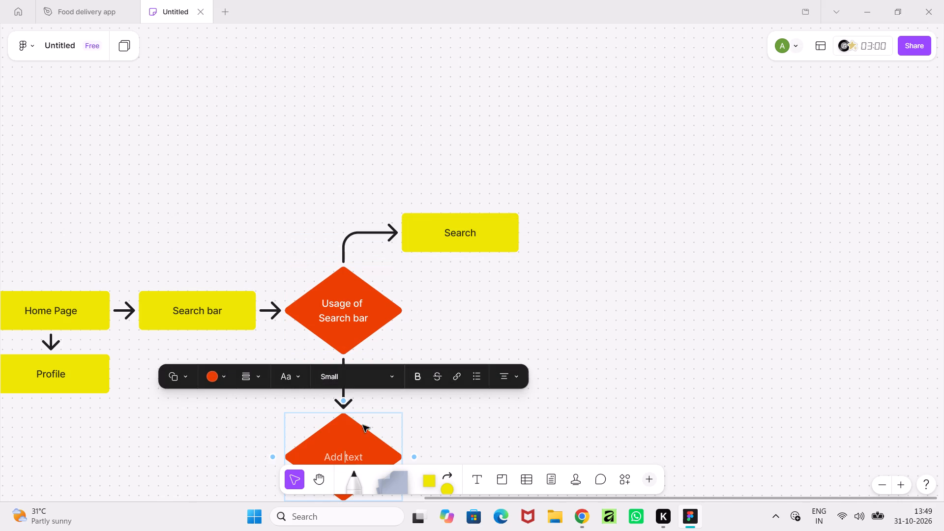
# Fill the blank diamond below "Usage of Search bar" with #EBE500 and change its shape to a rectangle.
pyautogui.click(220, 380)
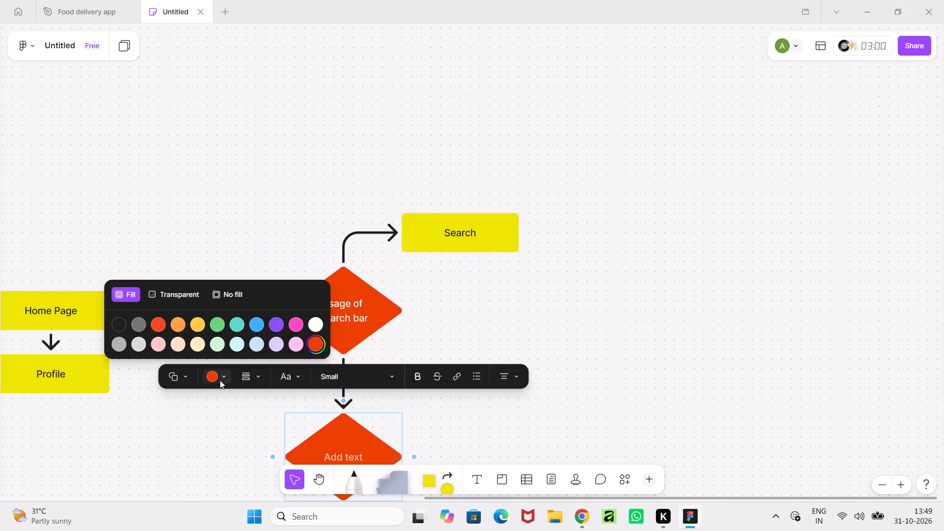
pyautogui.click(319, 346)
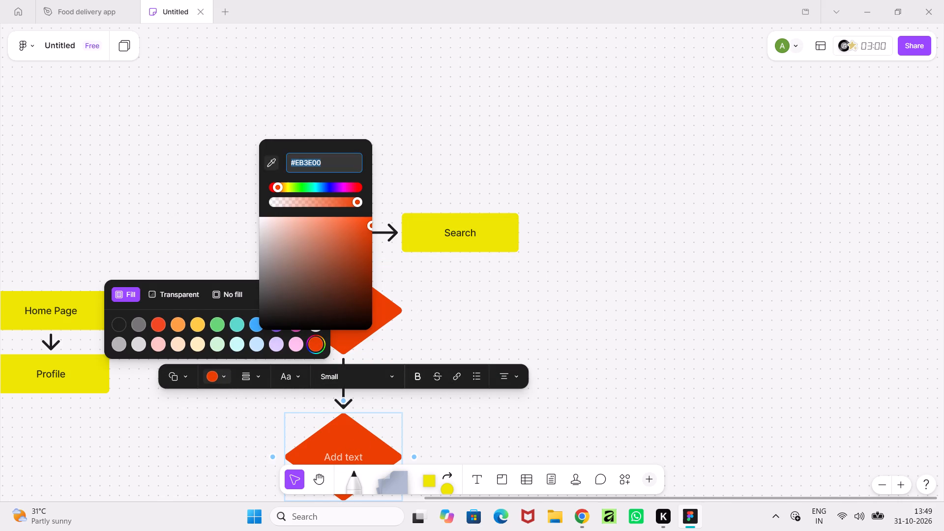
pyautogui.write('ebe')
pyautogui.write('500')
pyautogui.press('Return')
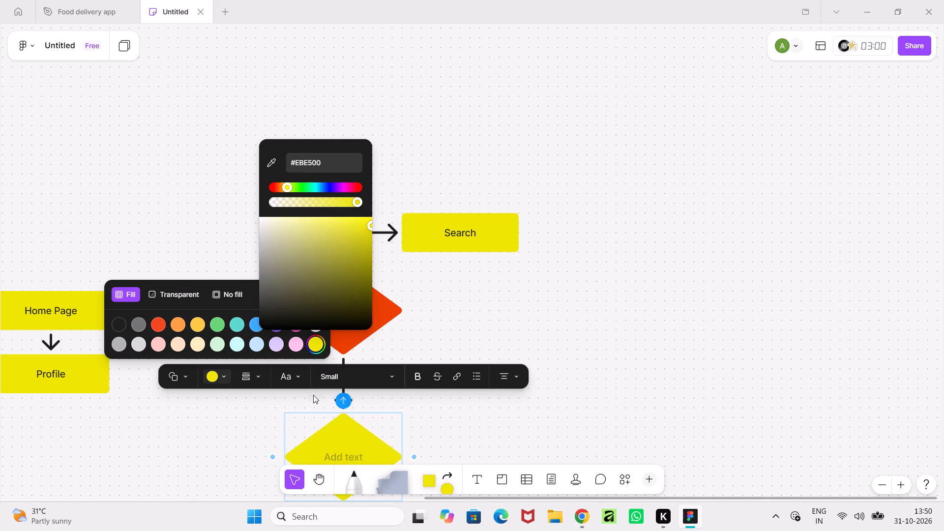
pyautogui.click(184, 375)
pyautogui.click(184, 375)
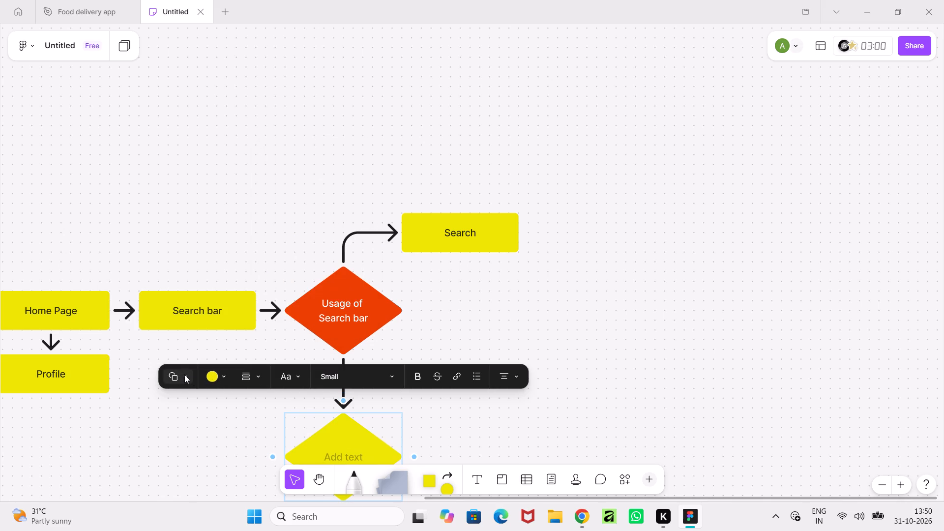
pyautogui.click(151, 258)
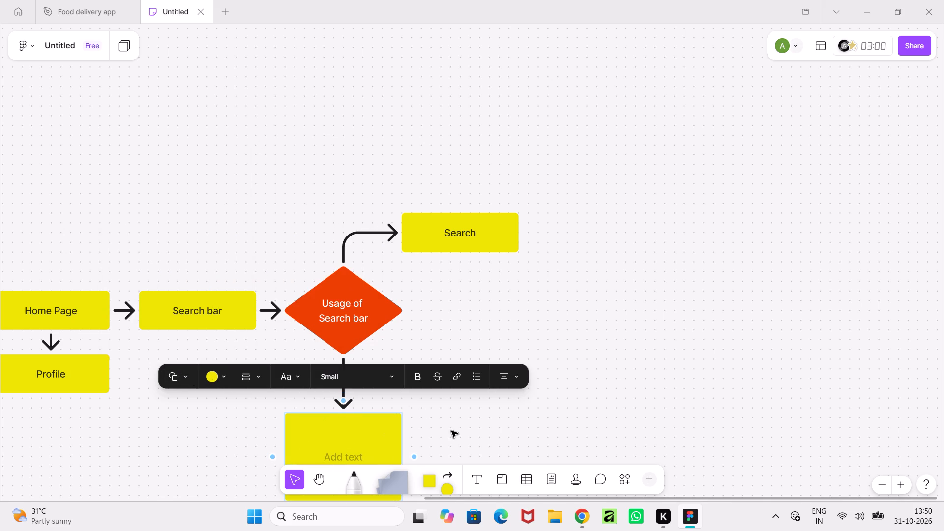
# Reduce the height of the blank yellow rectangle below the diamond to roughly match the Search box.
pyautogui.moveTo(451, 431); pyautogui.dragTo(414, 296, button='middle')
pyautogui.click(398, 331)
pyautogui.click(299, 347)
pyautogui.moveTo(312, 370); pyautogui.dragTo(312, 358)
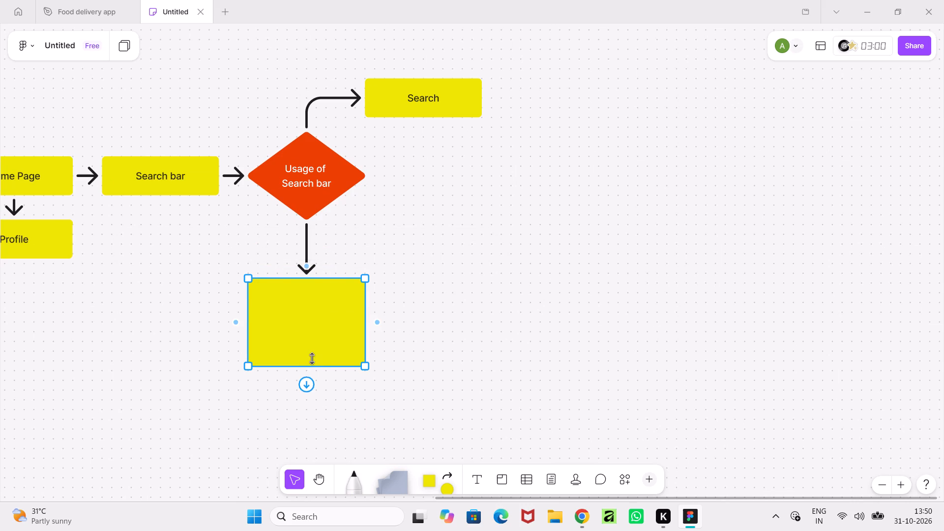
pyautogui.moveTo(312, 358); pyautogui.dragTo(313, 317)
# Move the blank yellow box to the right, aligned under the Search box, and reattach its connector to its left side.
pyautogui.moveTo(309, 302); pyautogui.dragTo(388, 291)
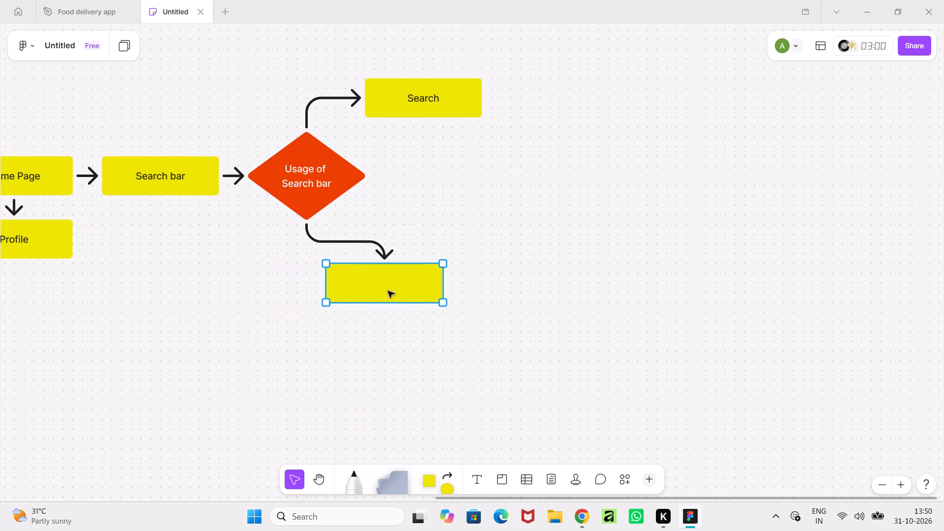
pyautogui.moveTo(388, 291); pyautogui.dragTo(422, 287)
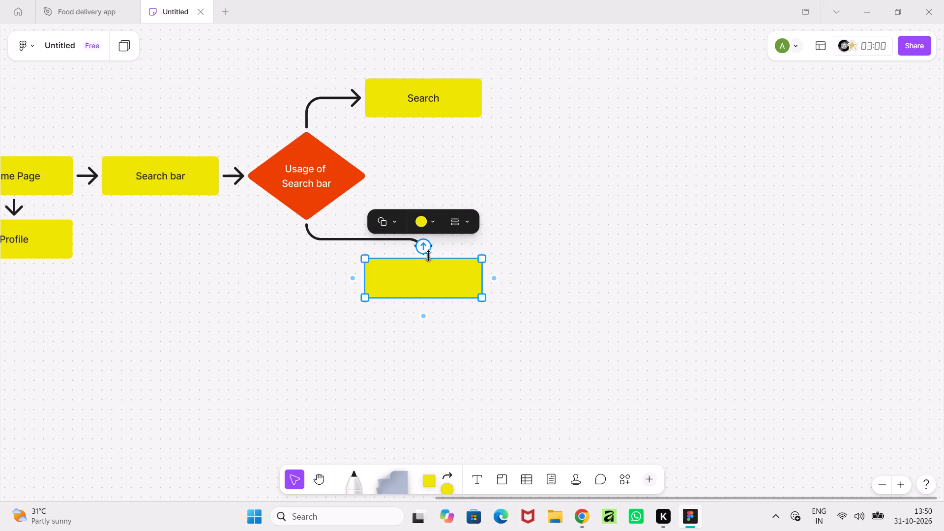
pyautogui.click(405, 240)
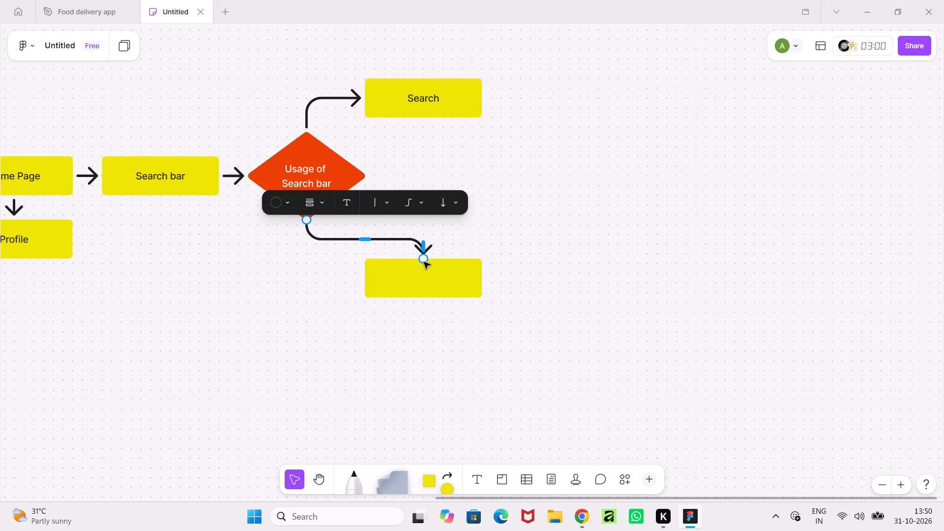
pyautogui.moveTo(423, 262); pyautogui.dragTo(364, 279)
pyautogui.click(404, 345)
# Move the blank yellow box up so it sits as far below the diamond as the Search box sits above it.
pyautogui.keyDown('ctrl'); pyautogui.scroll(-2, 404, 345); pyautogui.keyUp('ctrl')
pyautogui.click(413, 293)
pyautogui.click(425, 295)
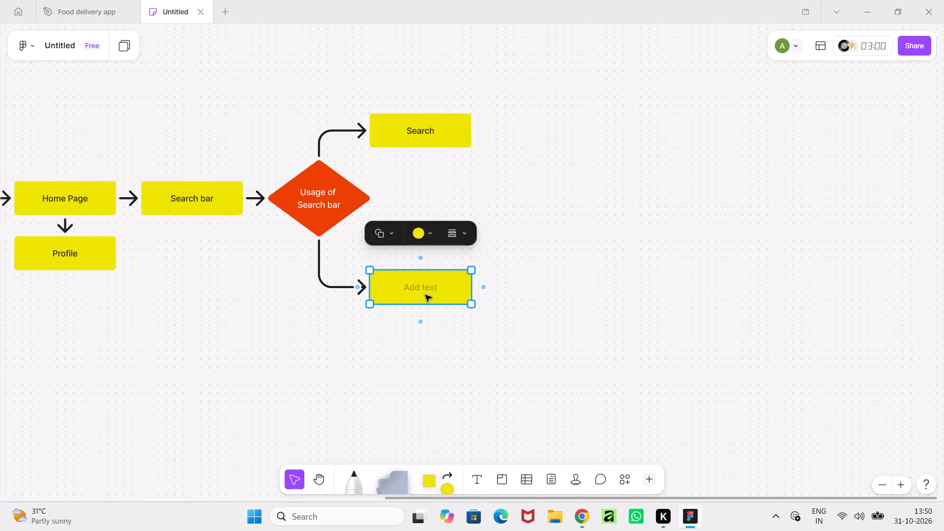
pyautogui.click(438, 350)
pyautogui.keyDown('ctrl'); pyautogui.scroll(-1, 438, 350); pyautogui.keyUp('ctrl')
pyautogui.keyDown('ctrl'); pyautogui.scroll(3, 438, 350); pyautogui.keyUp('ctrl')
pyautogui.moveTo(438, 350); pyautogui.dragTo(548, 516, button='middle')
pyautogui.keyDown('ctrl'); pyautogui.scroll(-4, 539, 508); pyautogui.keyUp('ctrl')
pyautogui.keyDown('ctrl'); pyautogui.scroll(-6, 642, 330); pyautogui.keyUp('ctrl')
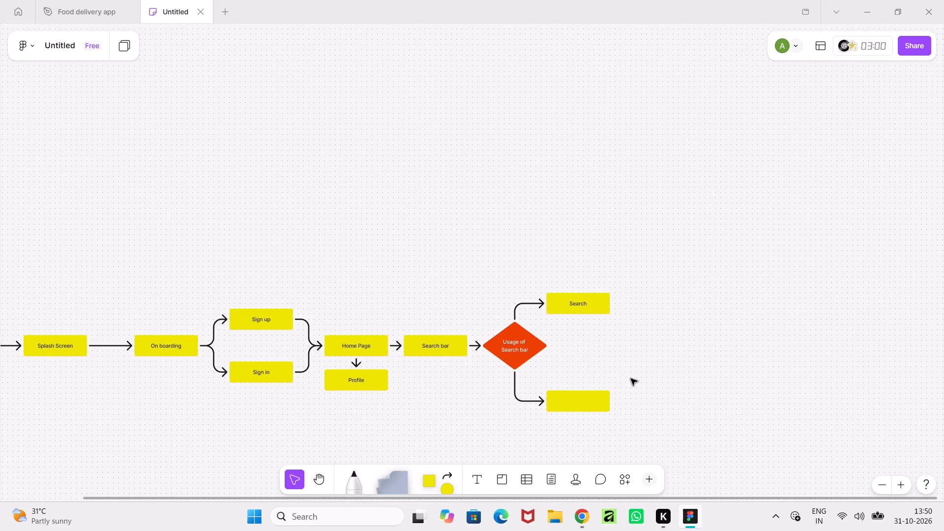
pyautogui.keyDown('ctrl'); pyautogui.scroll(4, 631, 379); pyautogui.keyUp('ctrl')
pyautogui.click(578, 418)
pyautogui.moveTo(559, 413); pyautogui.dragTo(557, 402)
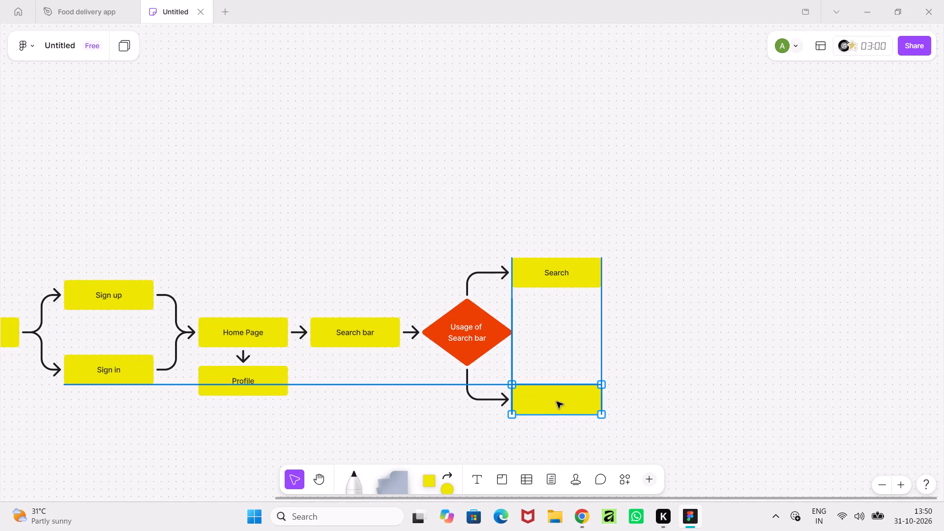
pyautogui.moveTo(557, 402); pyautogui.dragTo(556, 392)
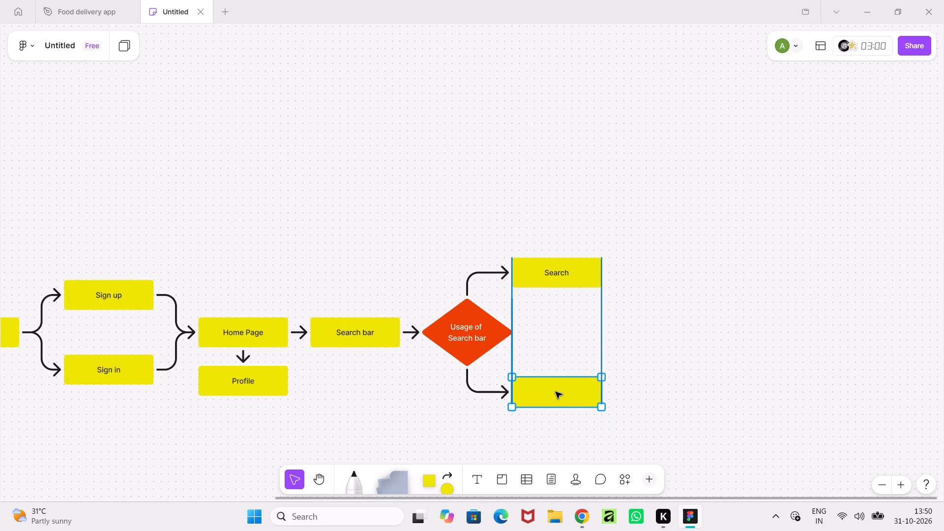
pyautogui.moveTo(556, 392); pyautogui.dragTo(555, 392)
pyautogui.moveTo(555, 392); pyautogui.dragTo(555, 391)
pyautogui.click(774, 431)
# Label the blank yellow box branching from the bottom of the diamond "Menu page".
pyautogui.keyDown('ctrl'); pyautogui.scroll(3, 752, 436); pyautogui.keyUp('ctrl')
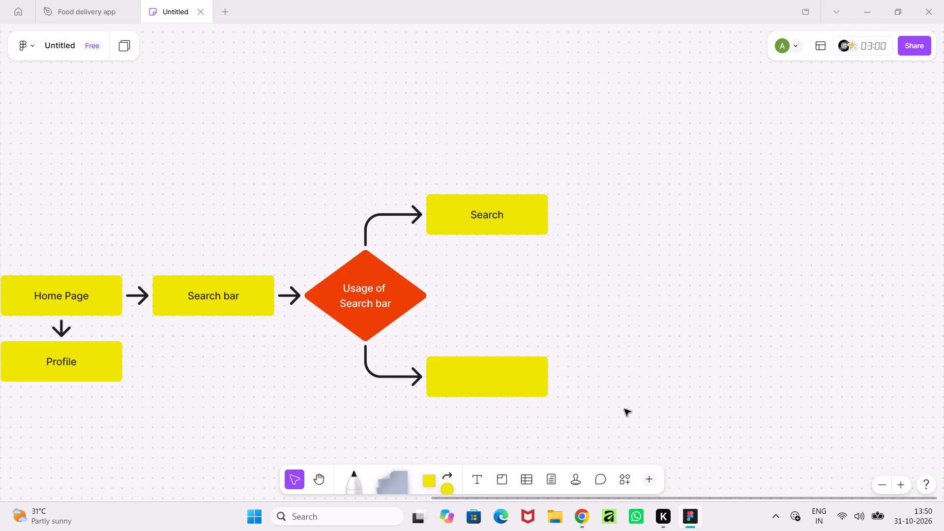
pyautogui.keyDown('ctrl'); pyautogui.scroll(-11, 624, 409); pyautogui.keyUp('ctrl')
pyautogui.moveTo(628, 381); pyautogui.dragTo(633, 281, button='middle')
pyautogui.keyDown('ctrl'); pyautogui.scroll(10, 630, 306); pyautogui.keyUp('ctrl')
pyautogui.click(486, 296)
pyautogui.click(495, 296)
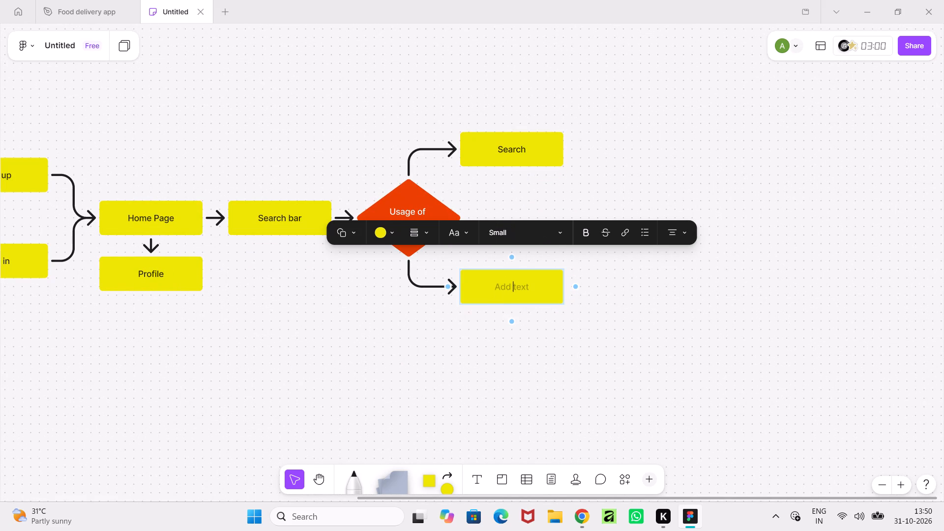
pyautogui.hotkey('shift', 'm')
pyautogui.hotkey('shift', 'BackSpace')
pyautogui.press('n')
pyautogui.press('BackSpace')
pyautogui.write('Menu page')
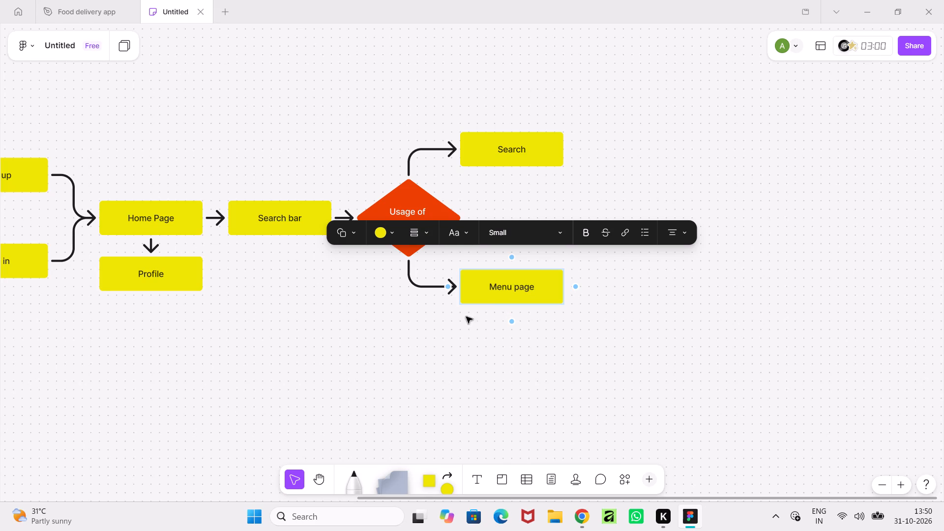
pyautogui.click(424, 345)
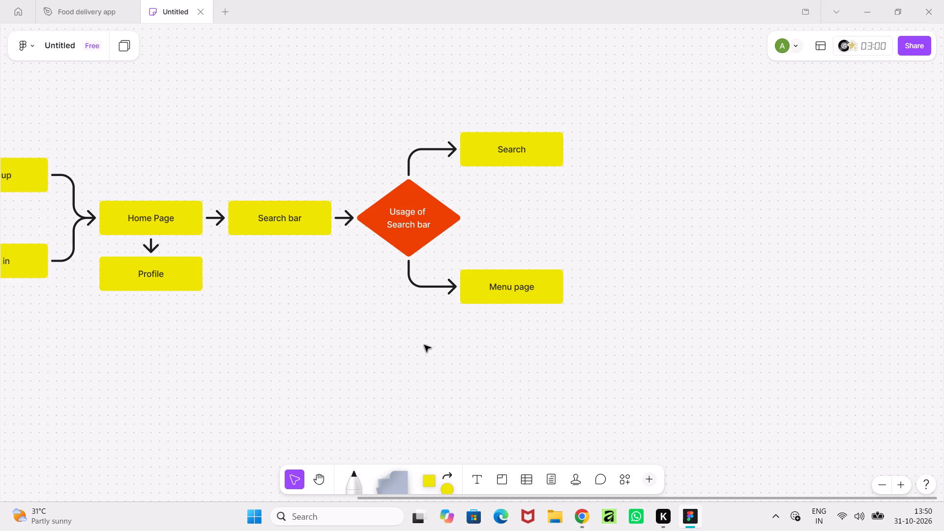
# Label the connector from the diamond to Search "Yes", placing the label on its vertical segment just above the diamond.
pyautogui.click(408, 161)
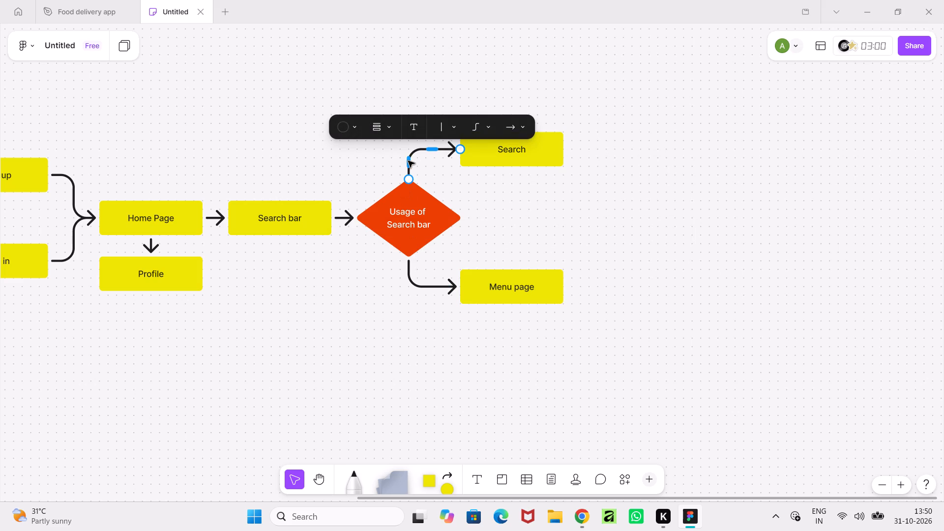
pyautogui.click(415, 132)
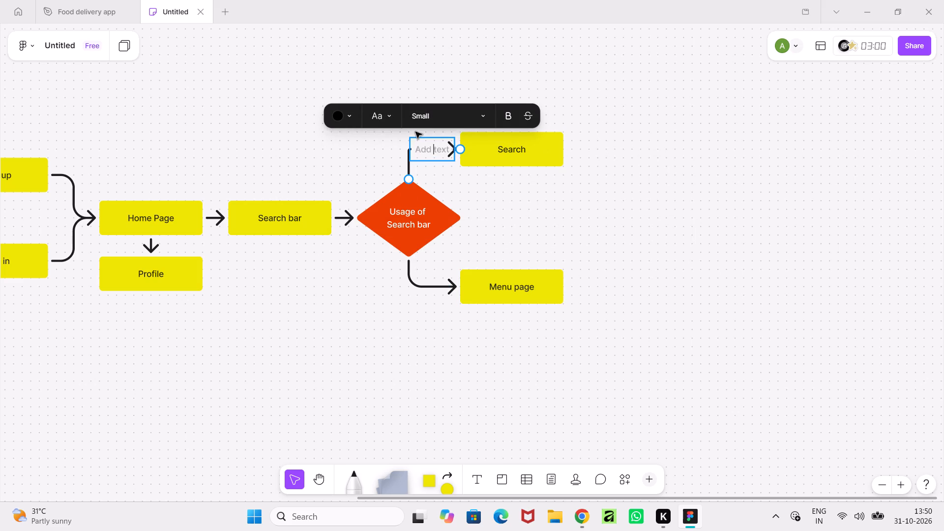
pyautogui.write('Yes')
pyautogui.click(374, 154)
pyautogui.click(439, 153)
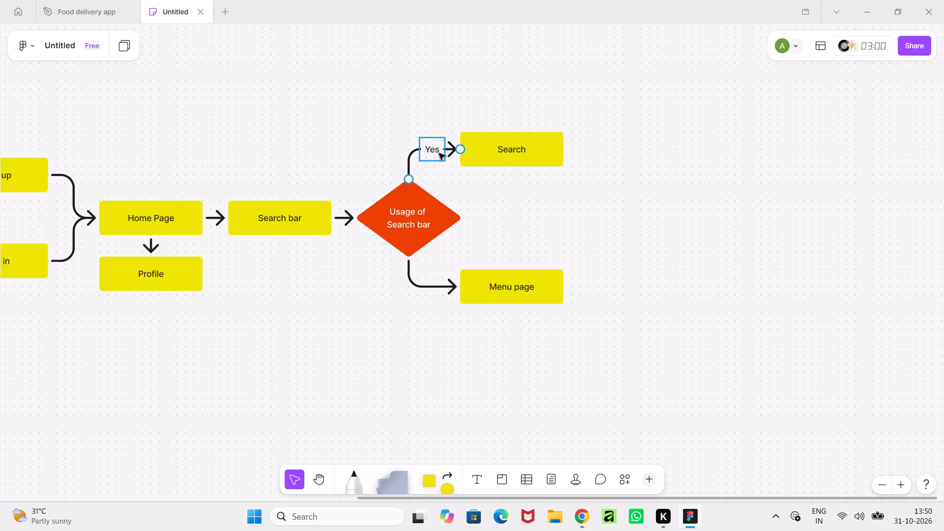
pyautogui.moveTo(434, 151); pyautogui.dragTo(412, 156)
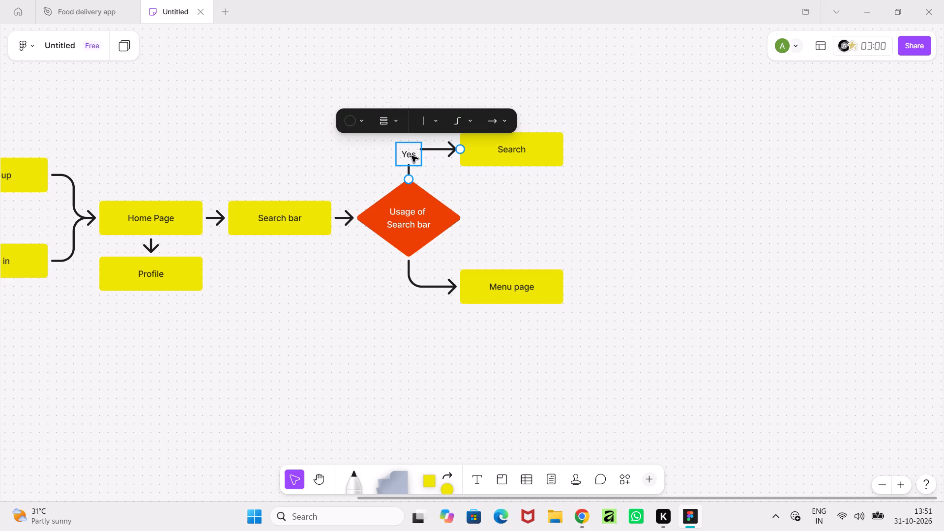
pyautogui.moveTo(412, 156); pyautogui.dragTo(413, 163)
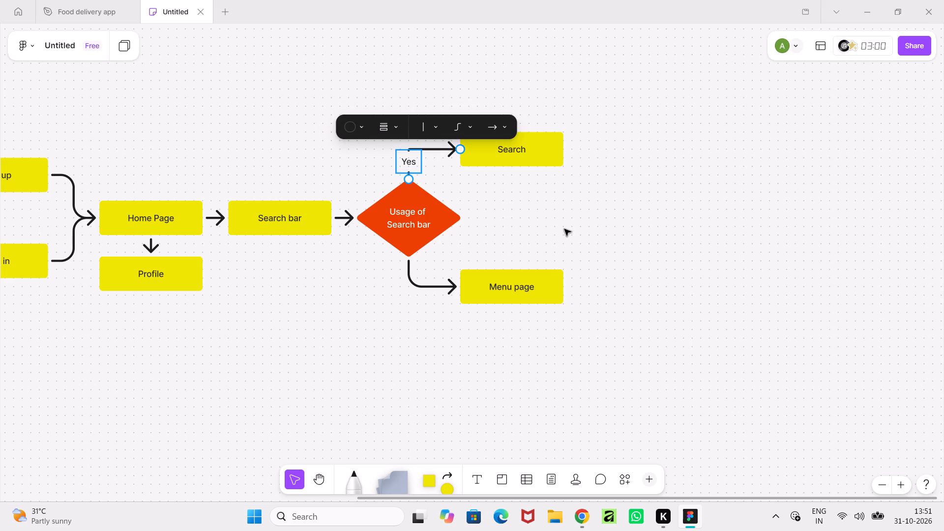
pyautogui.click(564, 229)
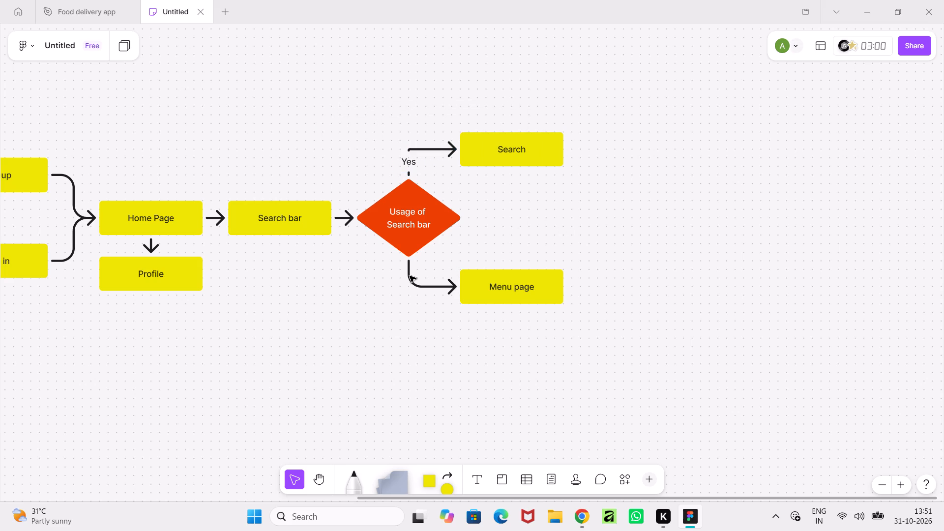
# Label the connector from the diamond to Menu page "No", placing the label on its vertical segment just below the diamond.
pyautogui.click(409, 276)
pyautogui.click(415, 239)
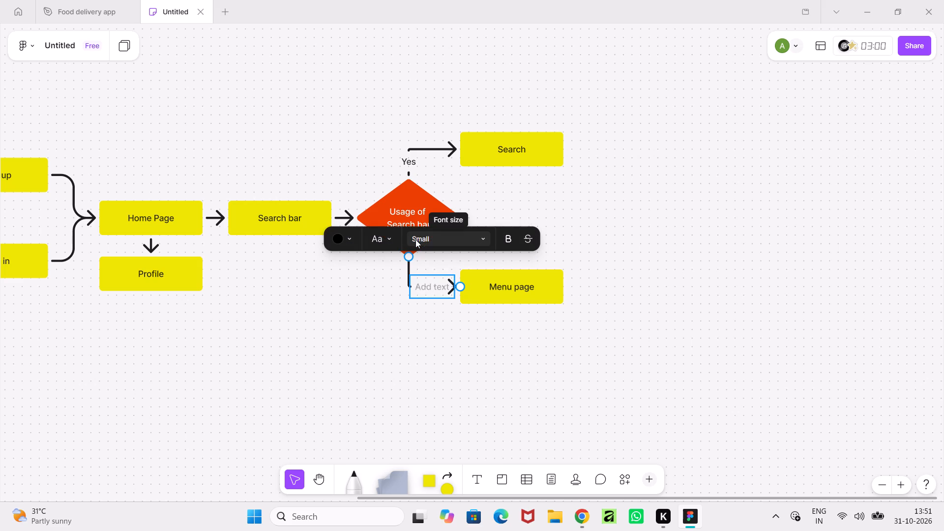
pyautogui.write('No')
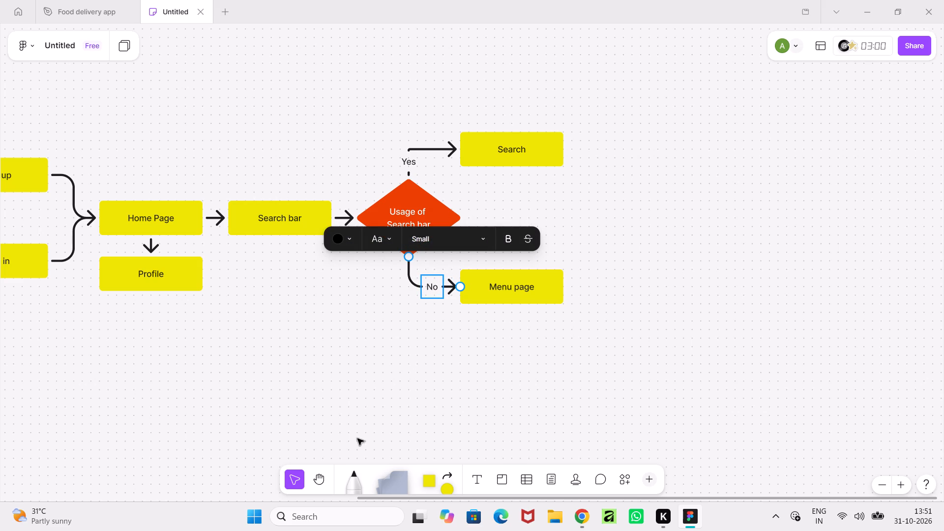
pyautogui.click(468, 361)
pyautogui.click(434, 294)
pyautogui.moveTo(434, 291); pyautogui.dragTo(410, 277)
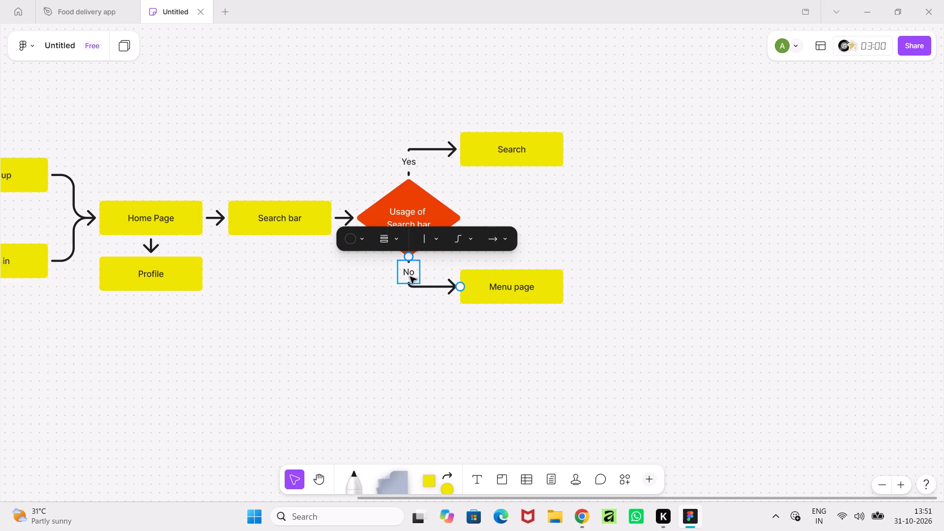
pyautogui.moveTo(410, 277); pyautogui.dragTo(411, 279)
pyautogui.click(400, 338)
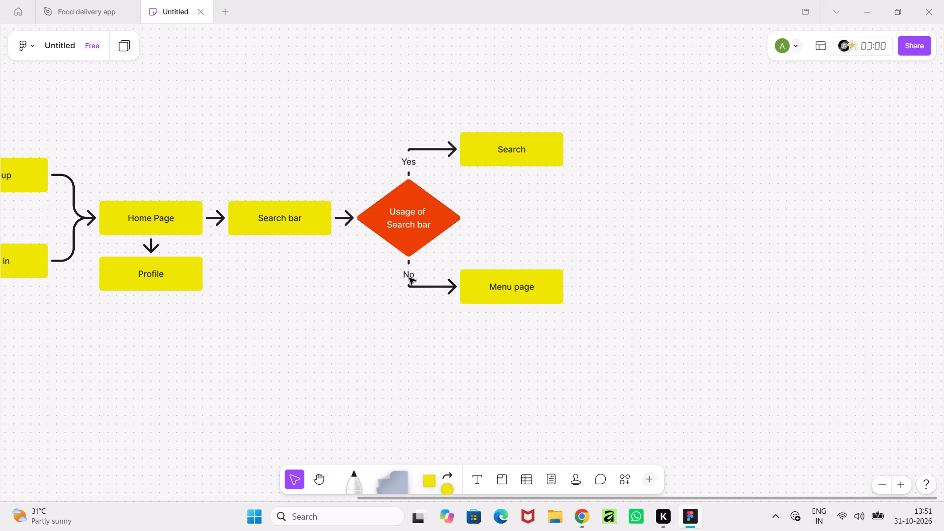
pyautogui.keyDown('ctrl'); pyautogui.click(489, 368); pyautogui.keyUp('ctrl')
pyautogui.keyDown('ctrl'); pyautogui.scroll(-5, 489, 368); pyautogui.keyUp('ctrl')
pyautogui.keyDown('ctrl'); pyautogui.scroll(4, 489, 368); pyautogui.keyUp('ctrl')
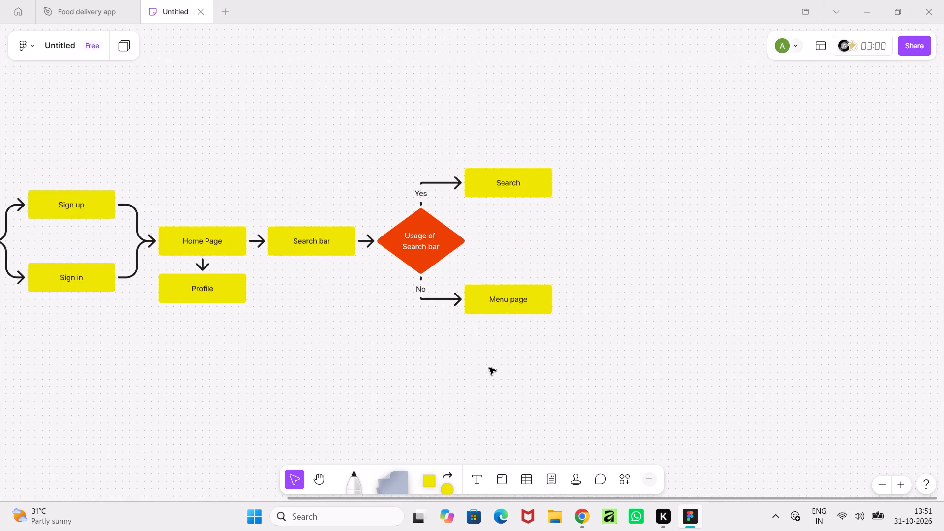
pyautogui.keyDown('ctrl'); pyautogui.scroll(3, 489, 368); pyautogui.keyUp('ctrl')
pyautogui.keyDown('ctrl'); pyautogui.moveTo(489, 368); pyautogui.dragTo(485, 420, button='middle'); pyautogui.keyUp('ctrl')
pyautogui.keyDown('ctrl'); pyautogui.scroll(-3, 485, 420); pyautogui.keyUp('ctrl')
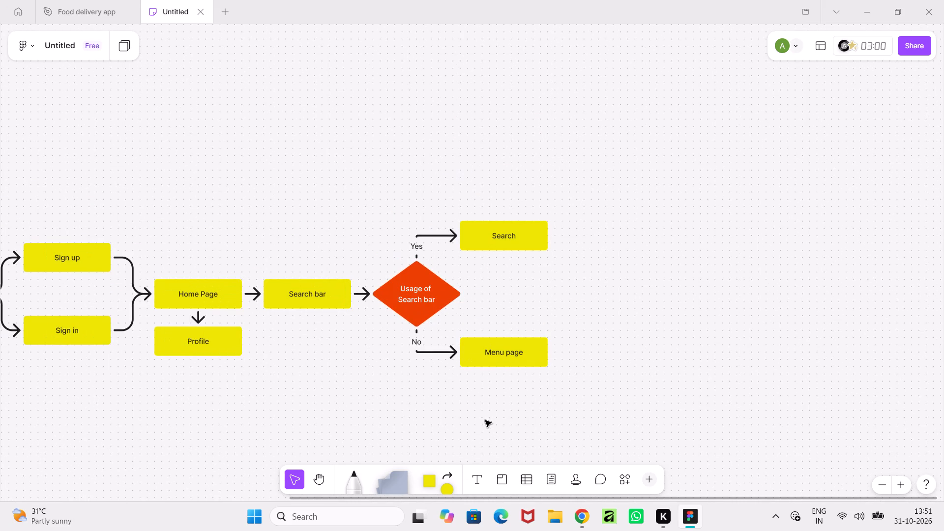
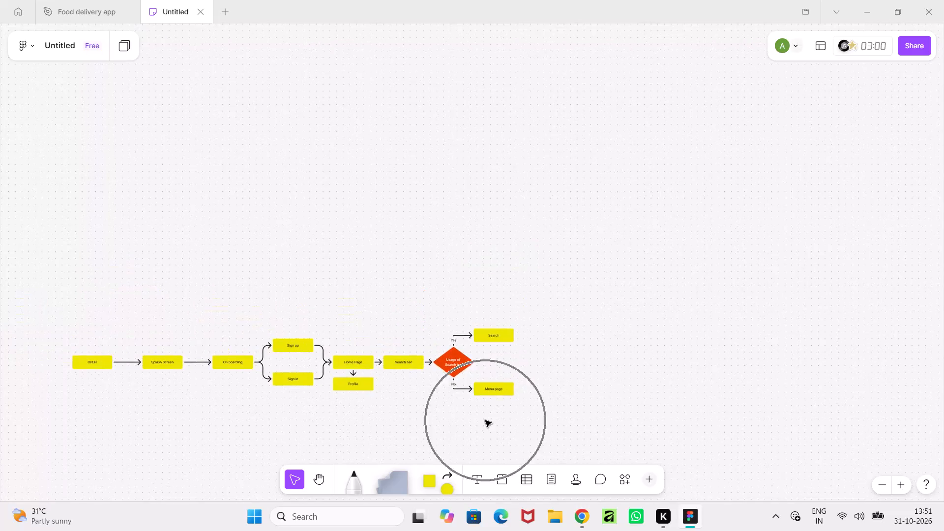
# Move the Splash Screen box closer to On boarding, keeping it aligned with the main row and leaving a short connector.
pyautogui.moveTo(485, 420); pyautogui.dragTo(663, 268, button='middle')
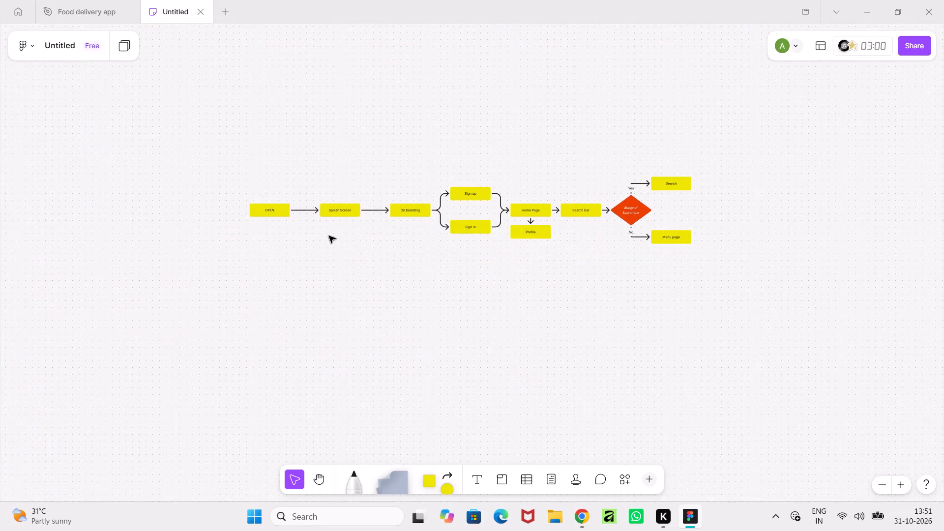
pyautogui.keyDown('ctrl'); pyautogui.scroll(4, 330, 243); pyautogui.keyUp('ctrl')
pyautogui.moveTo(332, 244); pyautogui.dragTo(245, 380, button='middle')
pyautogui.click(341, 319)
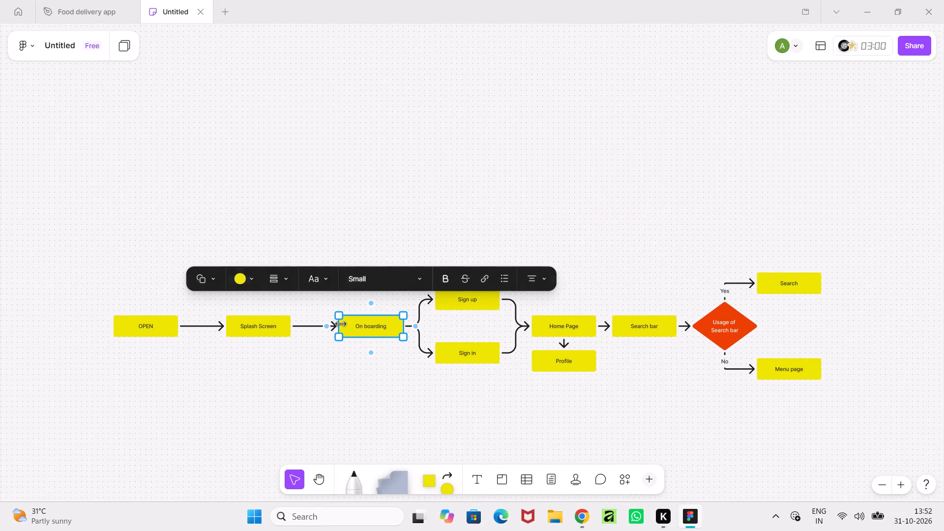
pyautogui.click(275, 328)
pyautogui.moveTo(283, 331); pyautogui.dragTo(308, 335)
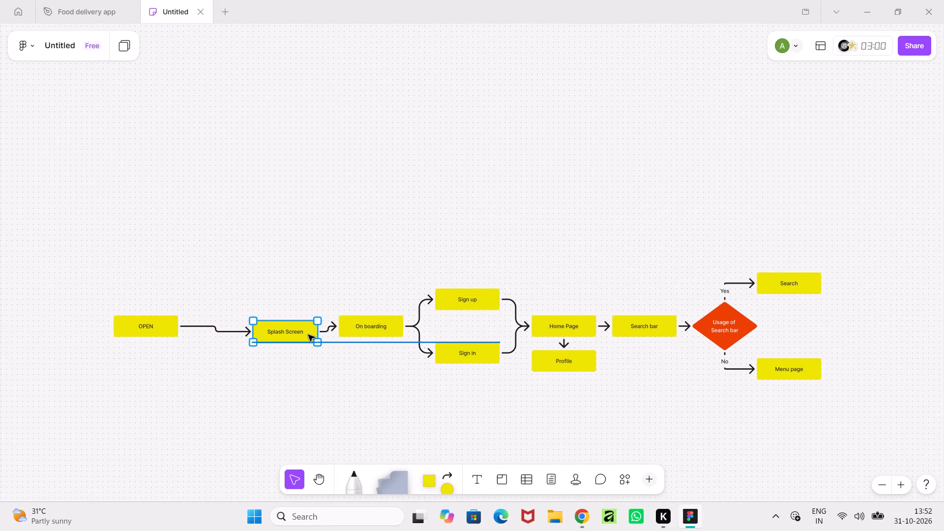
pyautogui.moveTo(308, 335); pyautogui.dragTo(308, 333)
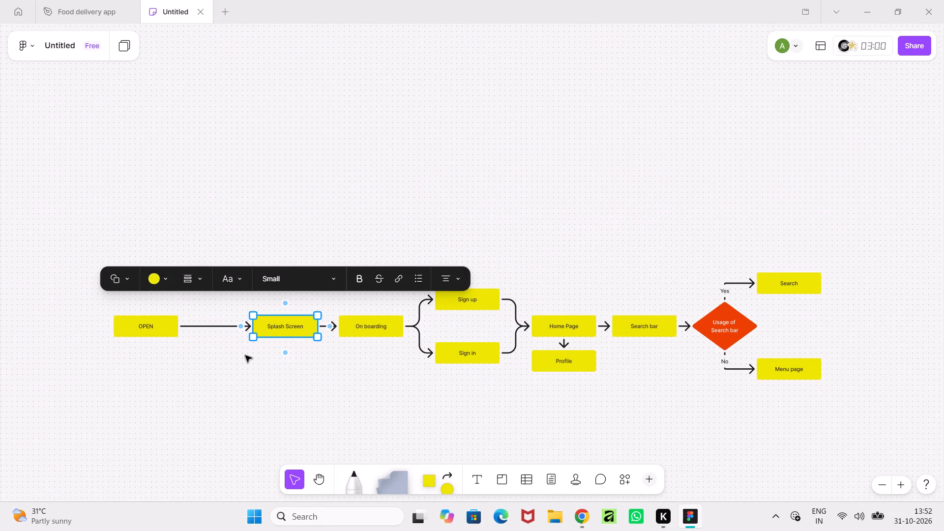
# Move the OPEN box closer to Splash Screen along the row, matching the gap between Splash Screen and On boarding.
pyautogui.click(156, 331)
pyautogui.moveTo(157, 331); pyautogui.dragTo(185, 331)
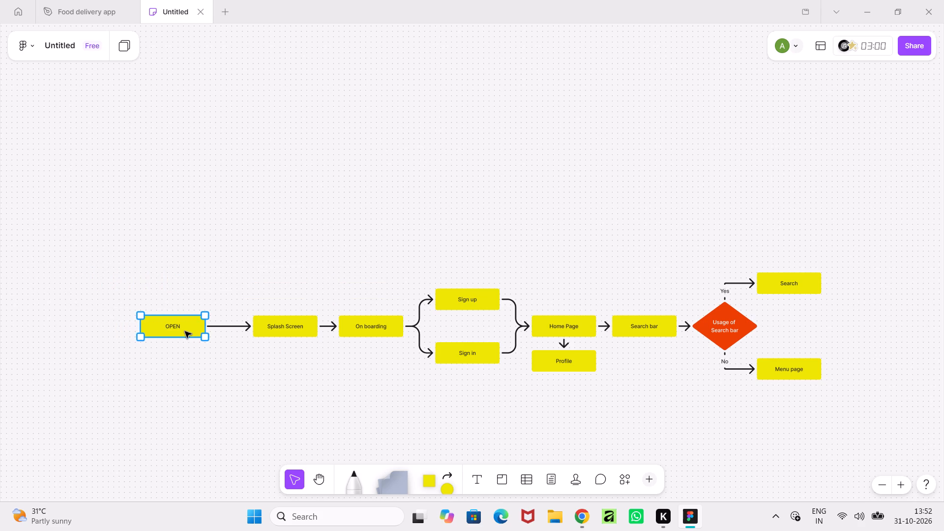
pyautogui.moveTo(185, 331); pyautogui.dragTo(212, 331)
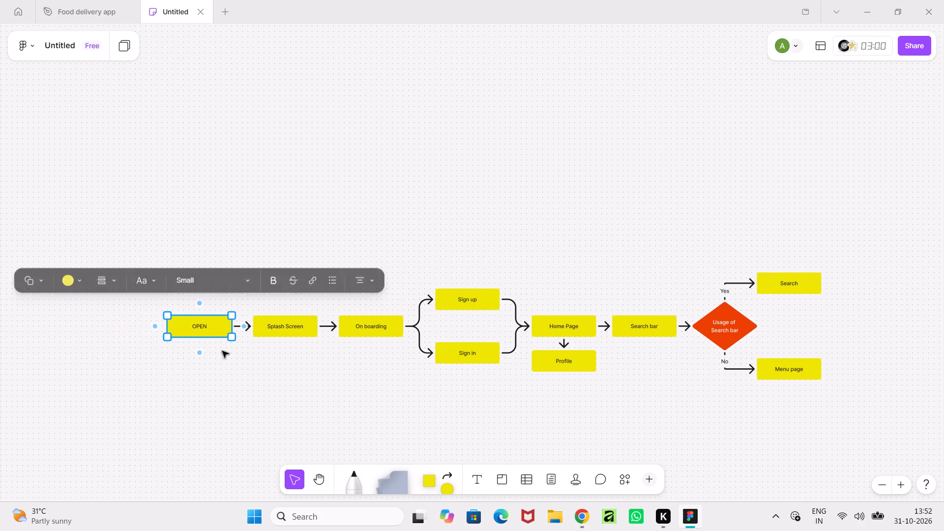
pyautogui.click(249, 368)
# Look over the whole flow from OPEN to the Search and Menu page branches to check its spacing and layout.
pyautogui.keyDown('ctrl'); pyautogui.scroll(-4, 334, 381); pyautogui.keyUp('ctrl')
pyautogui.moveTo(338, 379); pyautogui.dragTo(136, 346, button='middle')
pyautogui.keyDown('ctrl'); pyautogui.scroll(-1, 508, 391); pyautogui.keyUp('ctrl')
pyautogui.keyDown('ctrl'); pyautogui.scroll(4, 255, 342); pyautogui.keyUp('ctrl')
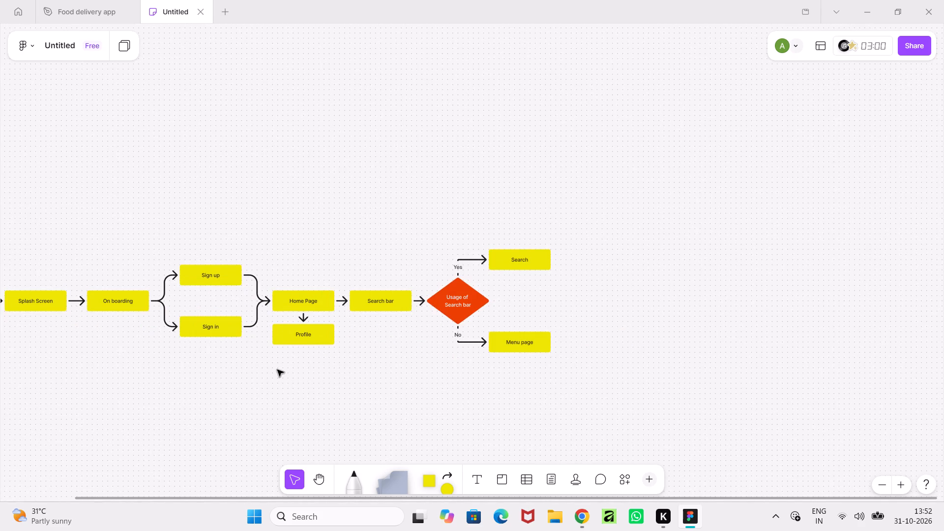
pyautogui.keyDown('ctrl'); pyautogui.scroll(-2, 277, 370); pyautogui.keyUp('ctrl')
pyautogui.moveTo(287, 369); pyautogui.dragTo(424, 385, button='middle')
pyautogui.keyDown('ctrl'); pyautogui.scroll(2, 425, 385); pyautogui.keyUp('ctrl')
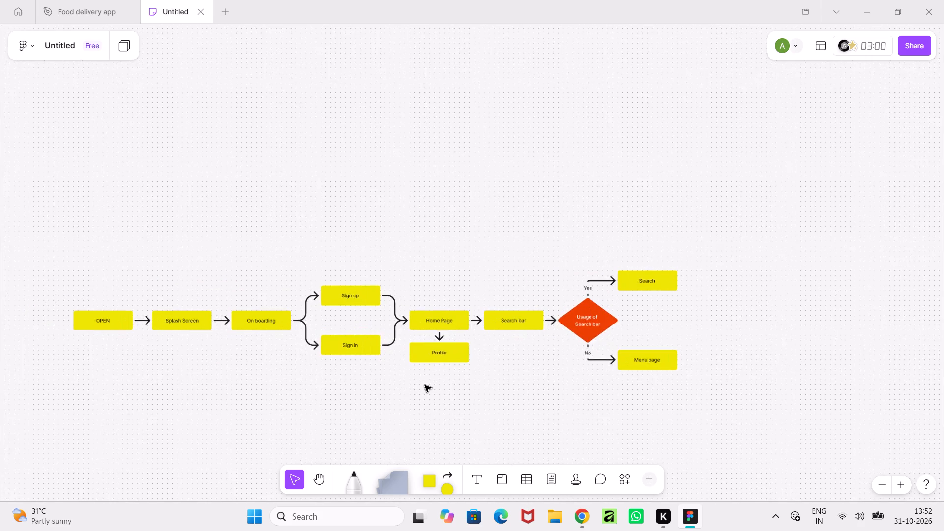
pyautogui.keyDown('ctrl'); pyautogui.scroll(9, 425, 385); pyautogui.keyUp('ctrl')
pyautogui.keyDown('ctrl'); pyautogui.scroll(-8, 425, 385); pyautogui.keyUp('ctrl')
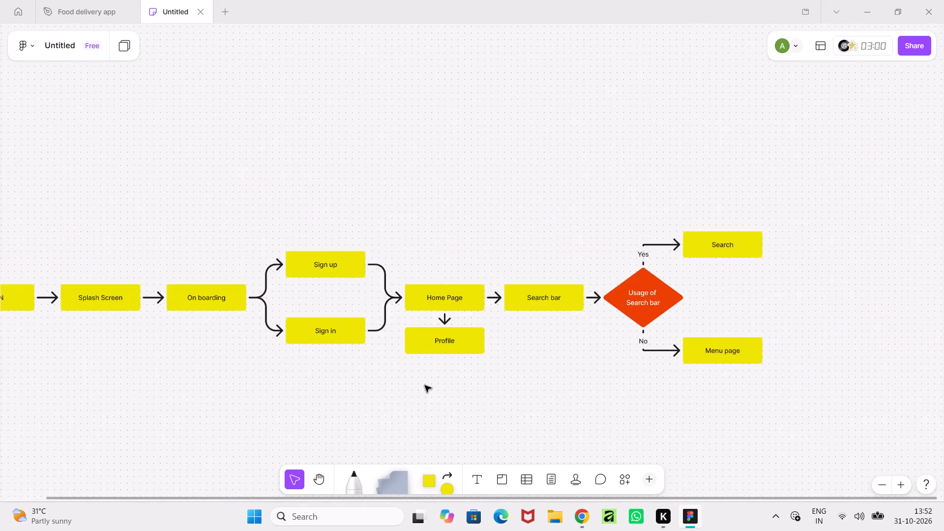
pyautogui.keyDown('ctrl'); pyautogui.scroll(-4, 425, 385); pyautogui.keyUp('ctrl')
pyautogui.moveTo(425, 385); pyautogui.dragTo(520, 328, button='middle')
pyautogui.keyDown('ctrl'); pyautogui.scroll(3, 524, 326); pyautogui.keyUp('ctrl')
pyautogui.keyDown('ctrl'); pyautogui.scroll(-4, 524, 326); pyautogui.keyUp('ctrl')
pyautogui.keyDown('ctrl'); pyautogui.moveTo(524, 326); pyautogui.dragTo(501, 334, button='middle'); pyautogui.keyUp('ctrl')
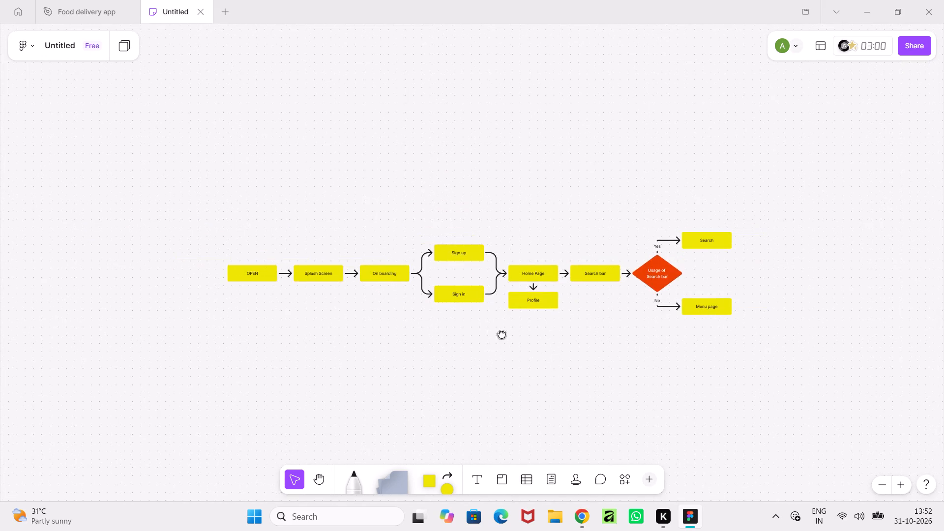
pyautogui.keyDown('ctrl'); pyautogui.moveTo(501, 334); pyautogui.dragTo(413, 340, button='middle'); pyautogui.keyUp('ctrl')
pyautogui.moveTo(454, 347); pyautogui.dragTo(396, 350, button='middle')
pyautogui.moveTo(502, 350); pyautogui.dragTo(426, 350, button='middle')
pyautogui.moveTo(426, 350); pyautogui.dragTo(405, 352, button='middle')
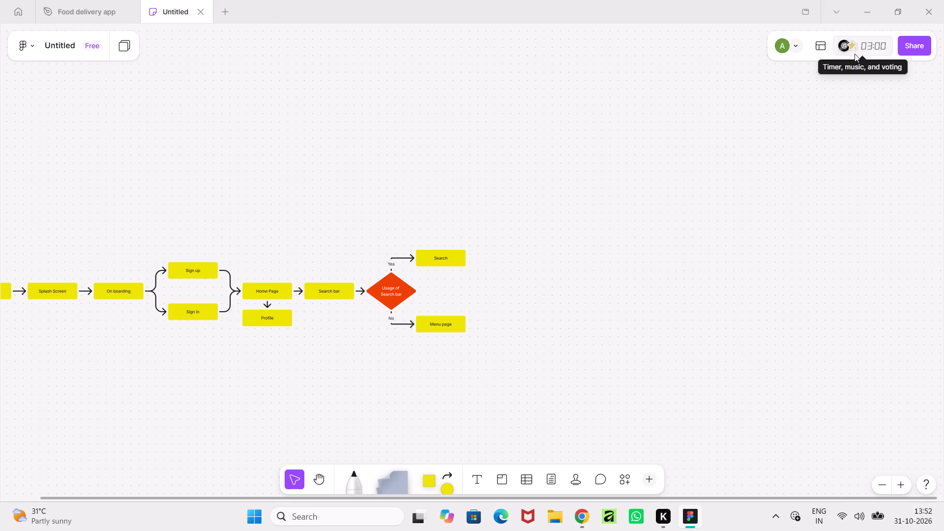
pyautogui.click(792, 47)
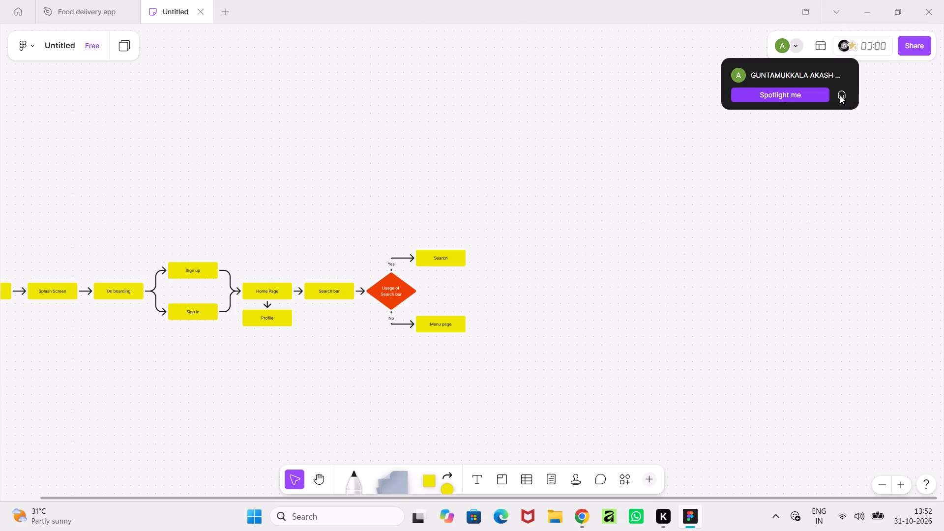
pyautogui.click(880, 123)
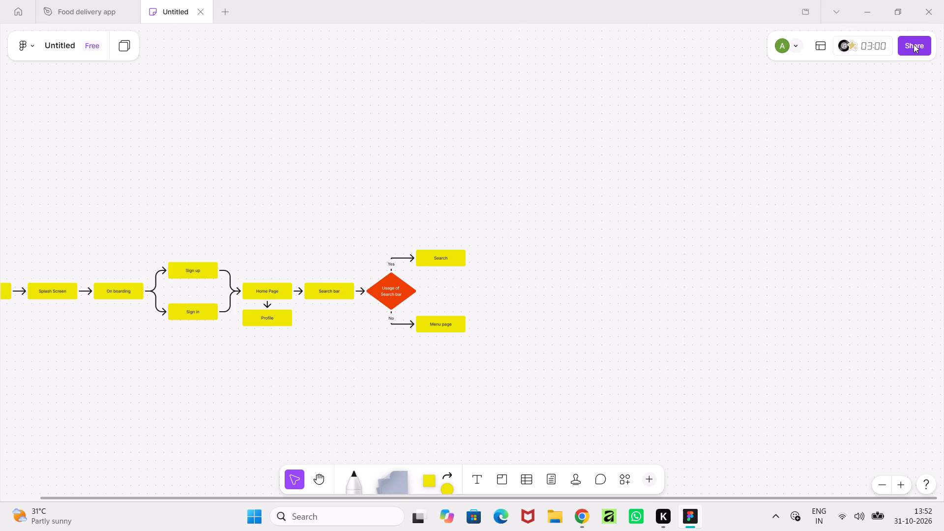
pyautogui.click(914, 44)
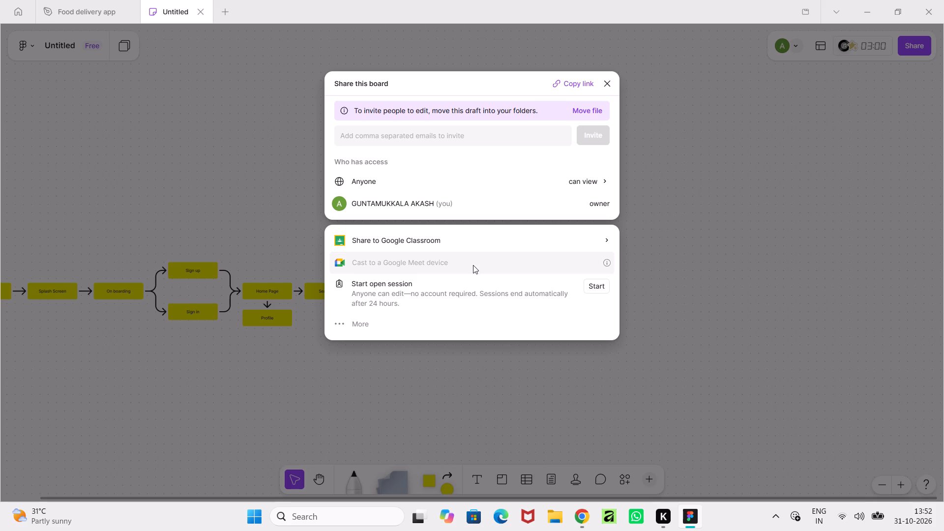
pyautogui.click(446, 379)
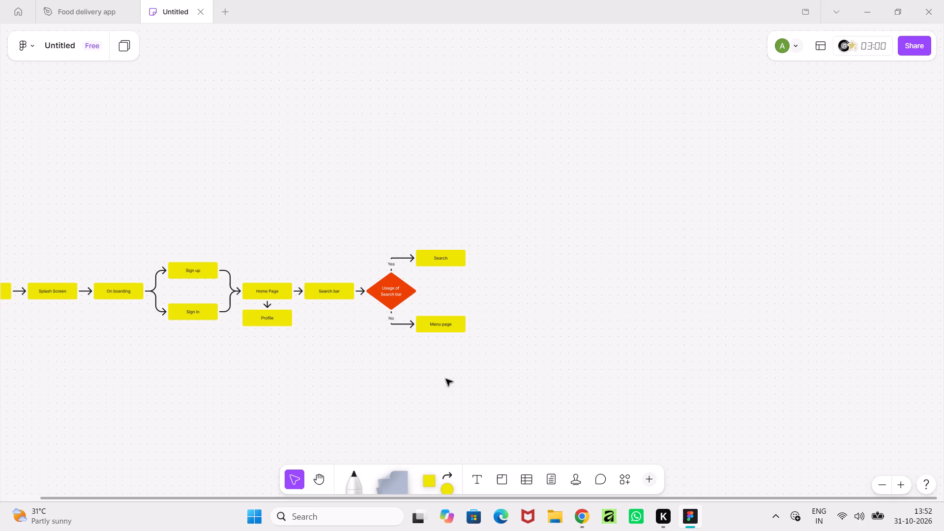
# Draw a connector from the Search box to a new blank square-cornered box, placed level with the decision diamond.
pyautogui.keyDown('ctrl'); pyautogui.scroll(10, 438, 358); pyautogui.keyUp('ctrl')
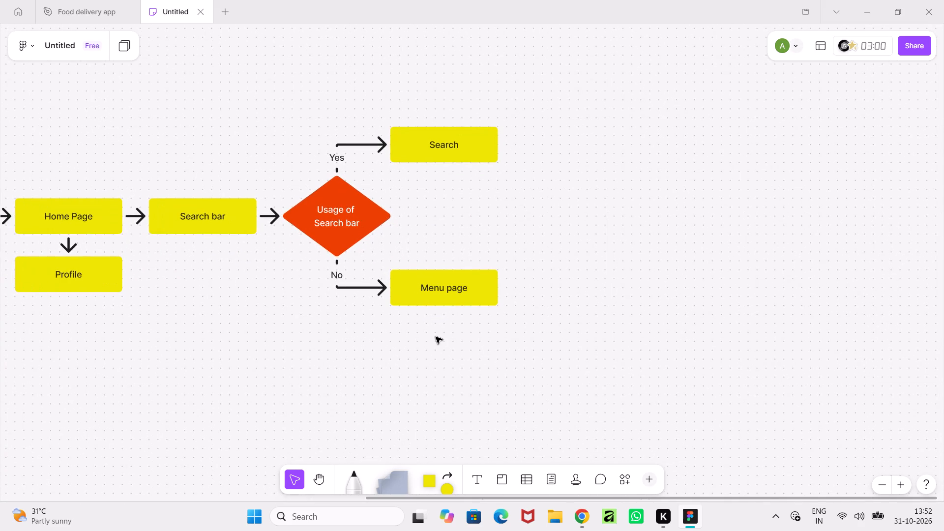
pyautogui.keyDown('ctrl'); pyautogui.scroll(2, 436, 337); pyautogui.keyUp('ctrl')
pyautogui.keyDown('ctrl'); pyautogui.scroll(-2, 436, 337); pyautogui.keyUp('ctrl')
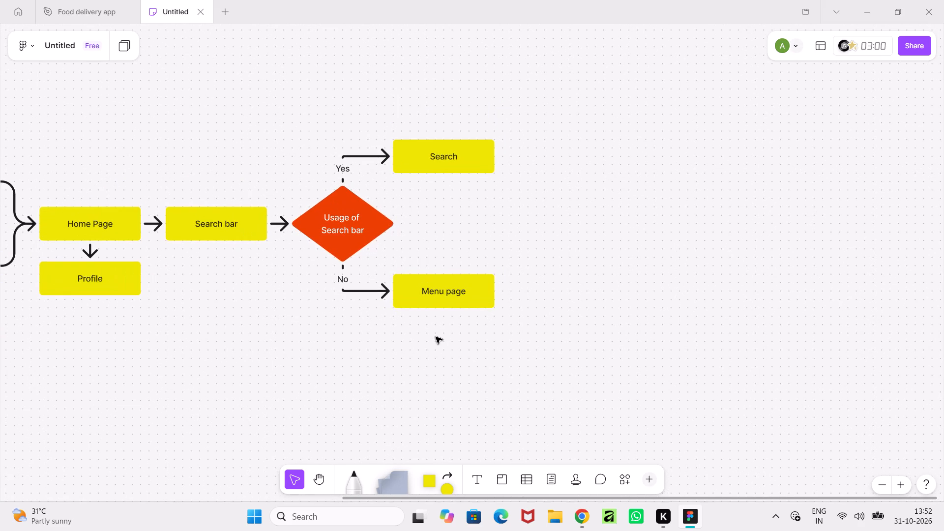
pyautogui.moveTo(436, 337); pyautogui.dragTo(378, 369, button='middle')
pyautogui.keyDown('ctrl'); pyautogui.scroll(-1, 408, 369); pyautogui.keyUp('ctrl')
pyautogui.moveTo(494, 299); pyautogui.dragTo(383, 411, button='middle')
pyautogui.click(313, 310)
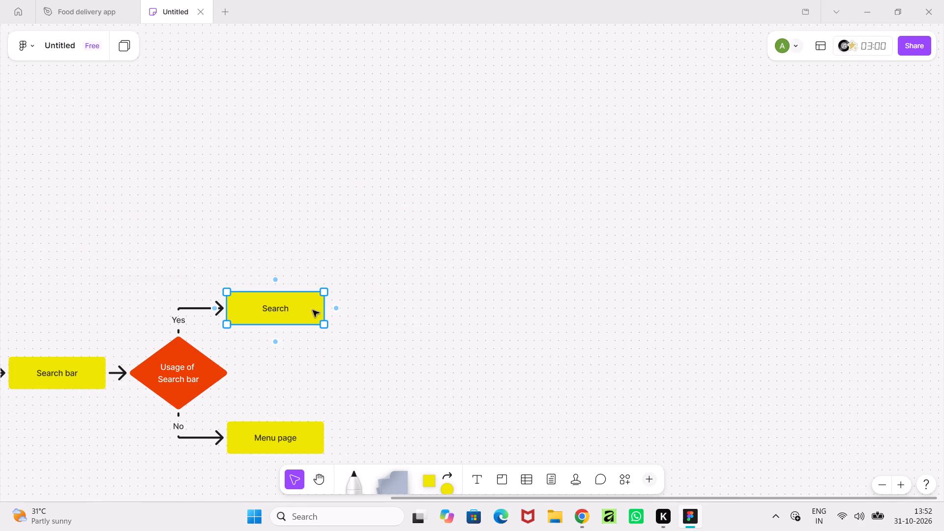
pyautogui.moveTo(338, 312); pyautogui.dragTo(358, 373)
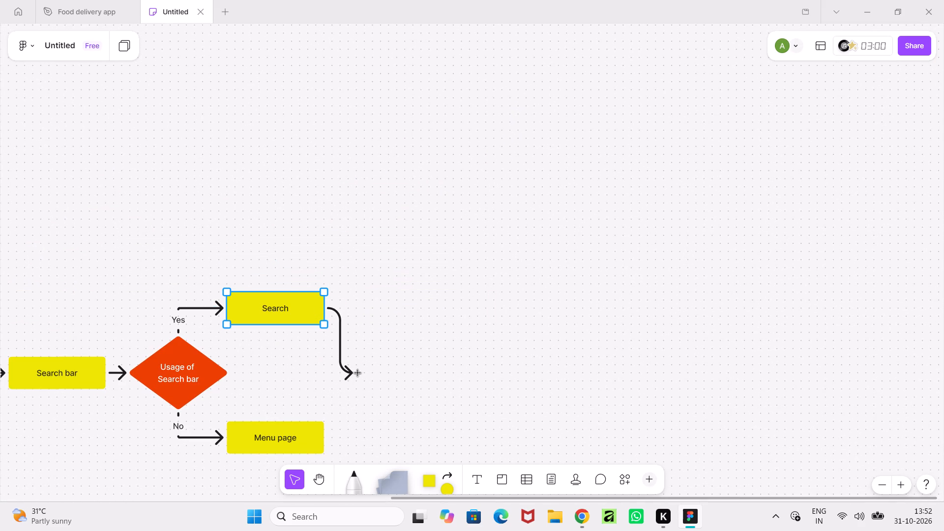
pyautogui.moveTo(358, 373); pyautogui.dragTo(370, 369)
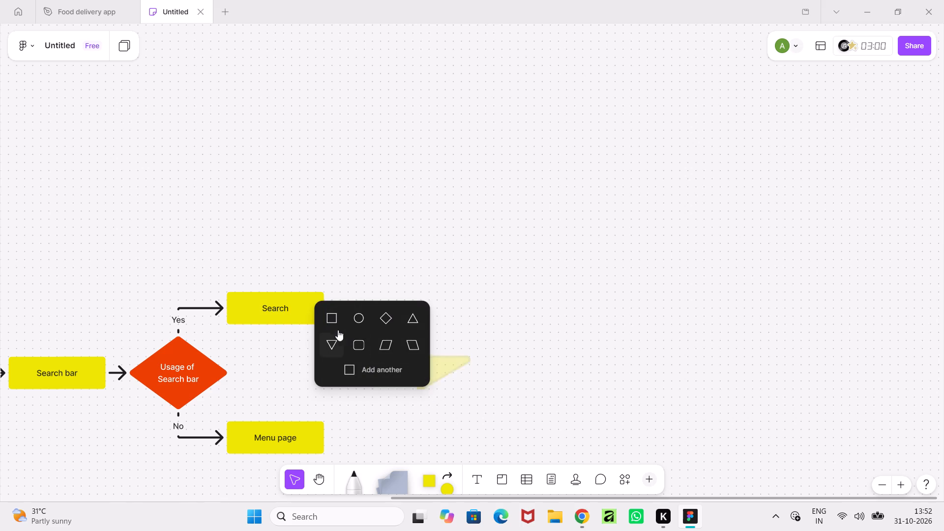
pyautogui.click(332, 320)
pyautogui.moveTo(450, 416); pyautogui.dragTo(453, 327, button='middle')
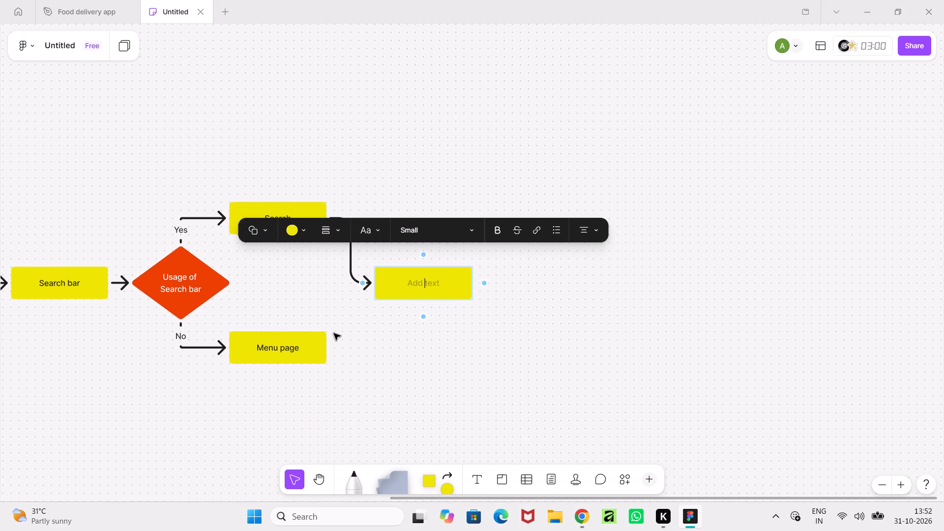
# Connect the Menu page box to the near side of the new blank box so both branches merge there.
pyautogui.click(319, 352)
pyautogui.moveTo(339, 348); pyautogui.dragTo(368, 284)
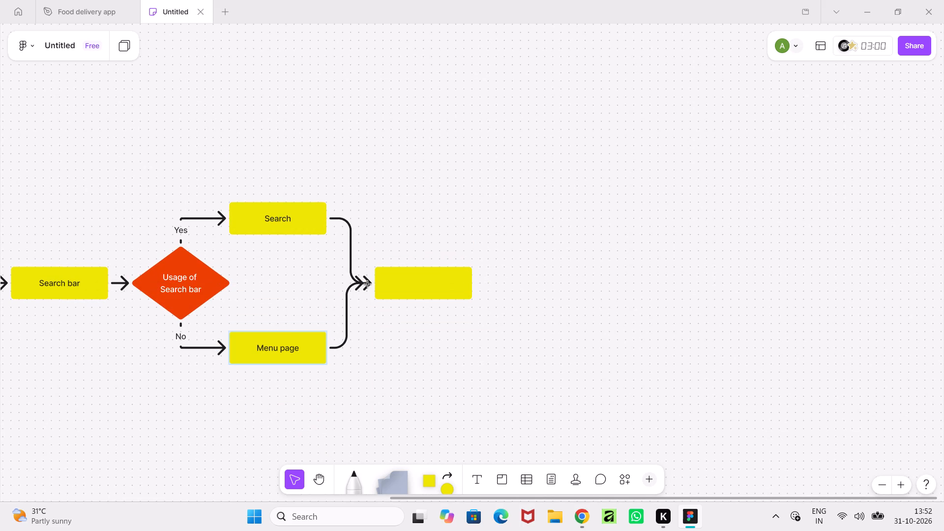
pyautogui.moveTo(368, 284); pyautogui.dragTo(372, 284)
pyautogui.click(486, 309)
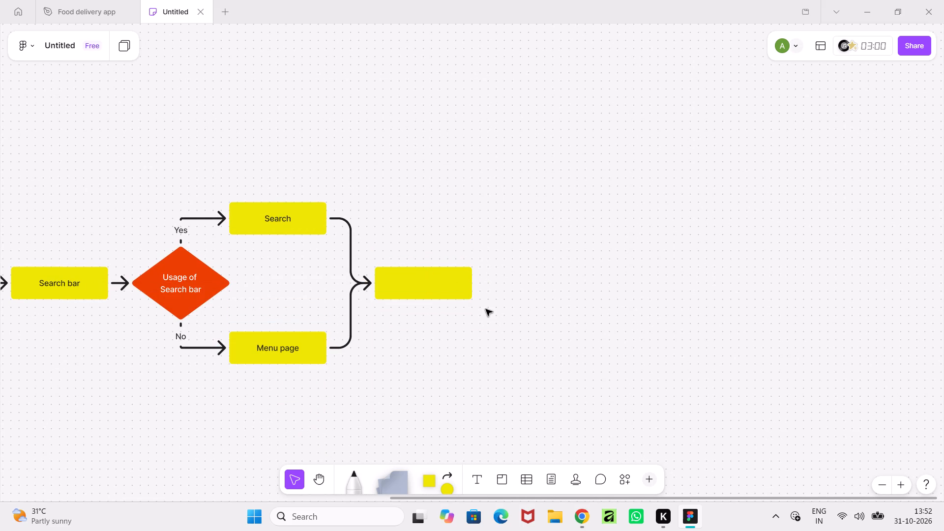
# Change the blank yellow box's shape to a rounded rectangle.
pyautogui.keyDown('ctrl'); pyautogui.scroll(-1, 486, 309); pyautogui.keyUp('ctrl')
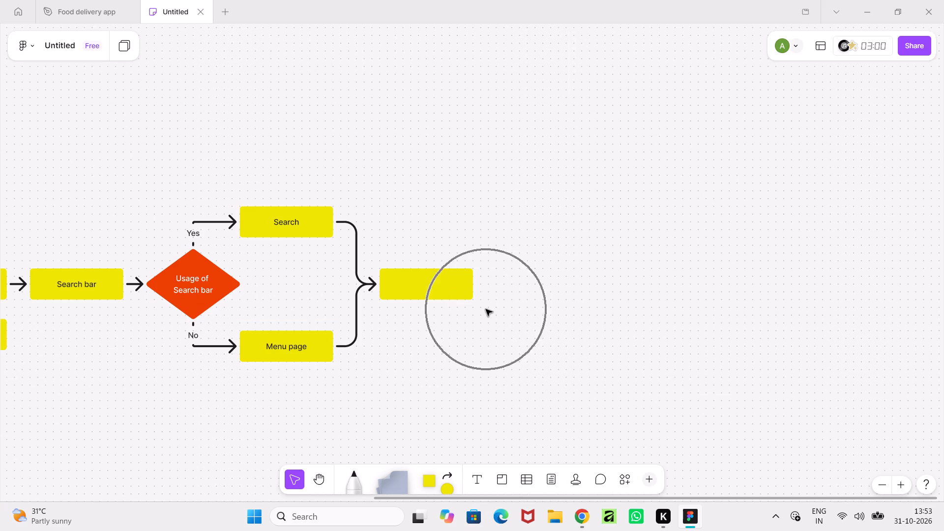
pyautogui.click(416, 283)
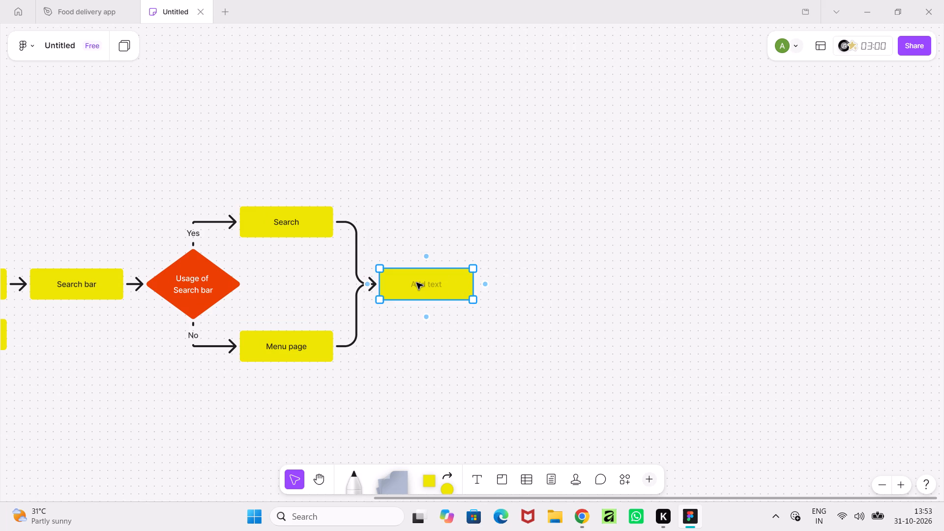
pyautogui.click(416, 283)
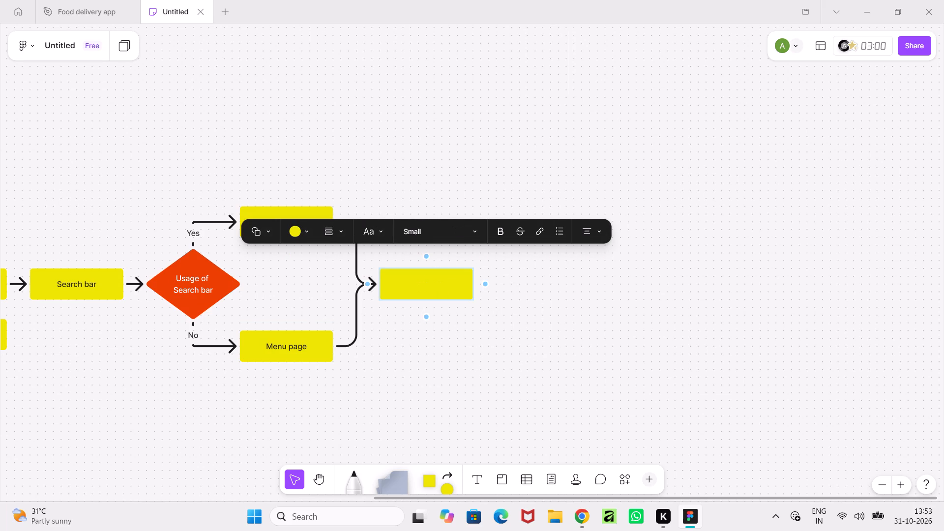
pyautogui.click(453, 317)
pyautogui.click(453, 297)
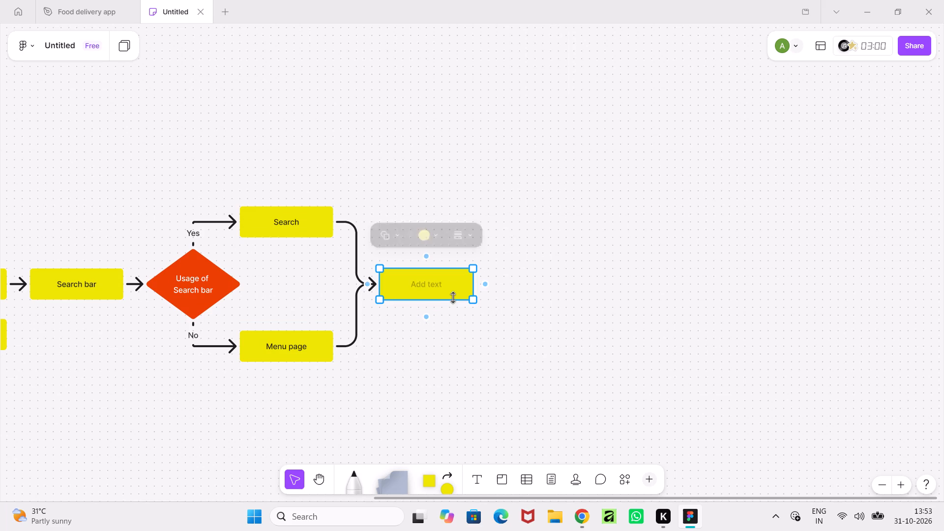
pyautogui.click(399, 234)
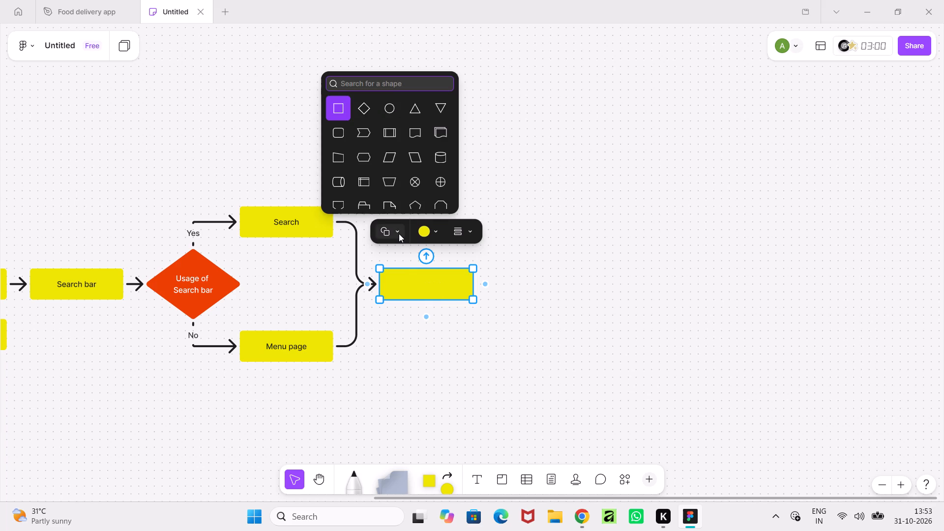
pyautogui.click(338, 132)
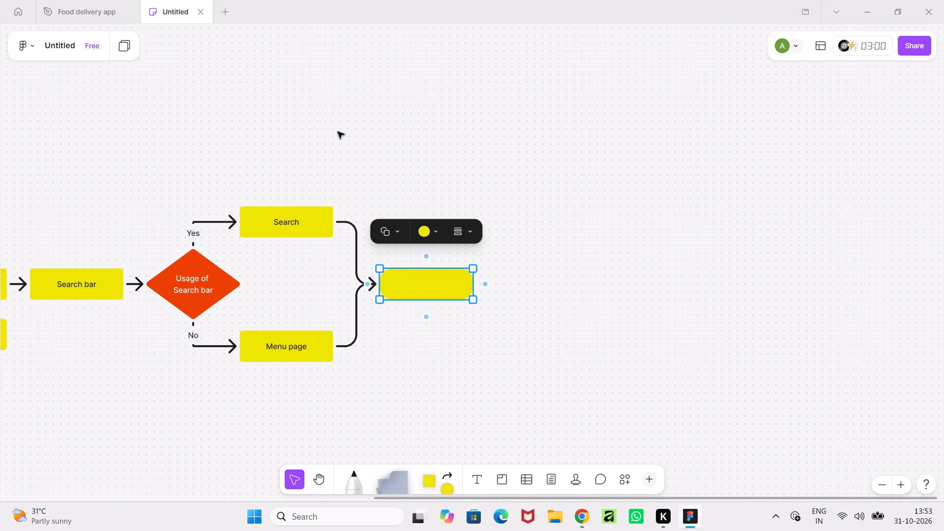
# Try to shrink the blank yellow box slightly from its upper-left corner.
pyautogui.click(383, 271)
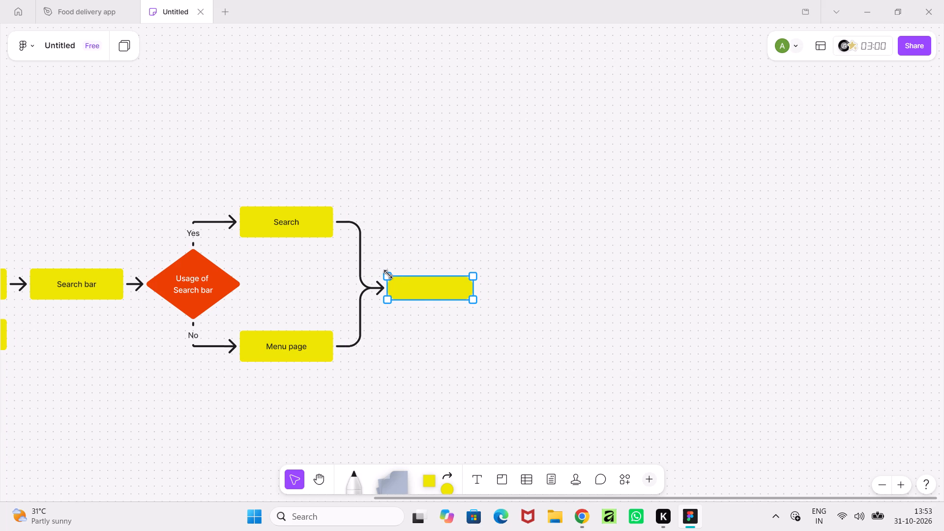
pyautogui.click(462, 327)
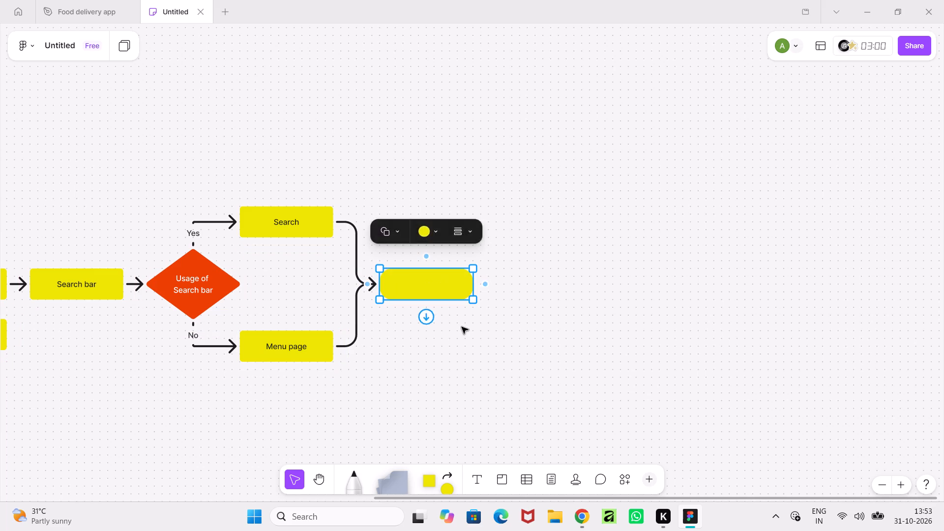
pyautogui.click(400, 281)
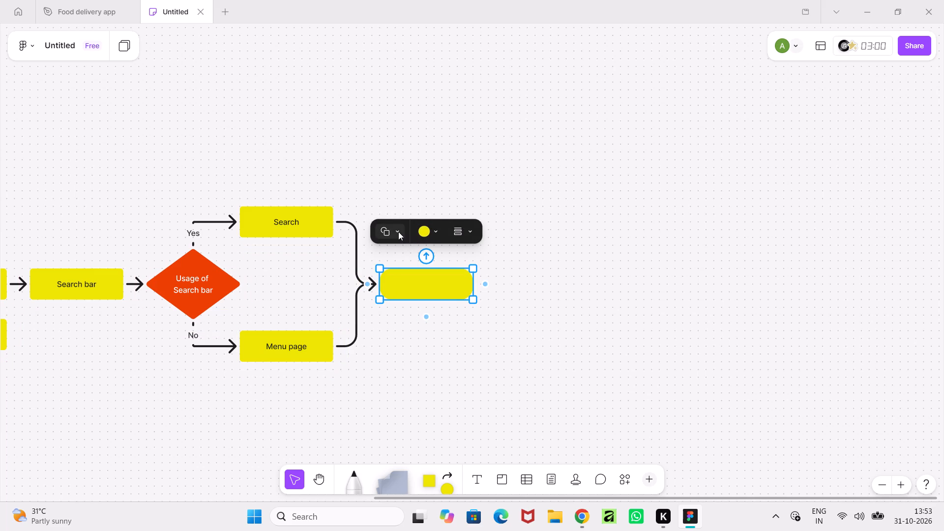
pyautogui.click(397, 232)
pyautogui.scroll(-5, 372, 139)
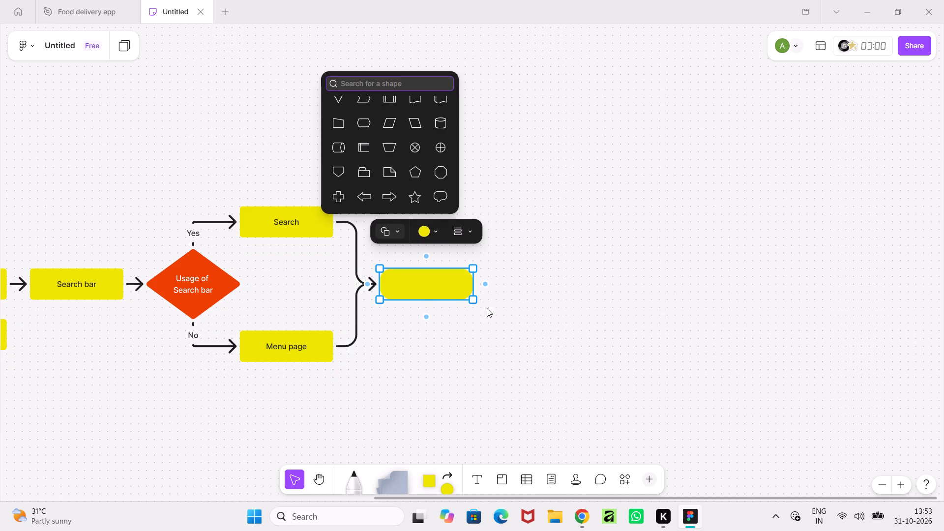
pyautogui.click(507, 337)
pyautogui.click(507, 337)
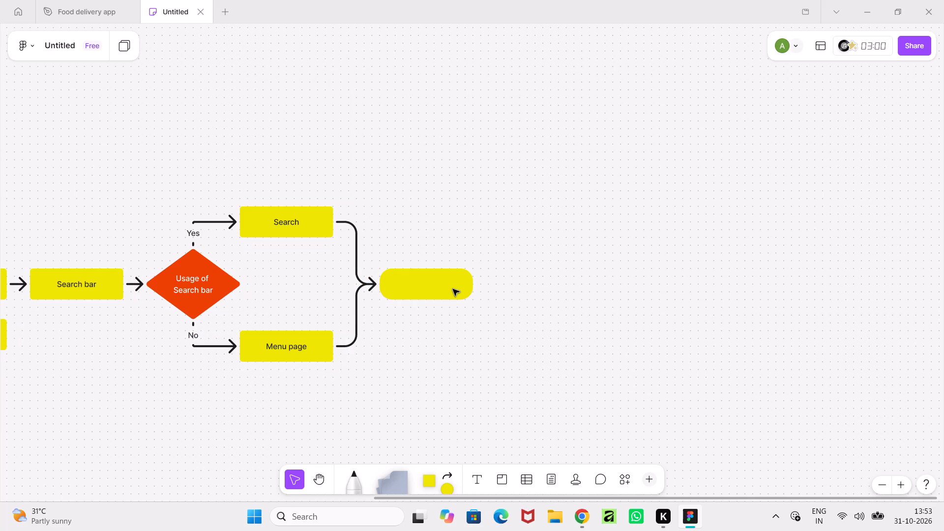
# Review the flow from the onboarding boxes through the search branches to the blank yellow box before choosing its fill.
pyautogui.click(453, 289)
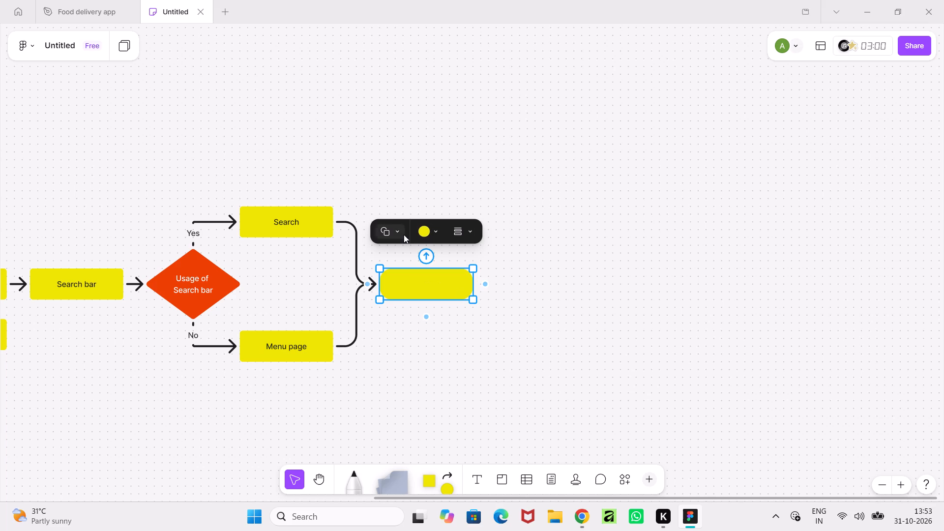
pyautogui.click(437, 230)
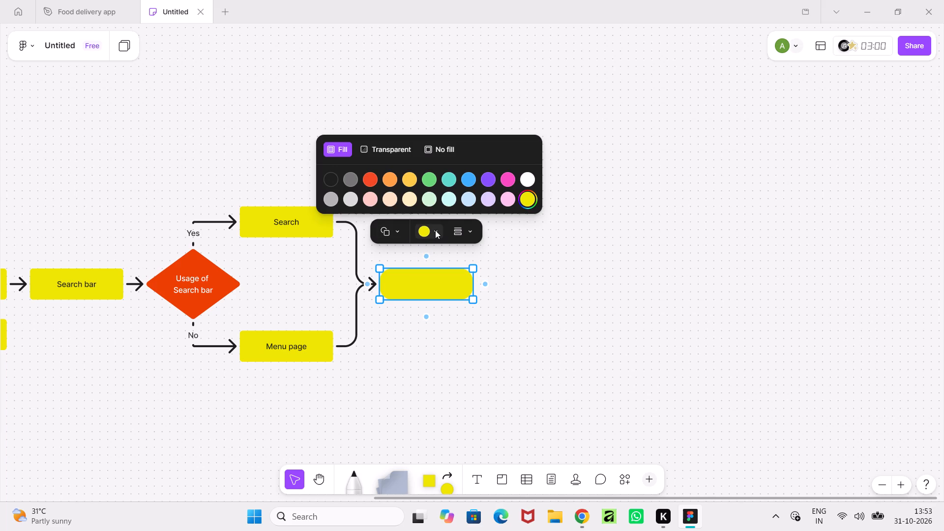
pyautogui.click(400, 353)
pyautogui.moveTo(360, 395); pyautogui.dragTo(658, 410, button='middle')
pyautogui.moveTo(465, 412); pyautogui.dragTo(606, 395, button='middle')
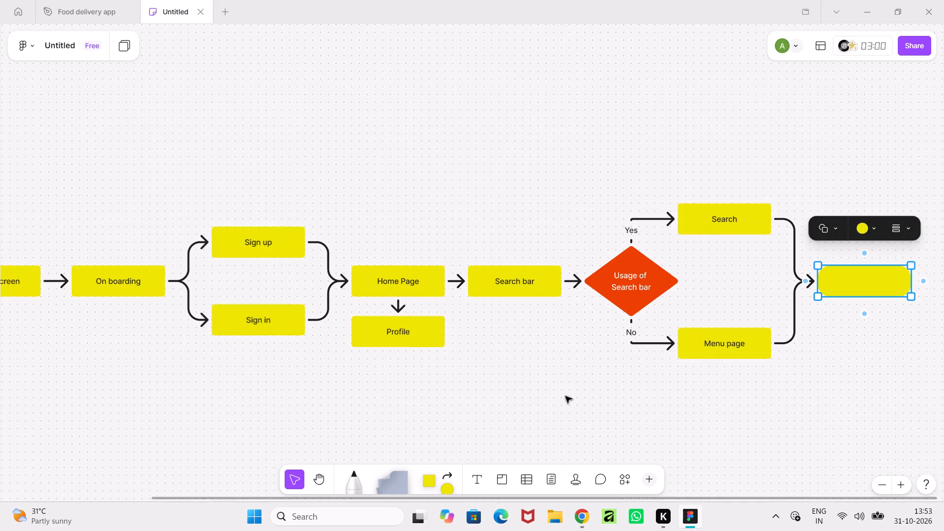
pyautogui.moveTo(579, 396); pyautogui.dragTo(565, 398, button='middle')
pyautogui.moveTo(460, 390); pyautogui.dragTo(709, 408, button='middle')
pyautogui.moveTo(435, 403); pyautogui.dragTo(648, 409, button='middle')
pyautogui.moveTo(671, 405); pyautogui.dragTo(476, 405, button='middle')
pyautogui.moveTo(676, 406); pyautogui.dragTo(378, 429, button='middle')
pyautogui.moveTo(625, 413); pyautogui.dragTo(541, 422, button='middle')
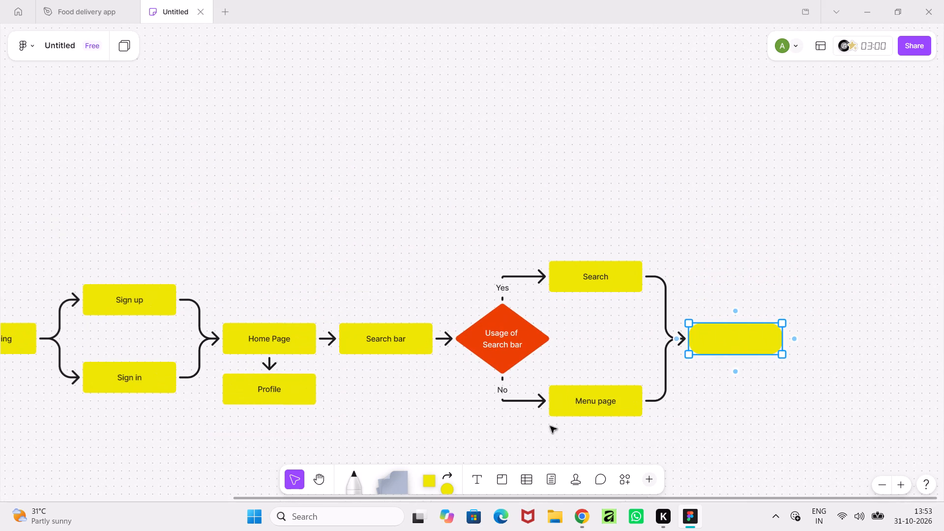
pyautogui.moveTo(600, 439); pyautogui.dragTo(327, 351, button='middle')
pyautogui.moveTo(558, 382); pyautogui.dragTo(464, 383, button='middle')
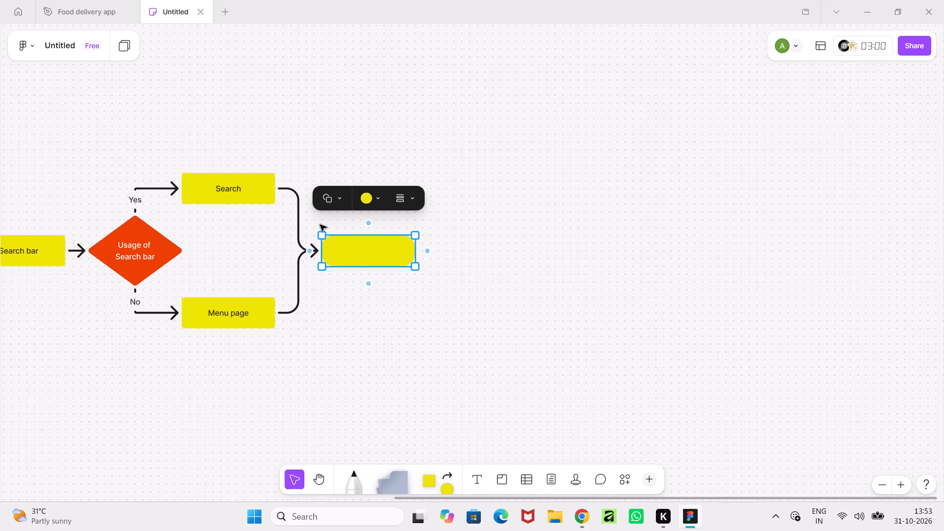
# Set the custom fill colour of the blank rounded box after the Search and Menu page branches to #EBEBEB.
pyautogui.click(380, 198)
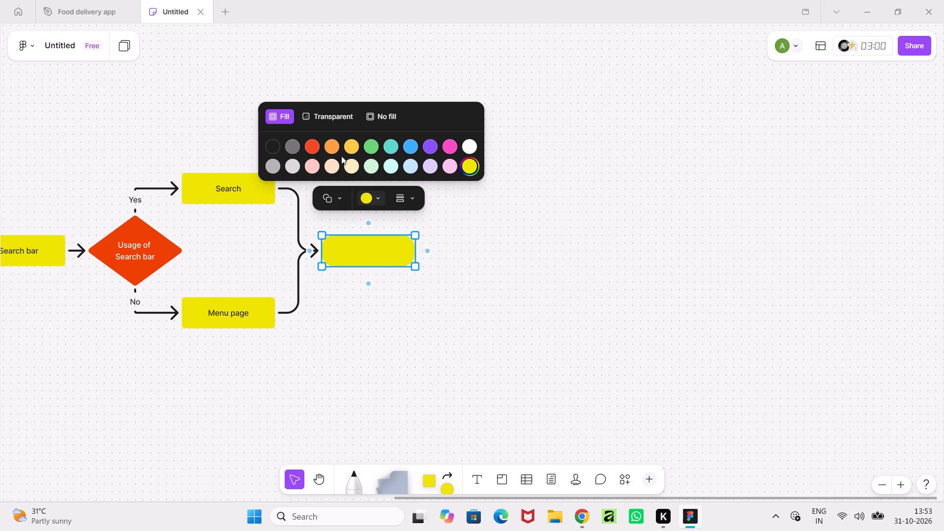
pyautogui.click(467, 164)
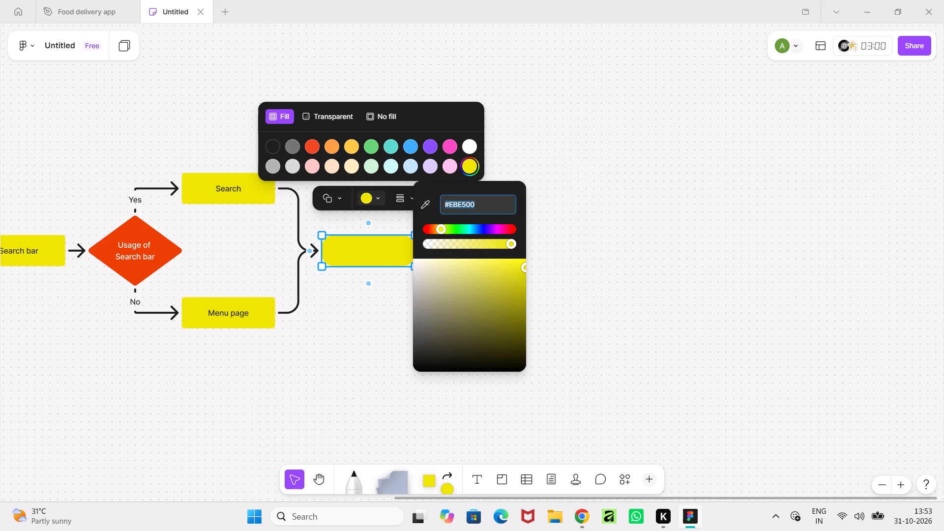
pyautogui.write('ebebeb')
pyautogui.press('Return')
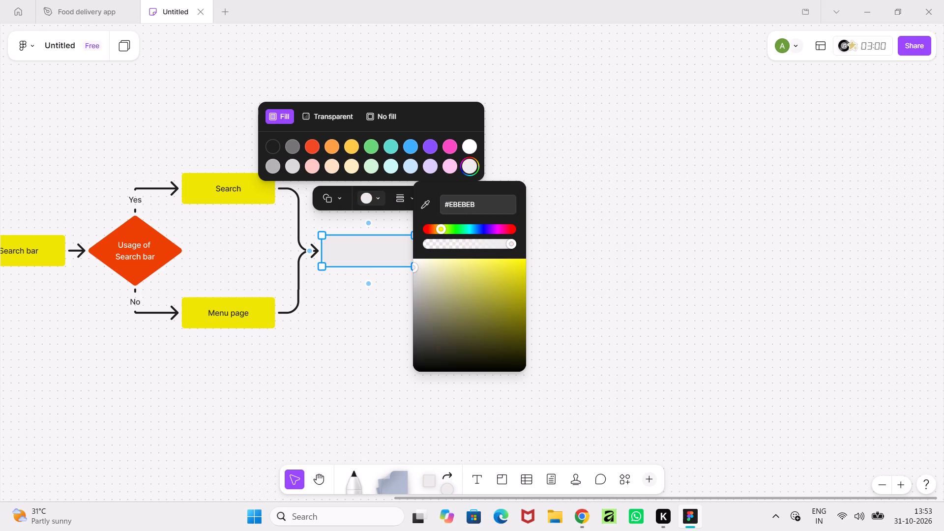
pyautogui.click(386, 414)
pyautogui.click(386, 414)
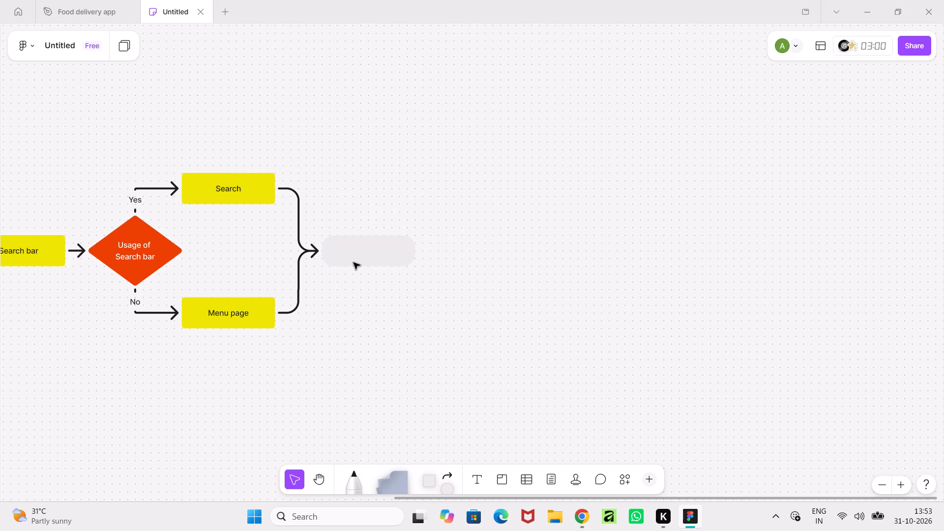
# Label the grey rounded box where the two branches merge "Select Item".
pyautogui.doubleClick(358, 253)
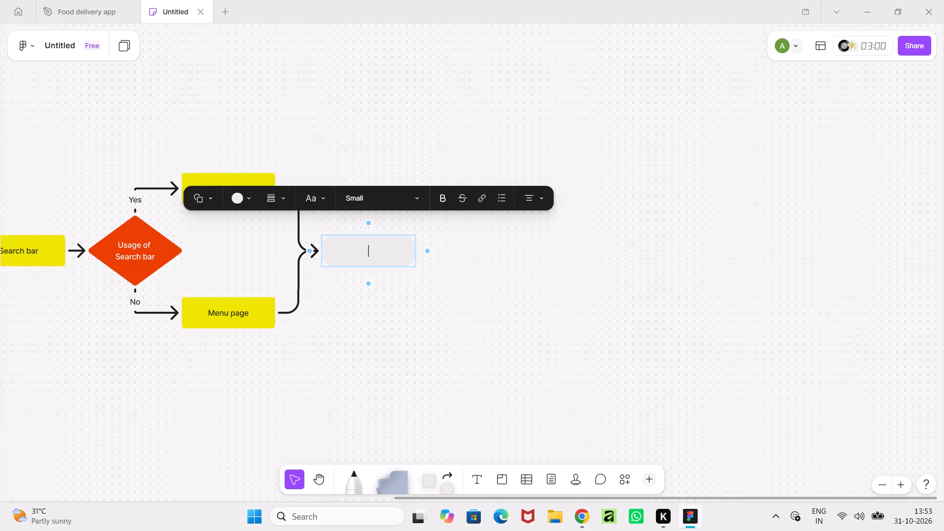
pyautogui.write('Select Iten')
pyautogui.press('BackSpace')
pyautogui.press('m')
# Add a new blank box connected by an arrow from the far side of the Select Item box.
pyautogui.moveTo(381, 369); pyautogui.dragTo(301, 424, button='middle')
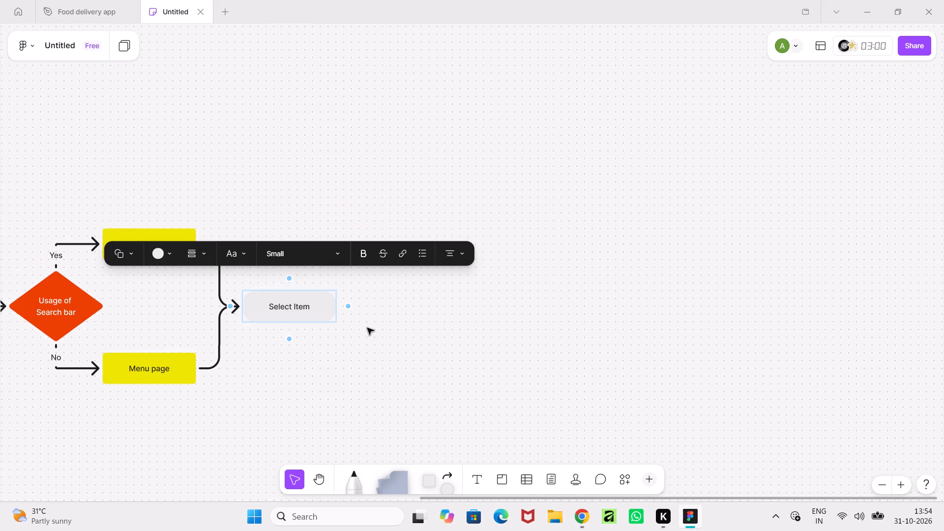
pyautogui.click(351, 308)
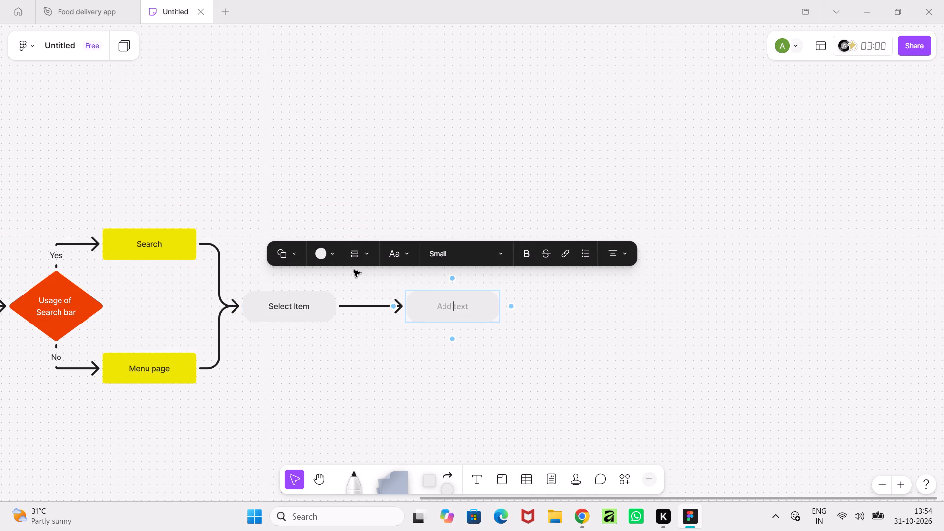
# Set the custom fill colour of the new box after Select Item to #EBE500.
pyautogui.click(333, 251)
pyautogui.click(426, 218)
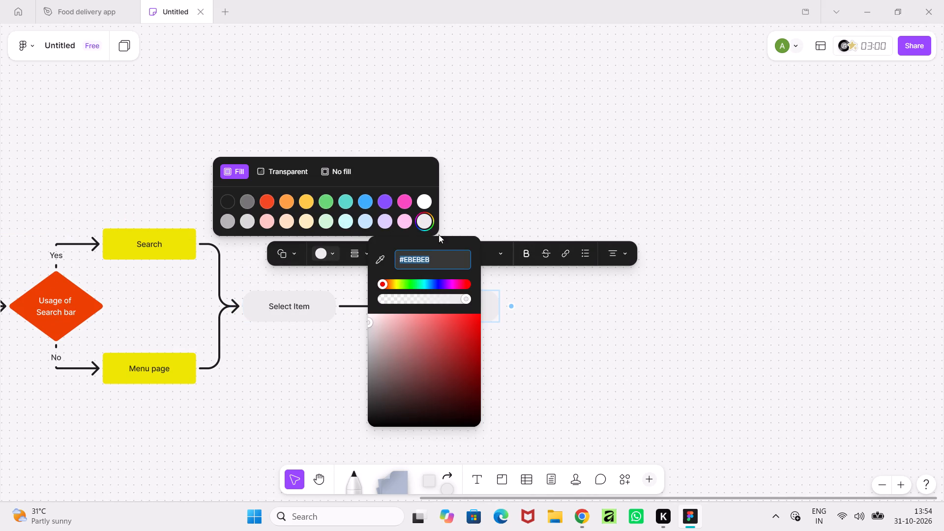
pyautogui.write('ebe500')
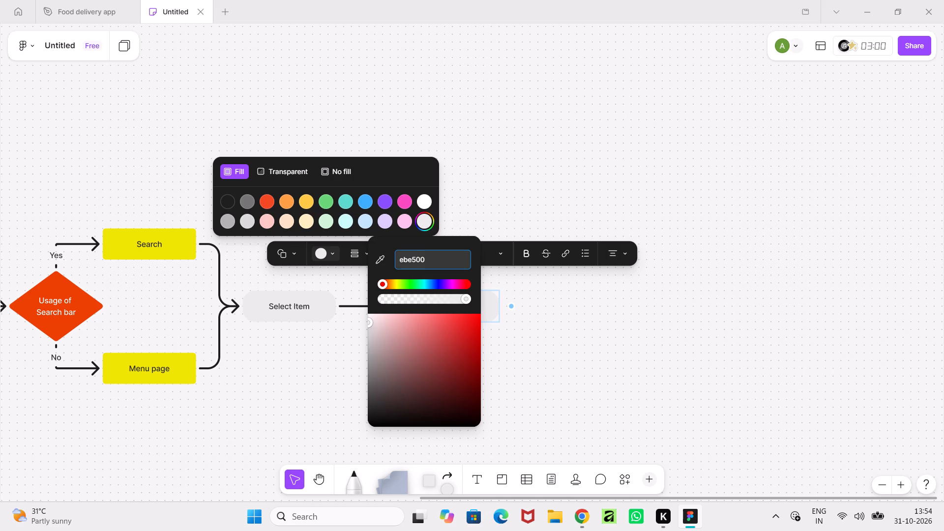
pyautogui.press('Return')
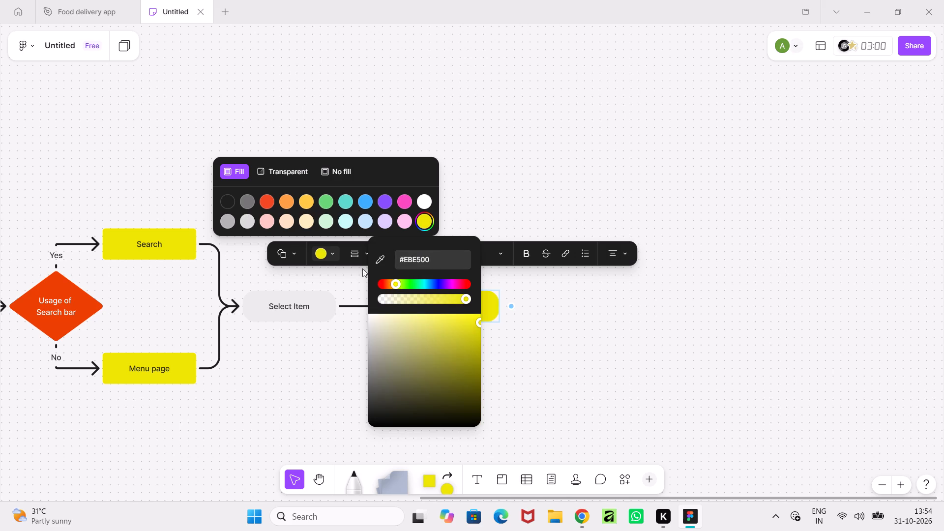
# Change the shape of the blank yellow box after Select Item to a square-cornered rectangle.
pyautogui.click(294, 257)
pyautogui.click(294, 257)
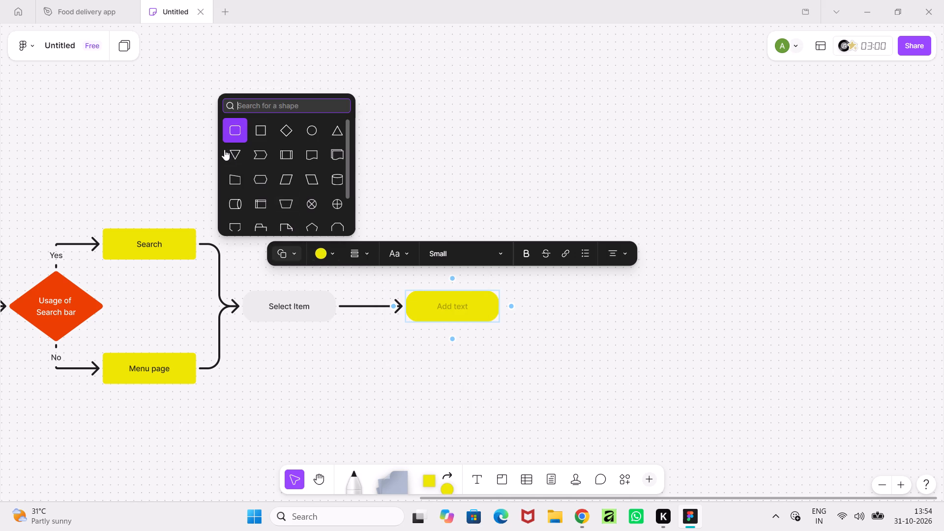
pyautogui.click(266, 135)
pyautogui.click(524, 397)
# Move the blank yellow box closer to Select Item, keeping it level, so the connecting arrow is shorter.
pyautogui.moveTo(524, 397); pyautogui.dragTo(696, 373, button='middle')
pyautogui.keyDown('ctrl'); pyautogui.scroll(-5, 500, 437); pyautogui.keyUp('ctrl')
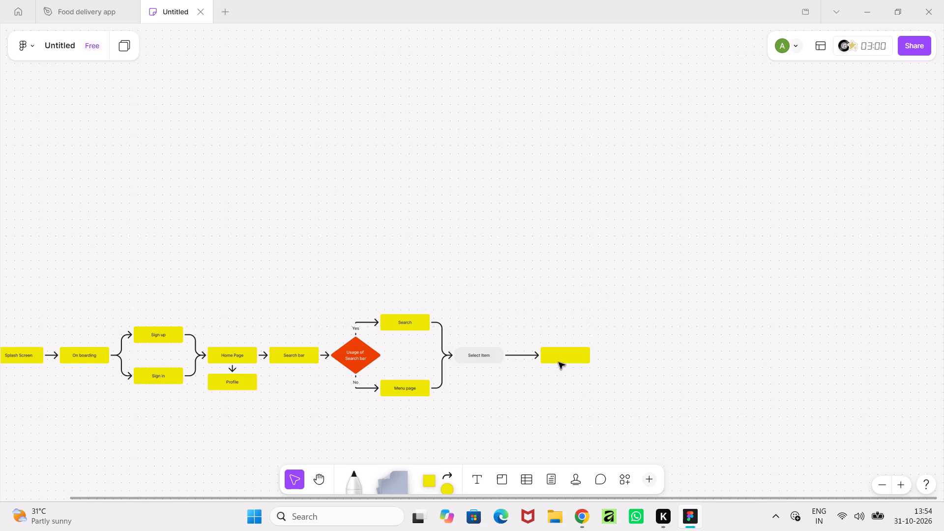
pyautogui.click(559, 362)
pyautogui.moveTo(565, 357); pyautogui.dragTo(548, 357)
pyautogui.click(537, 410)
# Examine the layout and spacing of the whole flow from OPEN to the blank yellow box.
pyautogui.keyDown('ctrl'); pyautogui.scroll(5, 537, 410); pyautogui.keyUp('ctrl')
pyautogui.keyDown('ctrl'); pyautogui.scroll(-10, 537, 410); pyautogui.keyUp('ctrl')
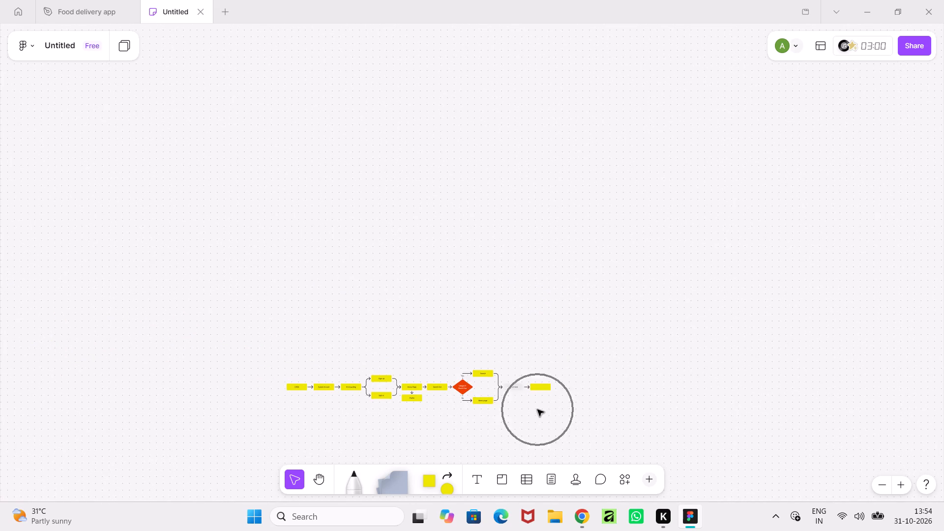
pyautogui.keyDown('ctrl'); pyautogui.scroll(9, 537, 410); pyautogui.keyUp('ctrl')
pyautogui.moveTo(537, 410); pyautogui.dragTo(769, 237, button='middle')
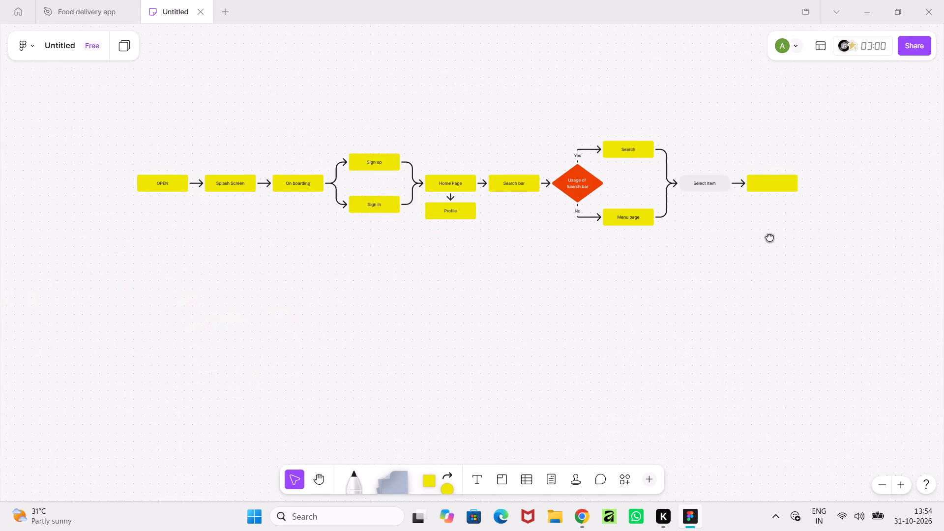
pyautogui.moveTo(769, 237); pyautogui.dragTo(770, 237, button='middle')
pyautogui.keyDown('ctrl'); pyautogui.scroll(2, 727, 267); pyautogui.keyUp('ctrl')
pyautogui.moveTo(727, 267); pyautogui.dragTo(695, 359, button='middle')
pyautogui.keyDown('ctrl'); pyautogui.scroll(-3, 694, 367); pyautogui.keyUp('ctrl')
pyautogui.moveTo(693, 378); pyautogui.dragTo(682, 389, button='middle')
pyautogui.moveTo(682, 389); pyautogui.dragTo(474, 435, button='middle')
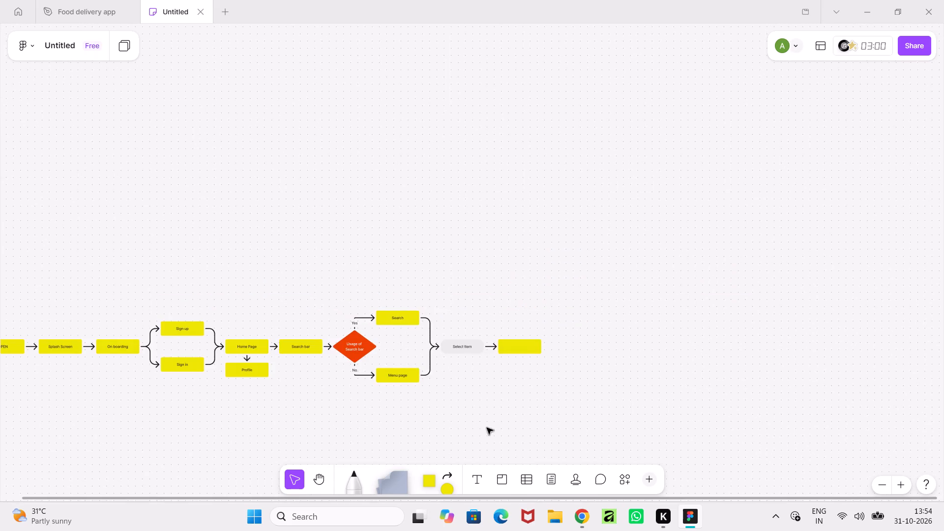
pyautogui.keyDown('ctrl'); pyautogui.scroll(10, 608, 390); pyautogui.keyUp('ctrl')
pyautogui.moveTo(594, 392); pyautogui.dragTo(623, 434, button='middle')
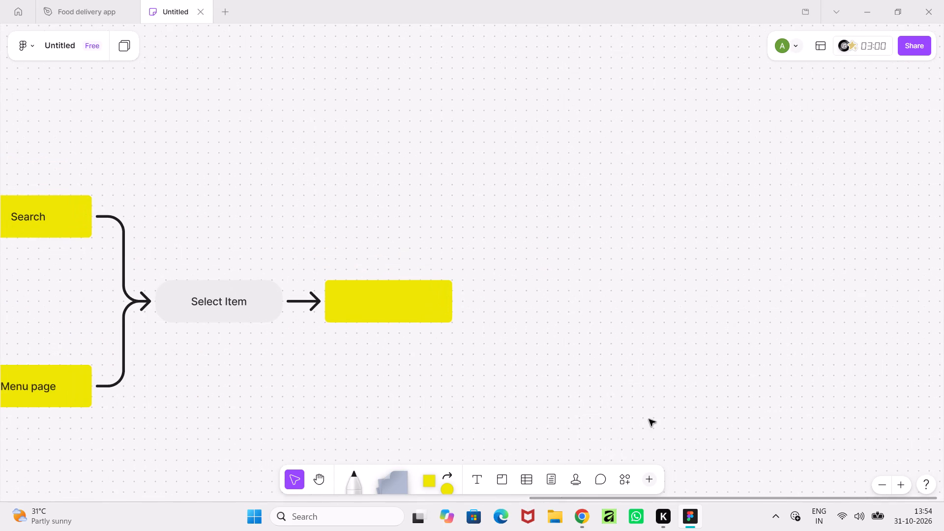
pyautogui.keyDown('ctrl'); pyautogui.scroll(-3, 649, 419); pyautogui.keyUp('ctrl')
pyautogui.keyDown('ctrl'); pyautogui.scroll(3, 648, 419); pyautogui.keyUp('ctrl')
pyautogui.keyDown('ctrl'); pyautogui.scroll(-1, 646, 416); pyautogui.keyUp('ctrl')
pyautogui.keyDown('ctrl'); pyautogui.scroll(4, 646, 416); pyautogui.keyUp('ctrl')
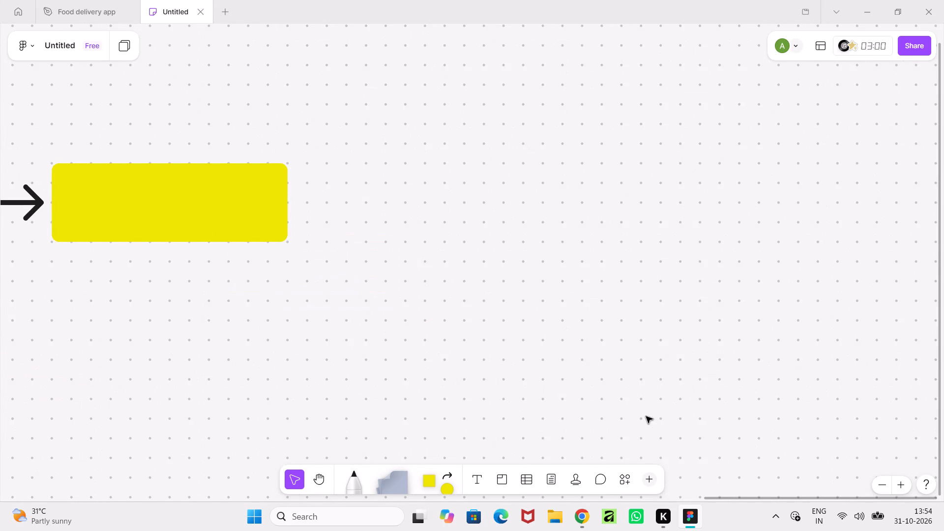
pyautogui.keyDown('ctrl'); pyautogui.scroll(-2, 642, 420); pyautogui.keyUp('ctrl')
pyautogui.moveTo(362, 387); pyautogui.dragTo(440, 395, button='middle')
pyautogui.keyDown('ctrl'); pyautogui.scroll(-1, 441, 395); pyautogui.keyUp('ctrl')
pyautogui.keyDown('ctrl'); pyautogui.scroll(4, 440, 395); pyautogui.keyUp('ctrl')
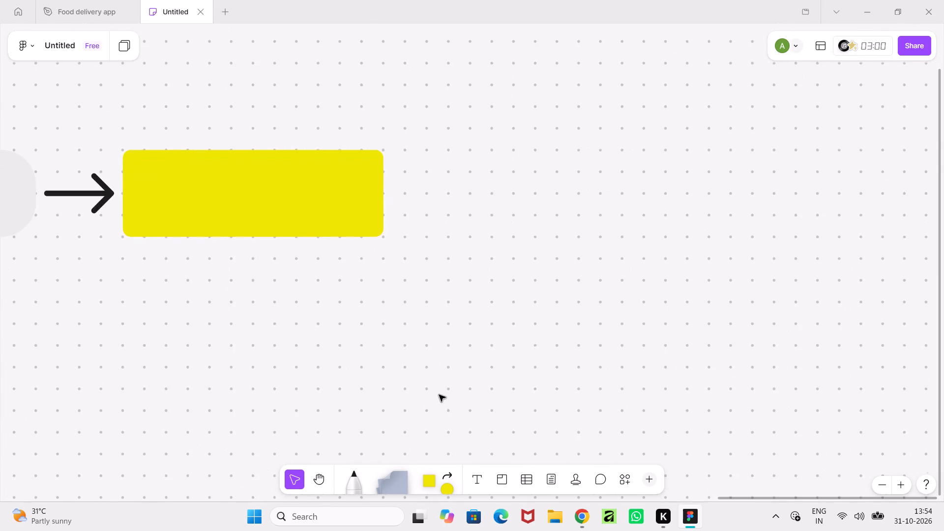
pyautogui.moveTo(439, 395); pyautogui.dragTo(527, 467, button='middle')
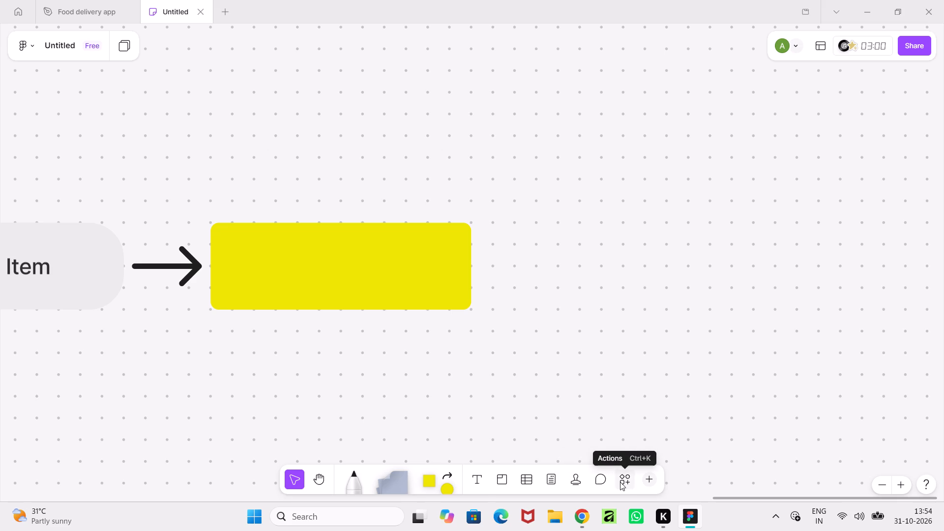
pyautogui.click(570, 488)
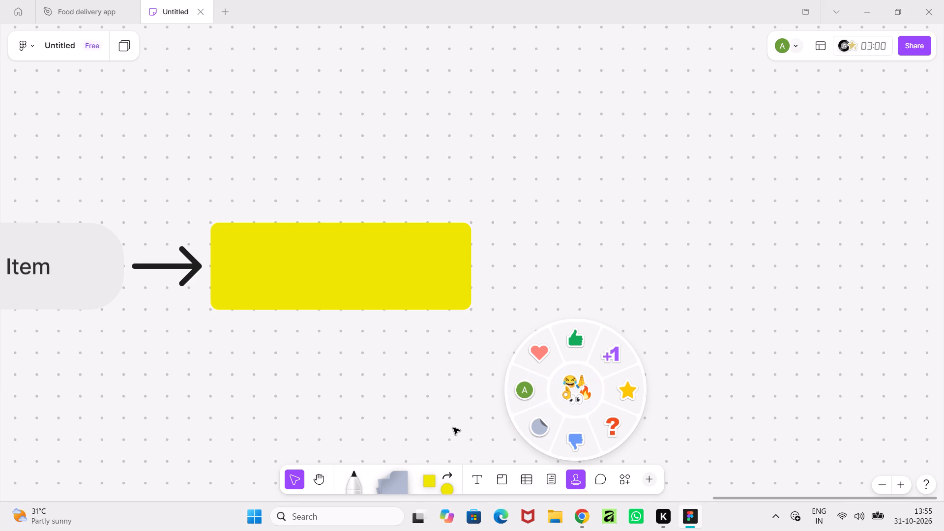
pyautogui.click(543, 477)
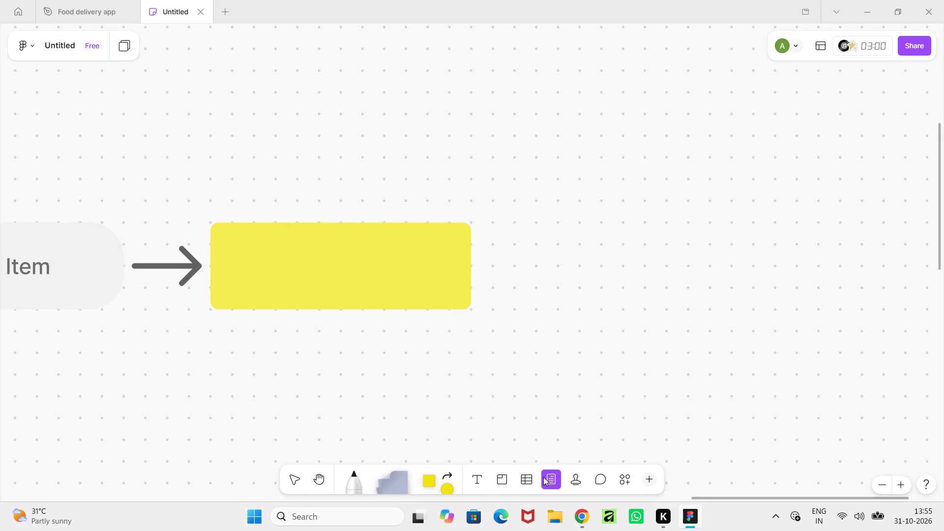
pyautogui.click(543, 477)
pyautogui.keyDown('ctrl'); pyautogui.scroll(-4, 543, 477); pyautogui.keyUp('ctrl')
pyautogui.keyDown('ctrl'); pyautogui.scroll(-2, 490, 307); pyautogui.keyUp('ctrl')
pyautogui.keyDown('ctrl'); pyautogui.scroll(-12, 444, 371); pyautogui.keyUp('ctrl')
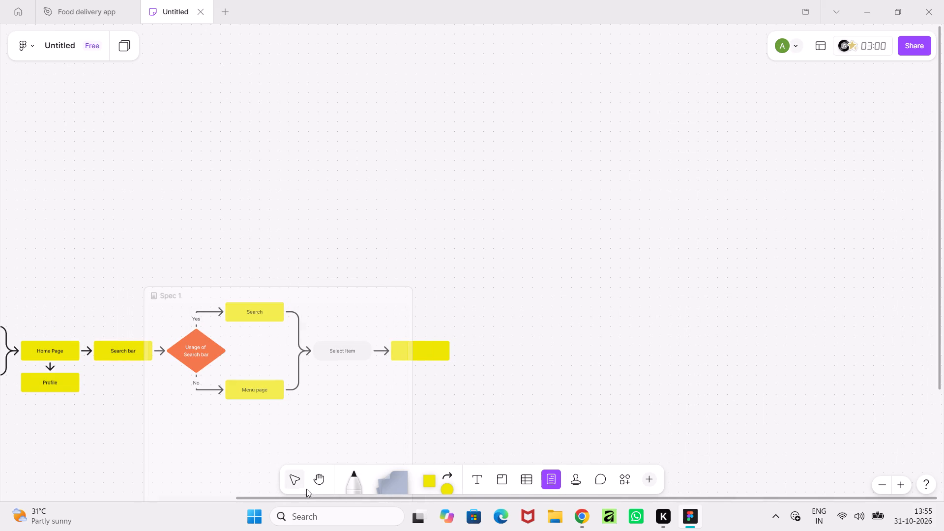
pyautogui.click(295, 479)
# Label the blank yellow box after Select Item as "Selected item screen".
pyautogui.keyDown('ctrl'); pyautogui.scroll(5, 400, 358); pyautogui.keyUp('ctrl')
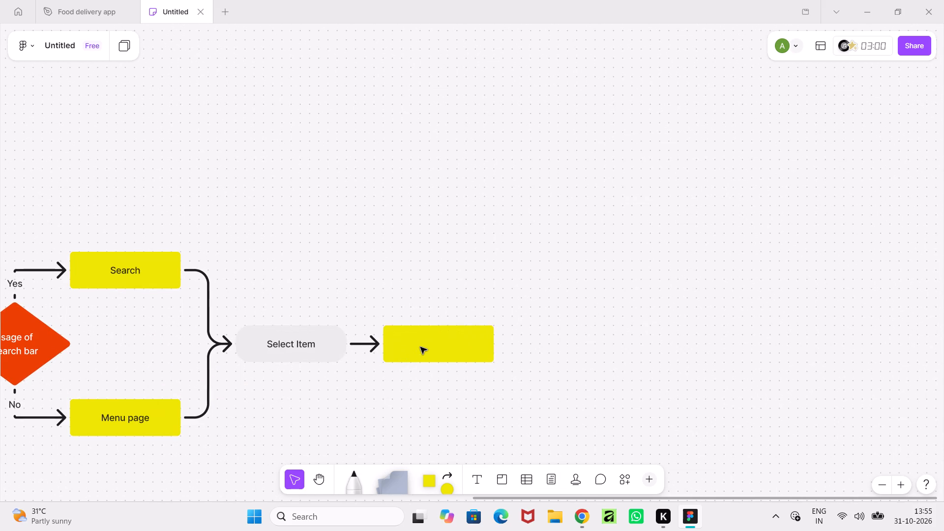
pyautogui.click(420, 347)
pyautogui.click(423, 347)
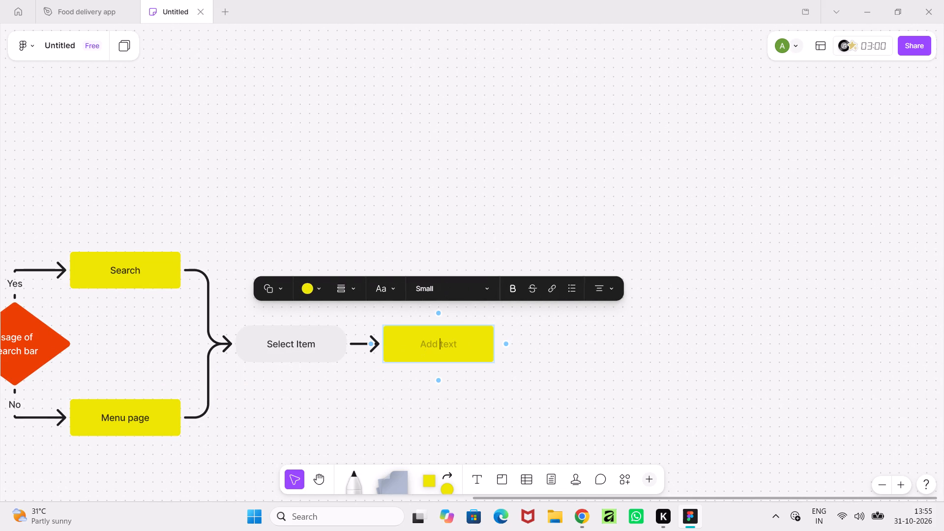
pyautogui.write('Selev')
pyautogui.press('BackSpace')
pyautogui.write('cted')
pyautogui.press('space')
pyautogui.write('iten')
pyautogui.press('space')
pyautogui.press('BackSpace')
pyautogui.press('BackSpace')
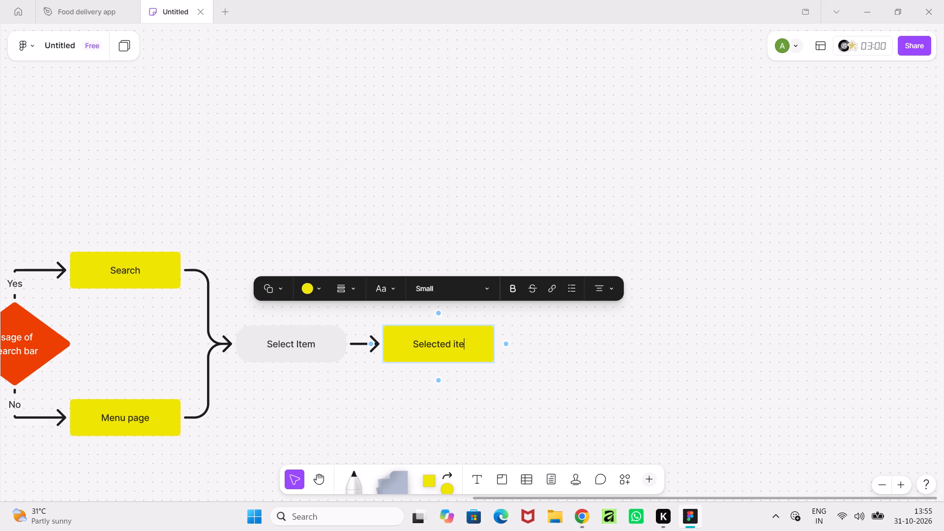
pyautogui.write('m scree')
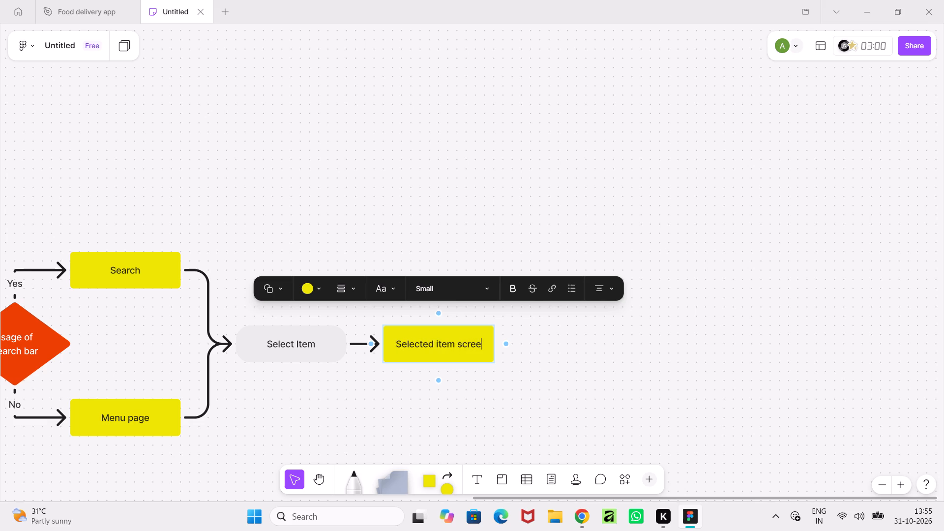
pyautogui.press('n')
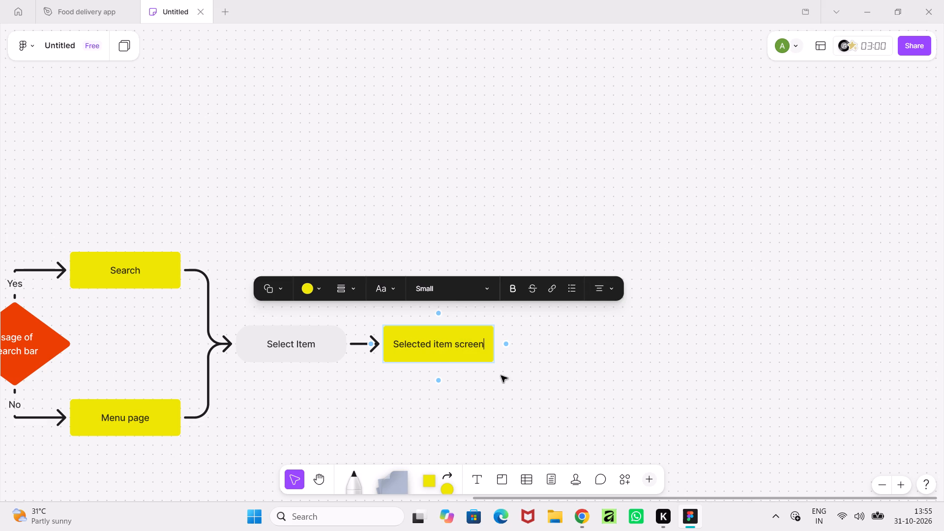
pyautogui.click(480, 383)
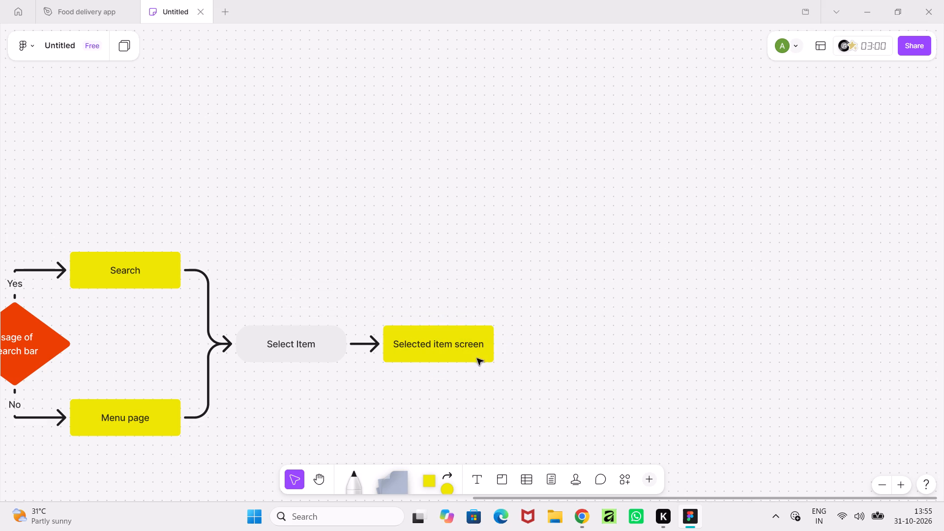
# Add a connected box after Selected item screen and change its shape to a rounded rectangle.
pyautogui.keyDown('ctrl'); pyautogui.scroll(-5, 507, 401); pyautogui.keyUp('ctrl')
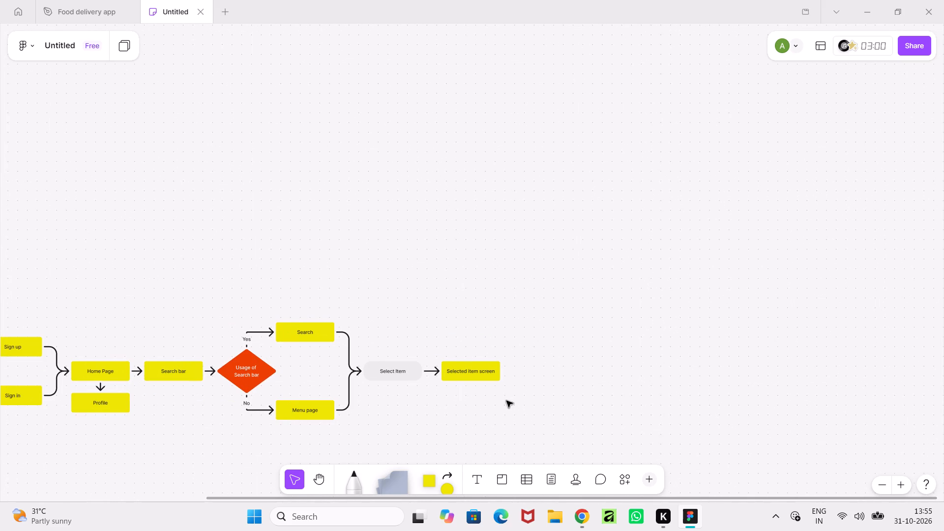
pyautogui.keyDown('ctrl'); pyautogui.scroll(8, 480, 361); pyautogui.keyUp('ctrl')
pyautogui.keyDown('ctrl'); pyautogui.scroll(-3, 547, 397); pyautogui.keyUp('ctrl')
pyautogui.moveTo(543, 393); pyautogui.dragTo(452, 301, button='middle')
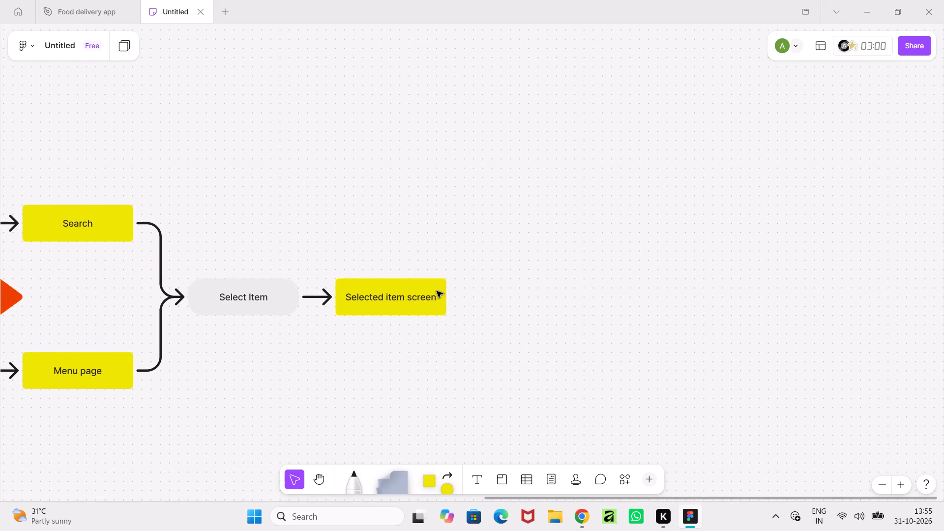
pyautogui.scroll(-1, 437, 291)
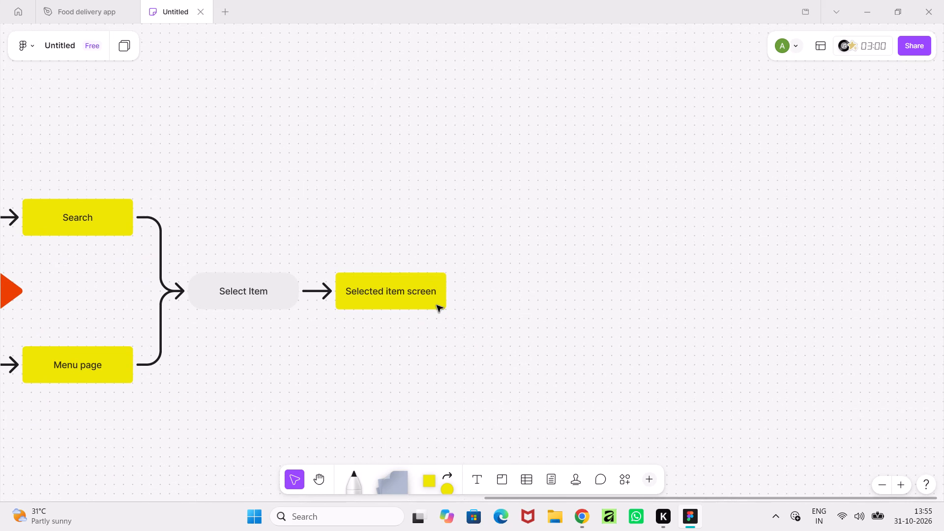
pyautogui.keyDown('ctrl'); pyautogui.scroll(-2, 410, 331); pyautogui.keyUp('ctrl')
pyautogui.keyDown('ctrl'); pyautogui.scroll(3, 395, 328); pyautogui.keyUp('ctrl')
pyautogui.click(404, 303)
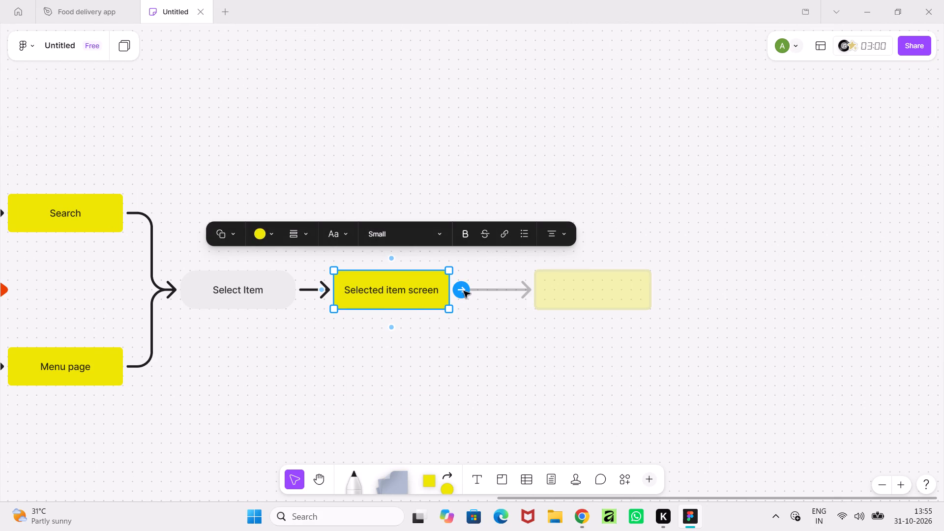
pyautogui.click(464, 291)
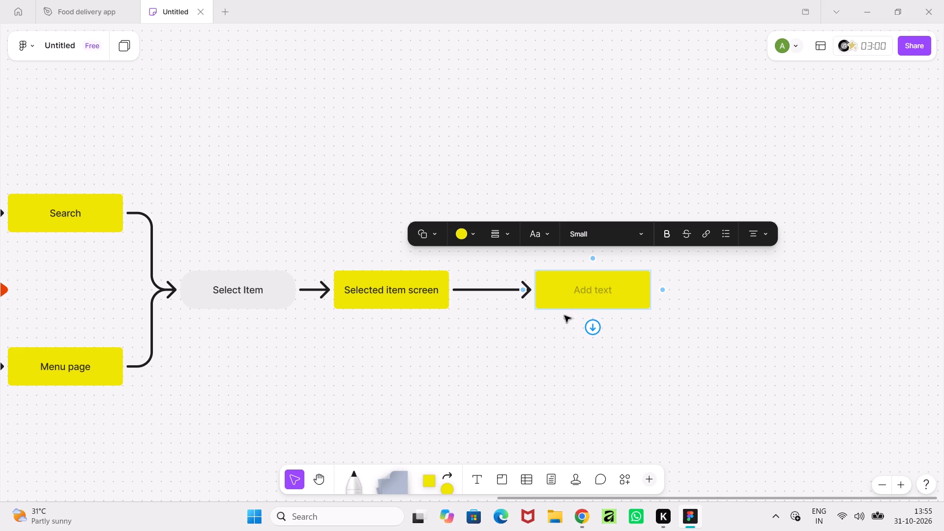
pyautogui.click(438, 235)
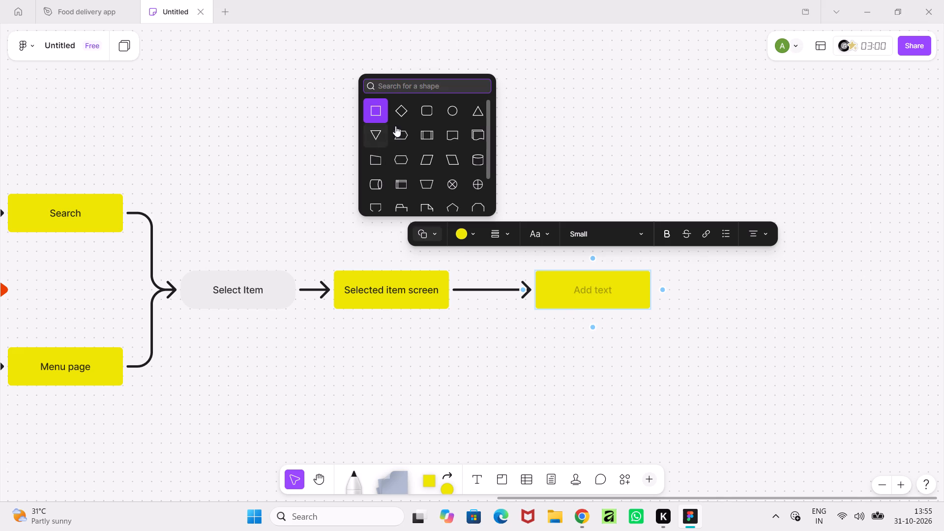
pyautogui.click(425, 107)
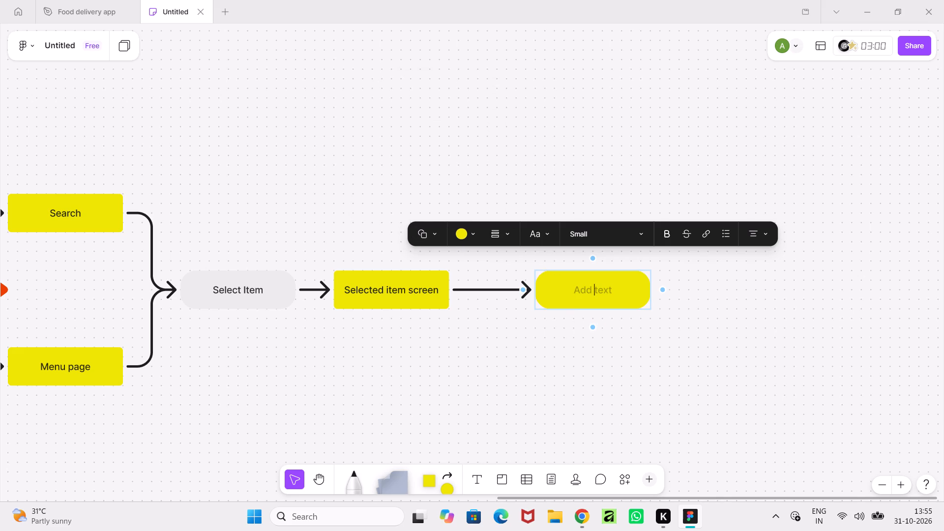
# Label the new rounded box "Add to Cart".
pyautogui.write('Add to')
pyautogui.press('space')
pyautogui.write('Cart')
pyautogui.click(586, 371)
# Add a connected blank box after Add to Cart, continuing the flow in the same direction.
pyautogui.click(647, 296)
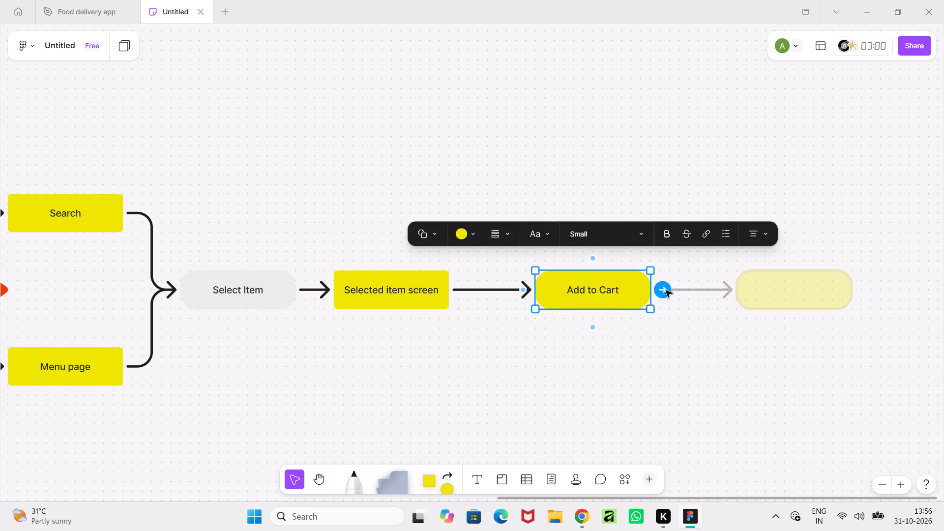
pyautogui.click(666, 291)
pyautogui.click(632, 374)
# Move Add to Cart and the blank box after it closer to their preceding boxes, keeping them level with short, even arrows.
pyautogui.click(630, 300)
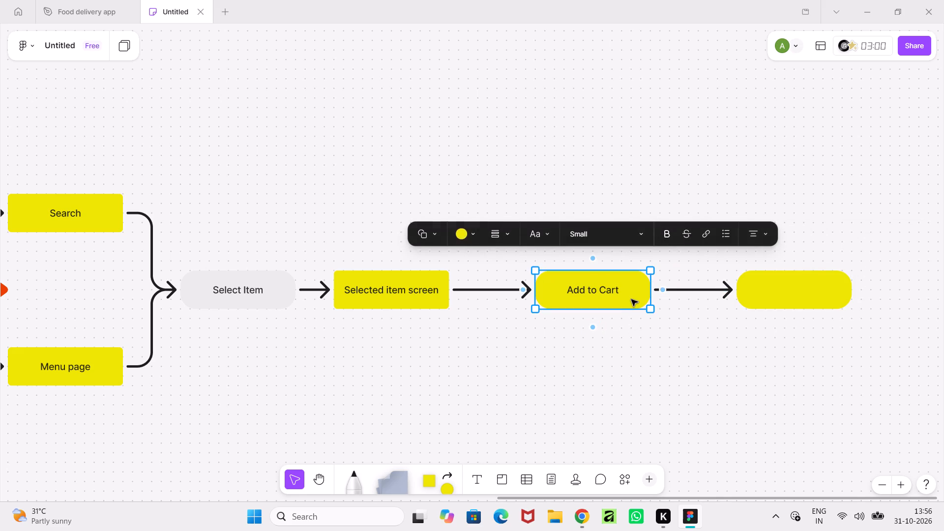
pyautogui.moveTo(631, 299); pyautogui.dragTo(575, 297)
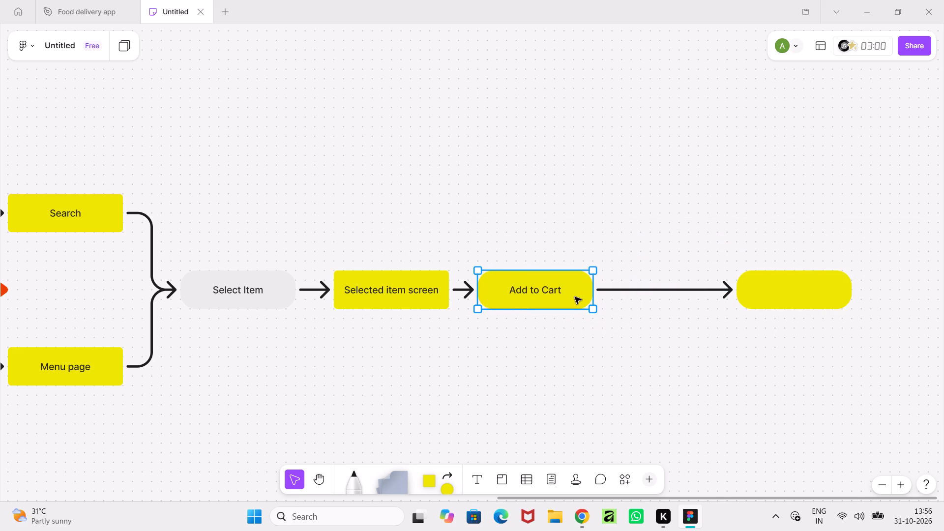
pyautogui.moveTo(575, 297); pyautogui.dragTo(582, 295)
pyautogui.click(785, 279)
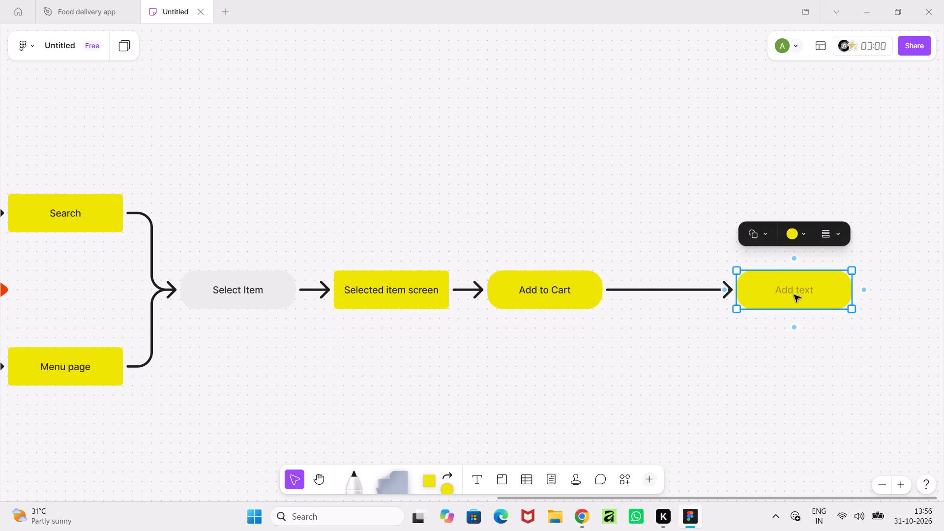
pyautogui.moveTo(794, 295); pyautogui.dragTo(697, 296)
pyautogui.click(654, 431)
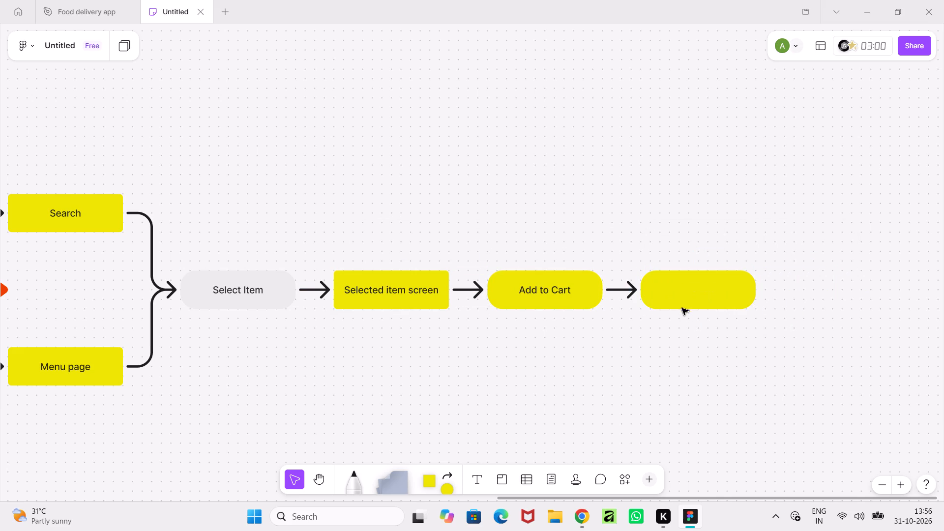
# Change the shape of the blank box after Add to Cart to a square-cornered rectangle.
pyautogui.click(683, 306)
pyautogui.click(668, 235)
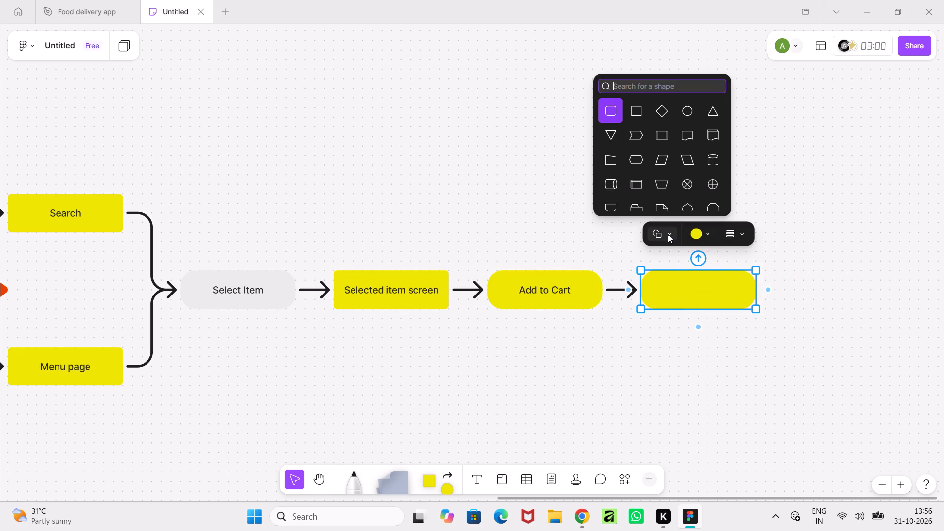
pyautogui.click(639, 115)
pyautogui.click(801, 359)
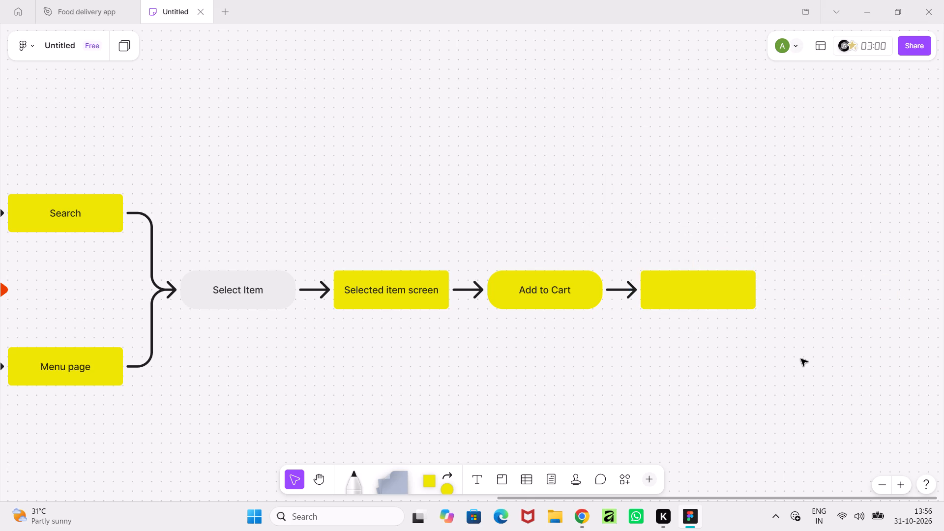
# Set the custom fill colour of the Add to Cart box to #EBEBEB.
pyautogui.moveTo(801, 359); pyautogui.dragTo(787, 458, button='middle')
pyautogui.moveTo(781, 446); pyautogui.dragTo(802, 370, button='middle')
pyautogui.moveTo(803, 367); pyautogui.dragTo(697, 417, button='middle')
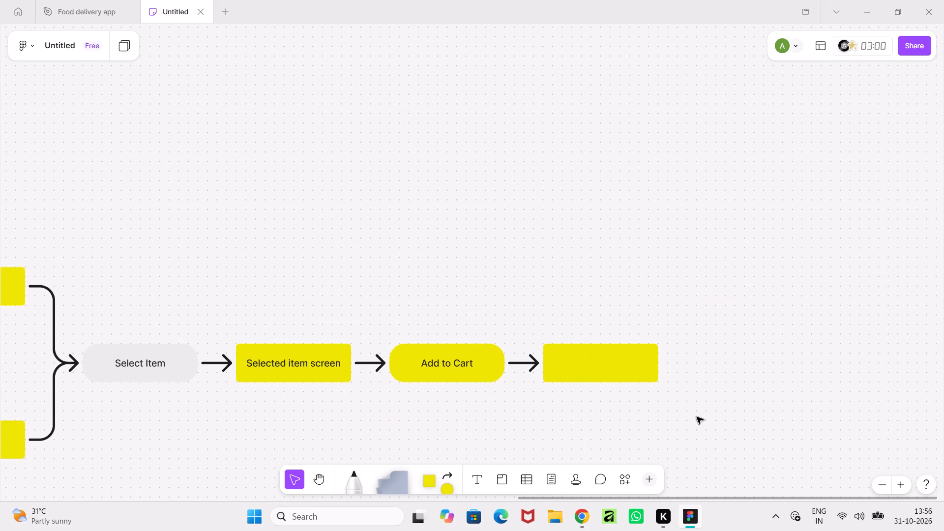
pyautogui.click(483, 367)
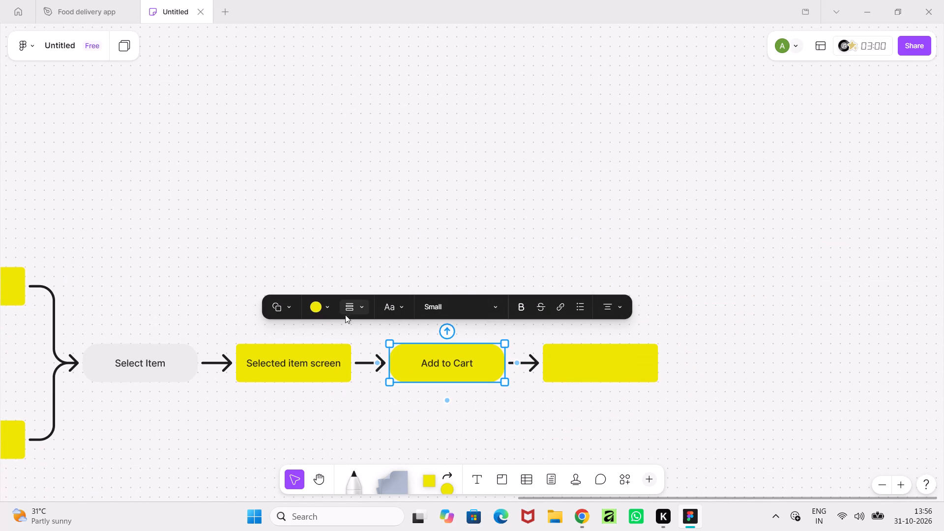
pyautogui.click(327, 308)
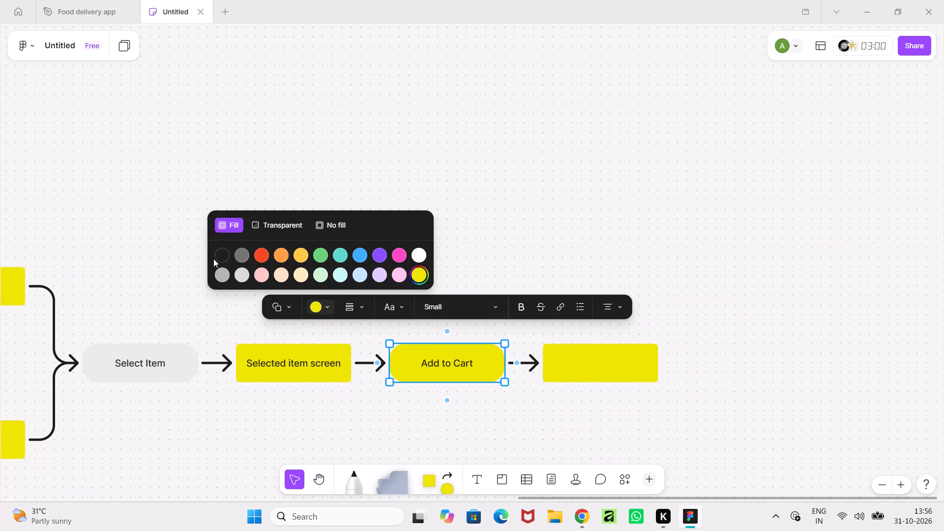
pyautogui.click(421, 273)
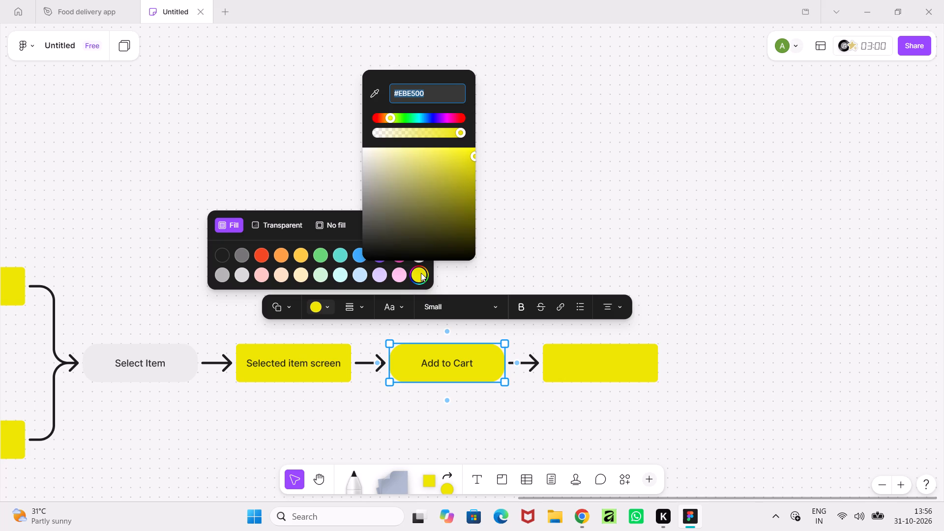
pyautogui.press('e')
pyautogui.write('bebeb')
pyautogui.press('Return')
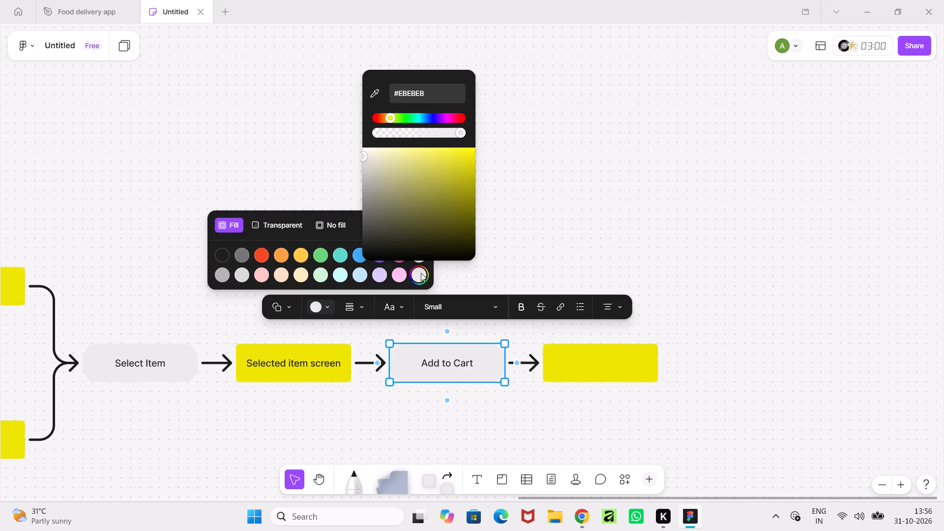
pyautogui.click(600, 419)
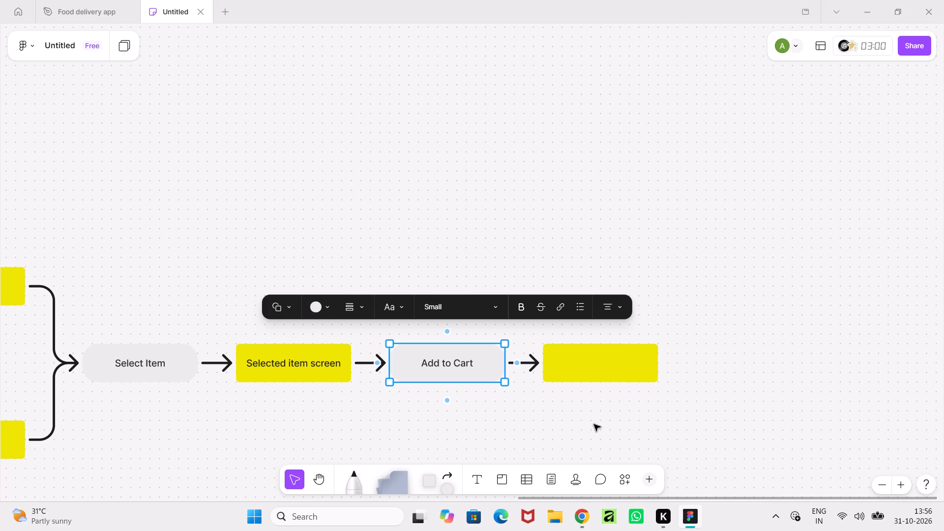
pyautogui.click(594, 424)
# Select the blank yellow rectangle after Add to Cart.
pyautogui.click(590, 366)
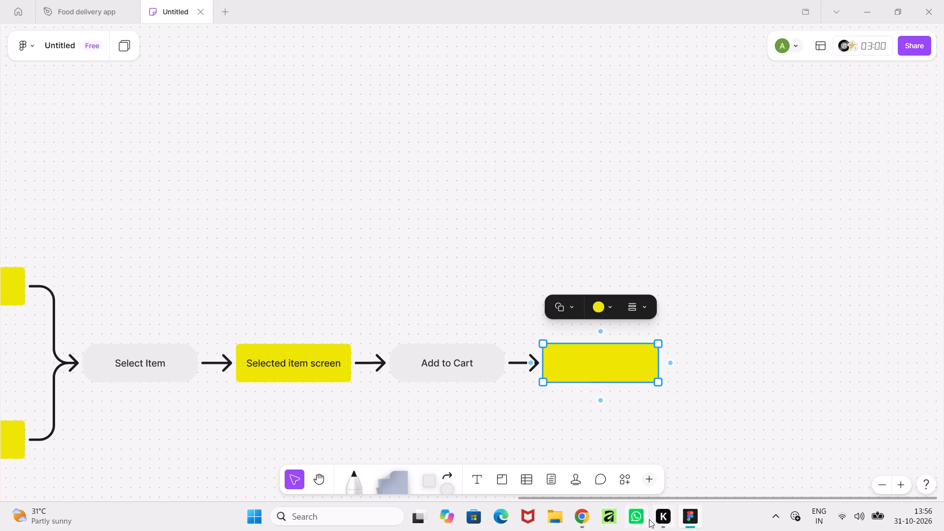
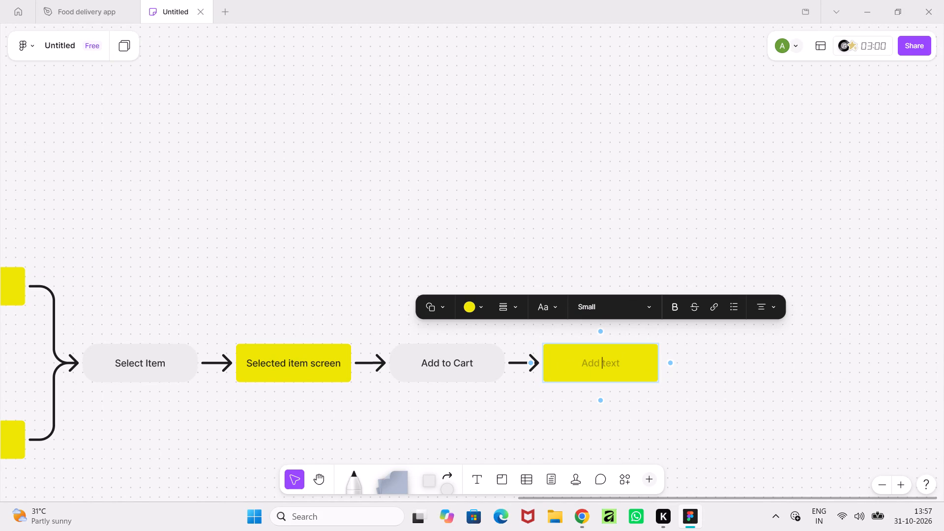
# Label the blank yellow box after Add to Cart "Added to Cart pop up Screen".
pyautogui.write('Add')
pyautogui.write('ed to Cart')
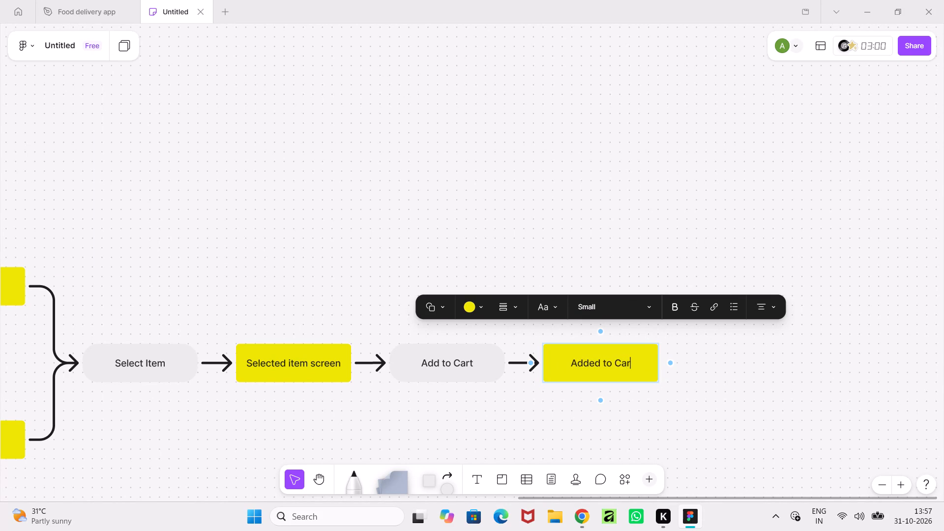
pyautogui.press('space')
pyautogui.write('pop uo')
pyautogui.press('space')
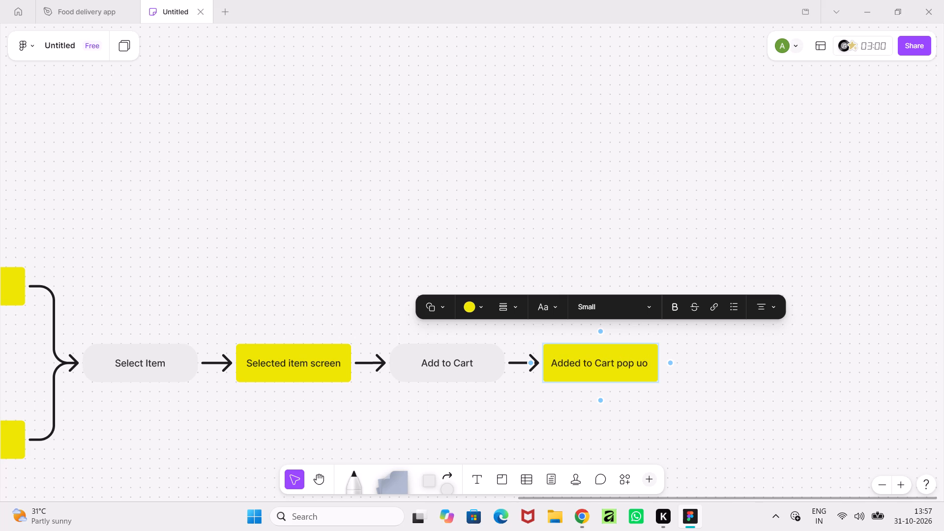
pyautogui.press('BackSpace')
pyautogui.press('BackSpace')
pyautogui.write('p Sc')
pyautogui.press('r')
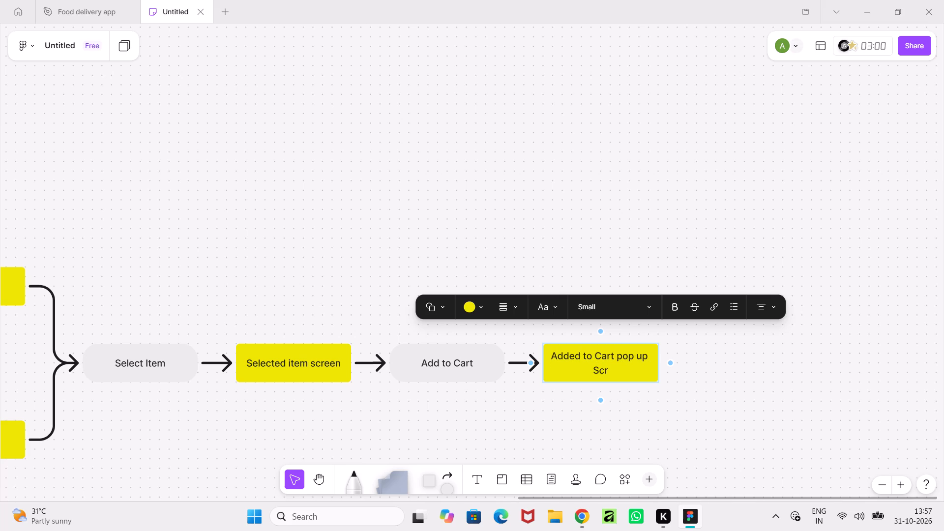
pyautogui.write('een')
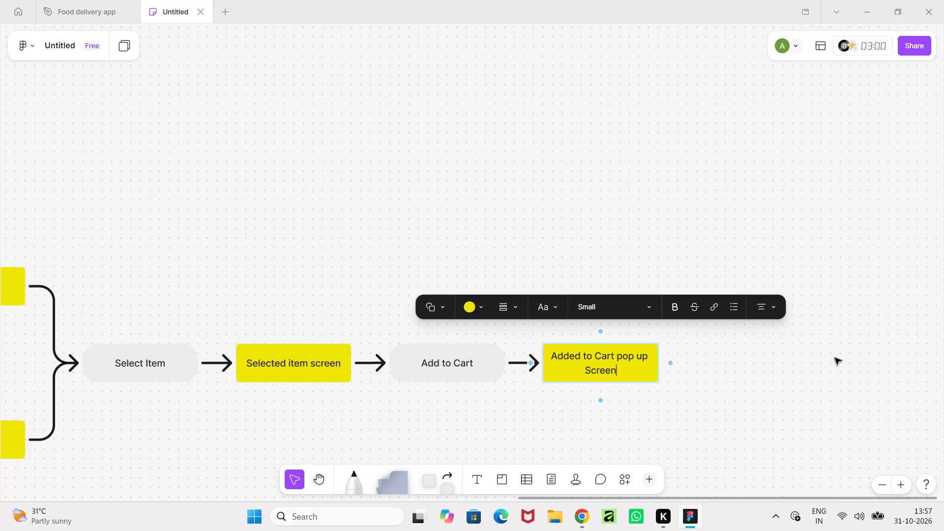
pyautogui.click(835, 358)
# Remove "pop up" from the newly labelled box's text, making it read "Added to Cart Screen".
pyautogui.keyDown('ctrl'); pyautogui.scroll(-4, 831, 360); pyautogui.keyUp('ctrl')
pyautogui.moveTo(826, 363); pyautogui.dragTo(599, 378, button='middle')
pyautogui.keyDown('ctrl'); pyautogui.scroll(3, 488, 365); pyautogui.keyUp('ctrl')
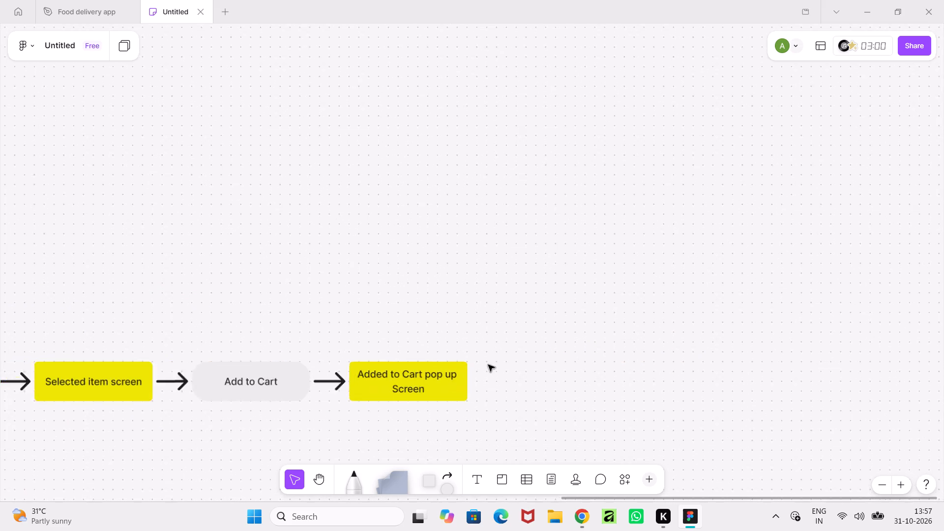
pyautogui.keyDown('ctrl'); pyautogui.scroll(2, 488, 365); pyautogui.keyUp('ctrl')
pyautogui.click(443, 387)
pyautogui.click(440, 384)
pyautogui.click(444, 384)
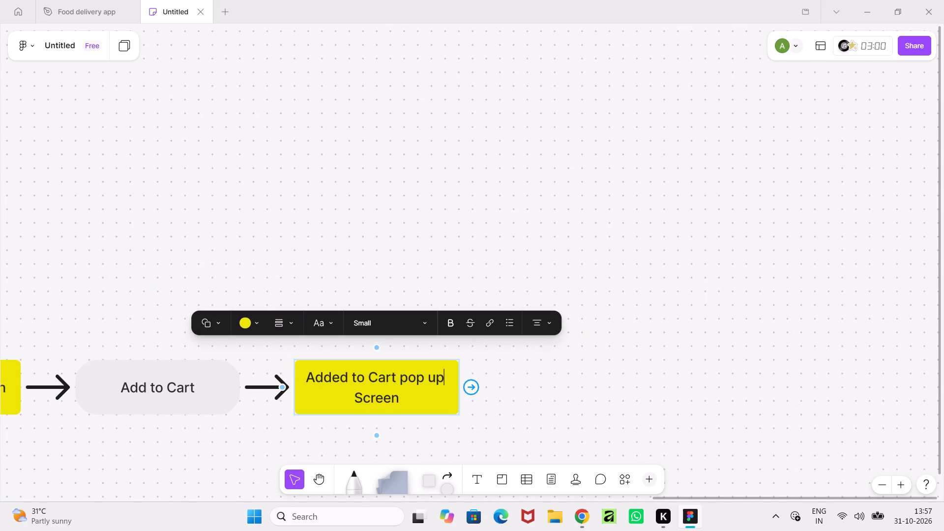
pyautogui.press('BackSpace')
pyautogui.press('BackSpace')
pyautogui.press('BackSpace')
pyautogui.press('BackSpace')
pyautogui.press('BackSpace')
pyautogui.press('BackSpace')
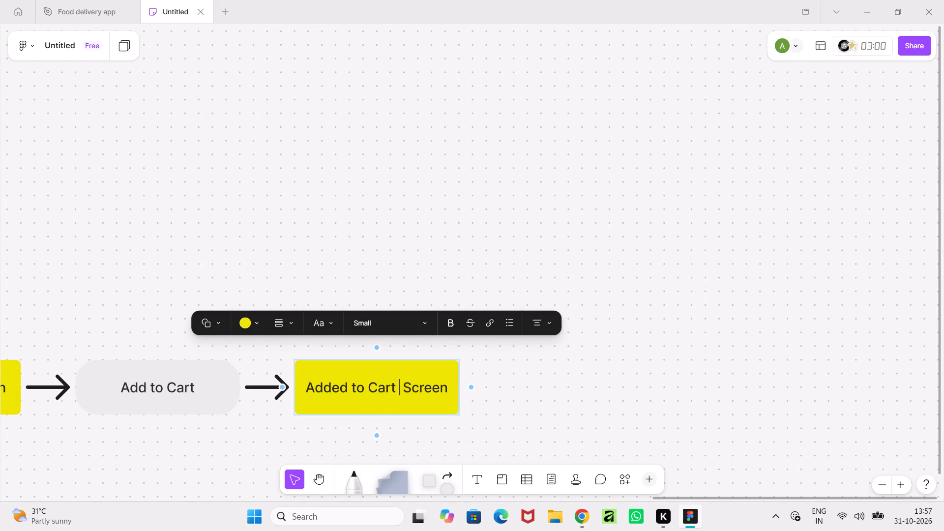
pyautogui.press('BackSpace')
pyautogui.click(545, 416)
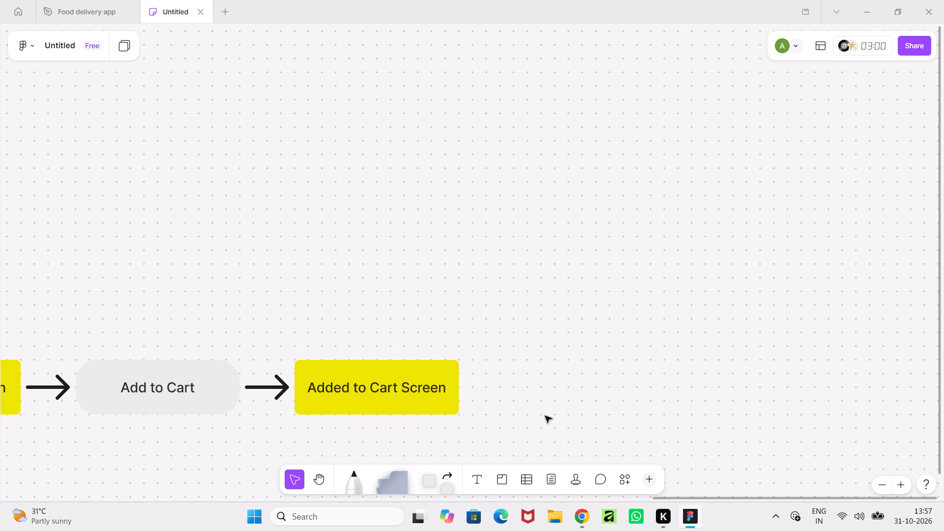
# Add a connected blank box after Added to Cart Screen, level with it and joined by an arrow as short as the preceding ones.
pyautogui.keyDown('ctrl'); pyautogui.scroll(-4, 545, 416); pyautogui.keyUp('ctrl')
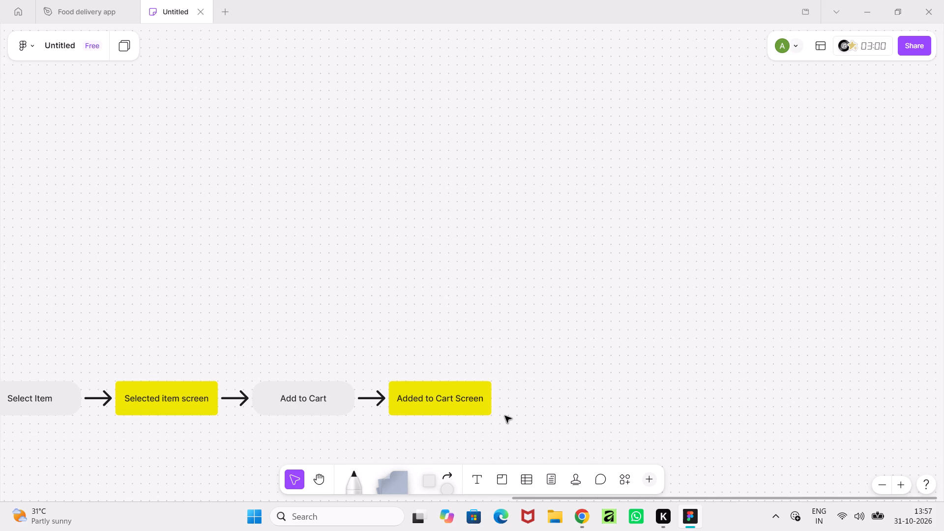
pyautogui.moveTo(505, 416); pyautogui.dragTo(465, 341, button='middle')
pyautogui.click(444, 331)
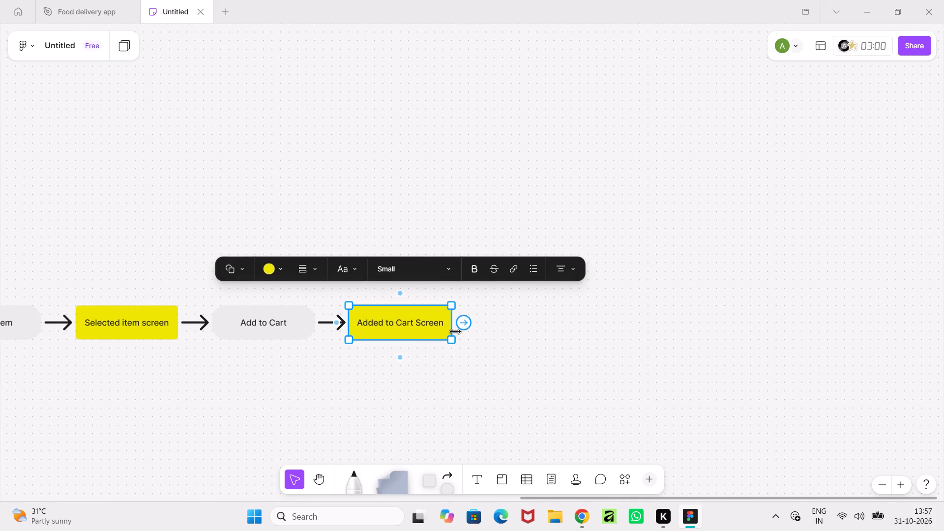
pyautogui.click(462, 329)
pyautogui.moveTo(614, 335); pyautogui.dragTo(597, 335)
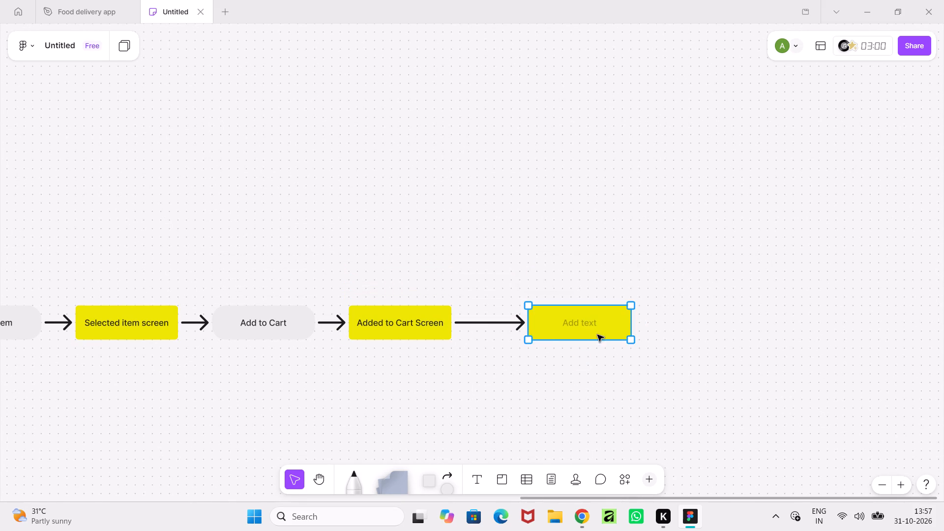
pyautogui.moveTo(597, 335); pyautogui.dragTo(565, 333)
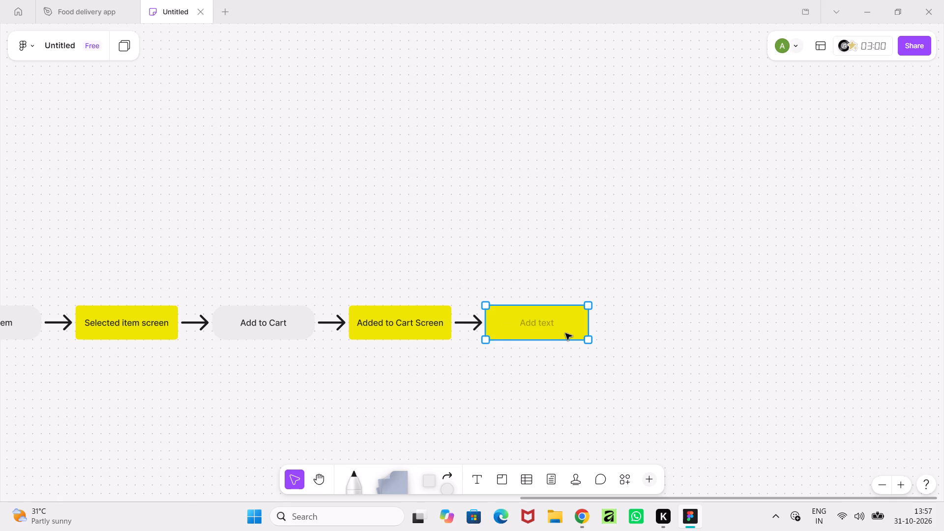
pyautogui.moveTo(565, 333); pyautogui.dragTo(564, 333)
pyautogui.click(649, 401)
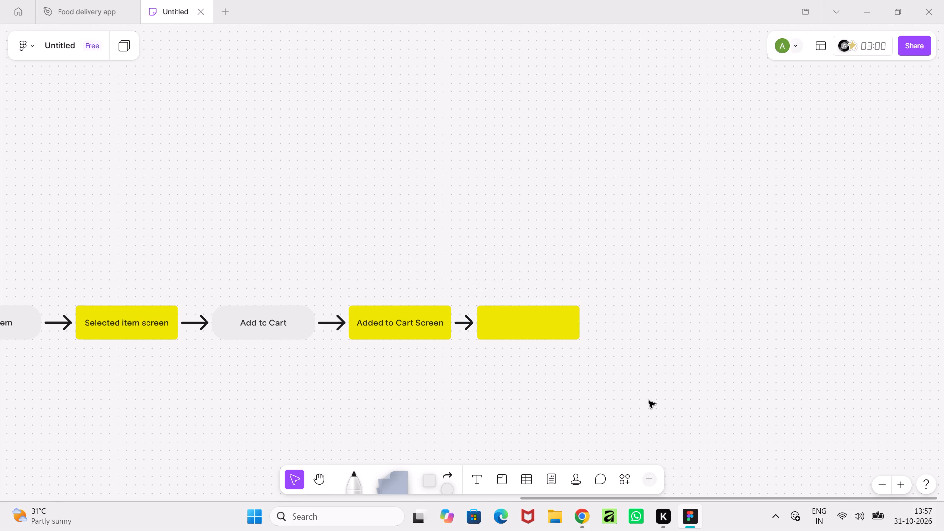
pyautogui.moveTo(533, 320); pyautogui.dragTo(538, 320)
pyautogui.click(540, 366)
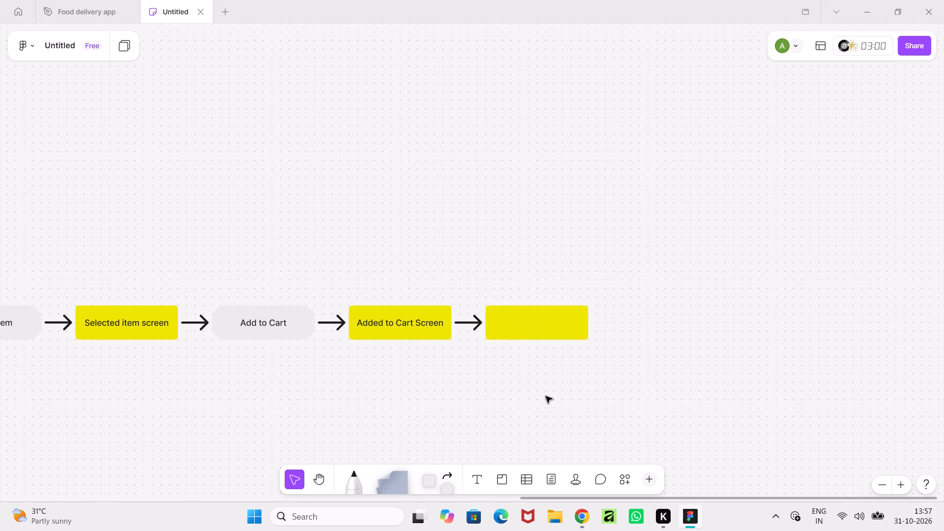
# Add another connected blank box after the empty one and move it closer, keeping the row level and arrows equal.
pyautogui.keyDown('ctrl'); pyautogui.scroll(-4, 546, 396); pyautogui.keyUp('ctrl')
pyautogui.keyDown('ctrl'); pyautogui.scroll(9, 546, 396); pyautogui.keyUp('ctrl')
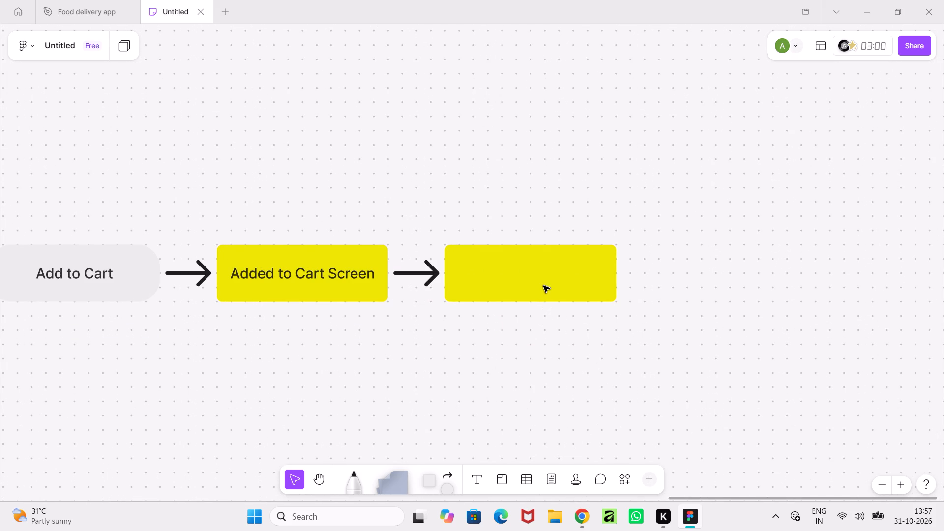
pyautogui.click(543, 286)
pyautogui.click(538, 212)
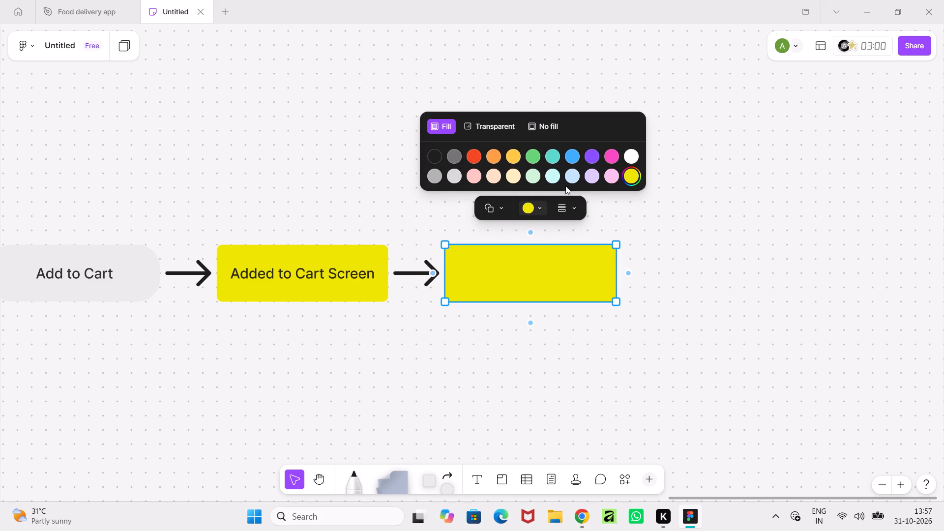
pyautogui.click(627, 272)
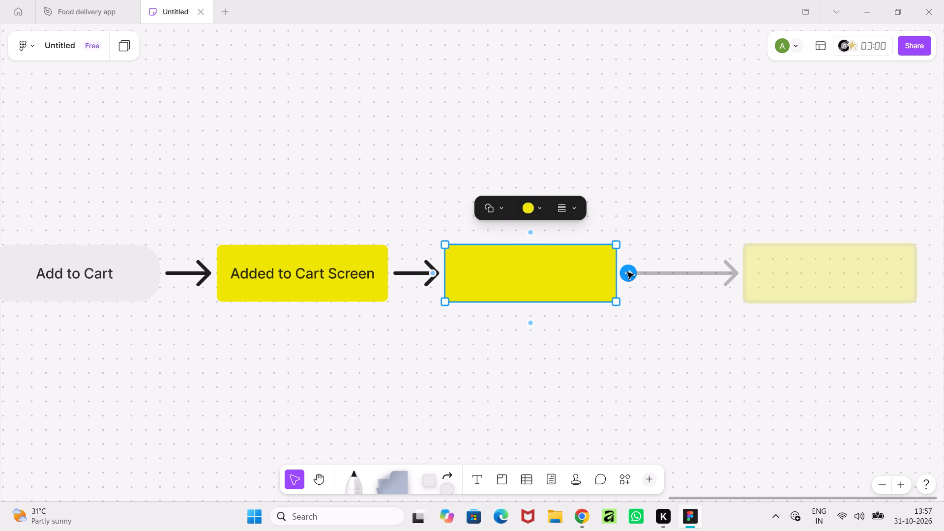
pyautogui.click(633, 270)
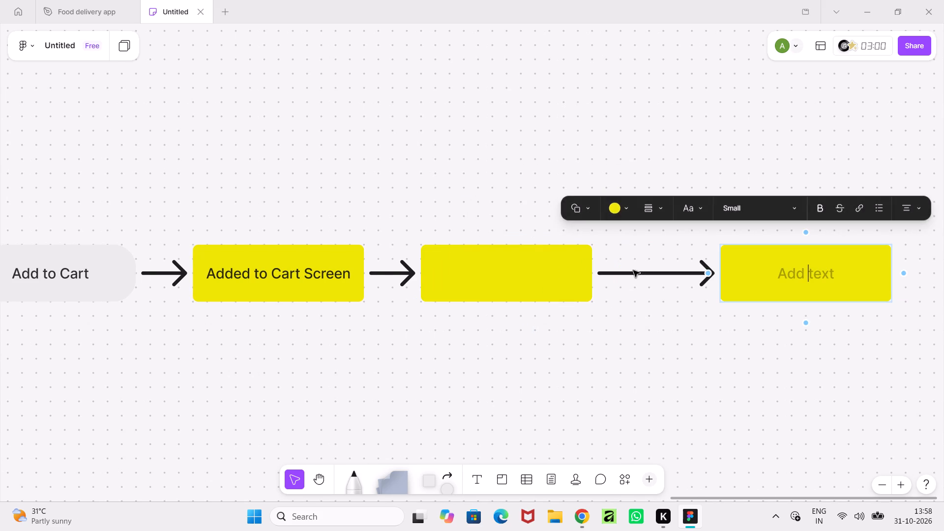
pyautogui.click(915, 416)
pyautogui.moveTo(859, 280); pyautogui.dragTo(827, 278)
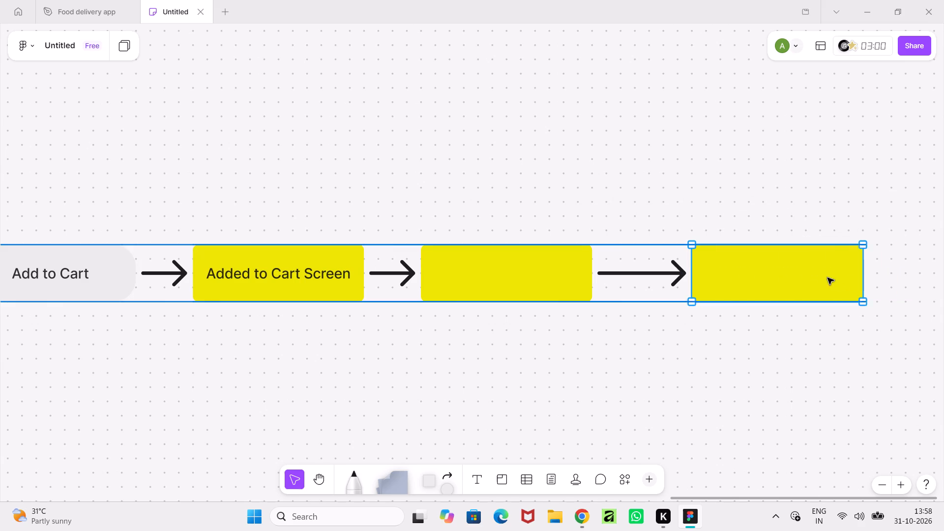
pyautogui.moveTo(827, 278); pyautogui.dragTo(790, 278)
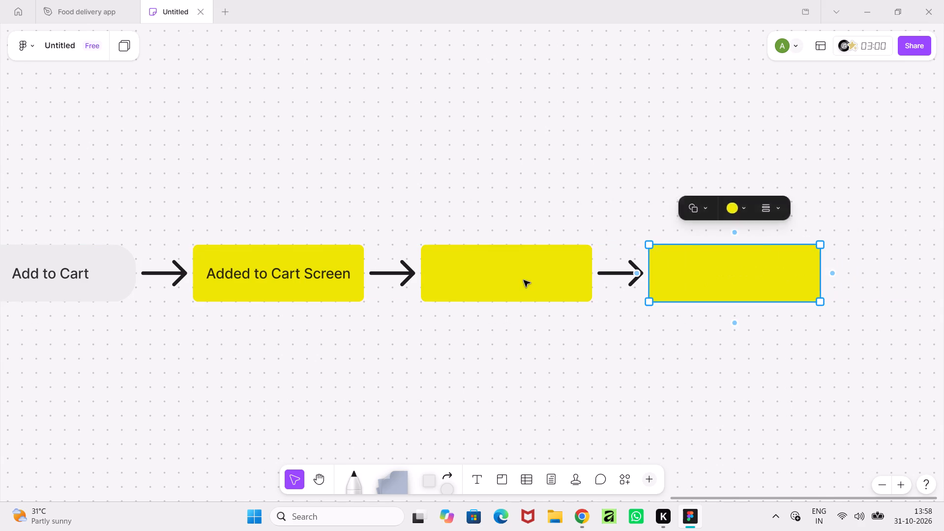
# Make the blank box directly after Added to Cart Screen a rounded rectangle with custom fill colour #EBEBEB.
pyautogui.click(524, 280)
pyautogui.click(480, 211)
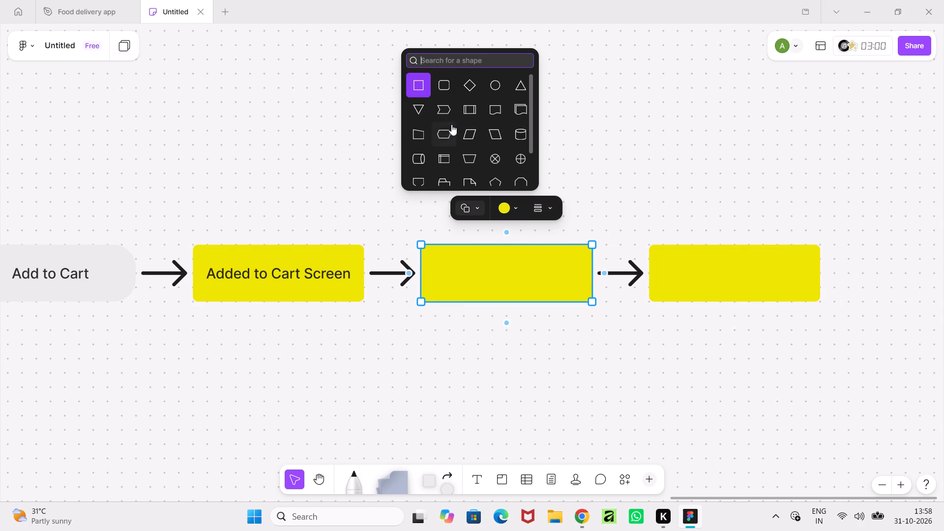
pyautogui.click(446, 81)
pyautogui.click(515, 206)
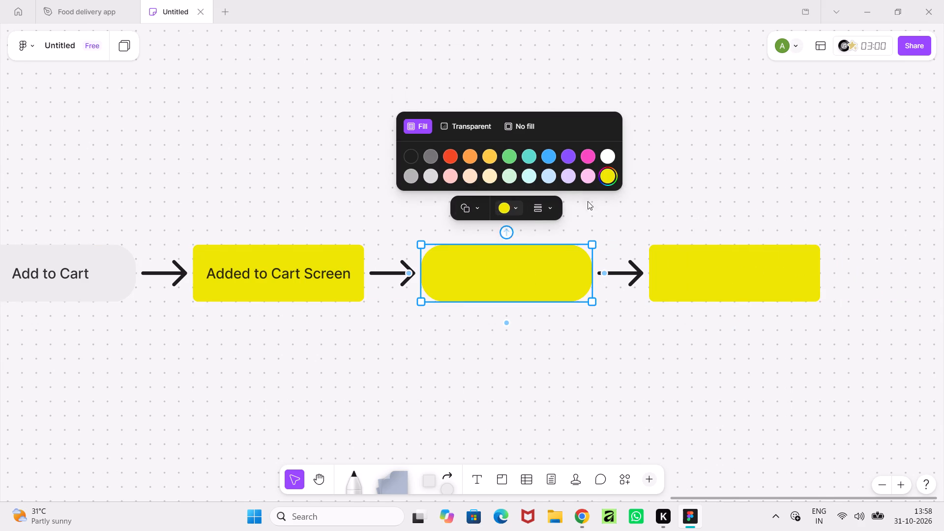
pyautogui.click(611, 177)
pyautogui.write('ebebeb')
pyautogui.press('Return')
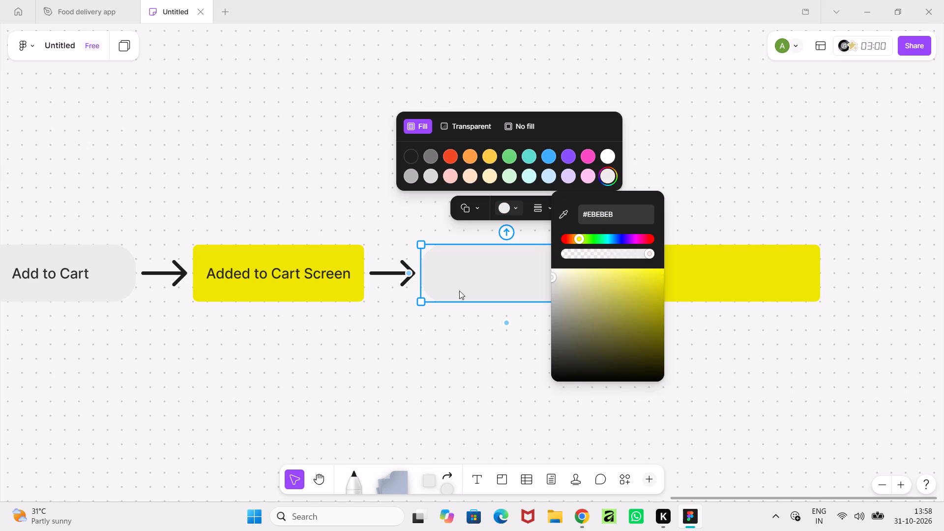
pyautogui.click(381, 396)
# Label the grey rounded box after Added to Cart Screen "Go to Cart".
pyautogui.click(518, 266)
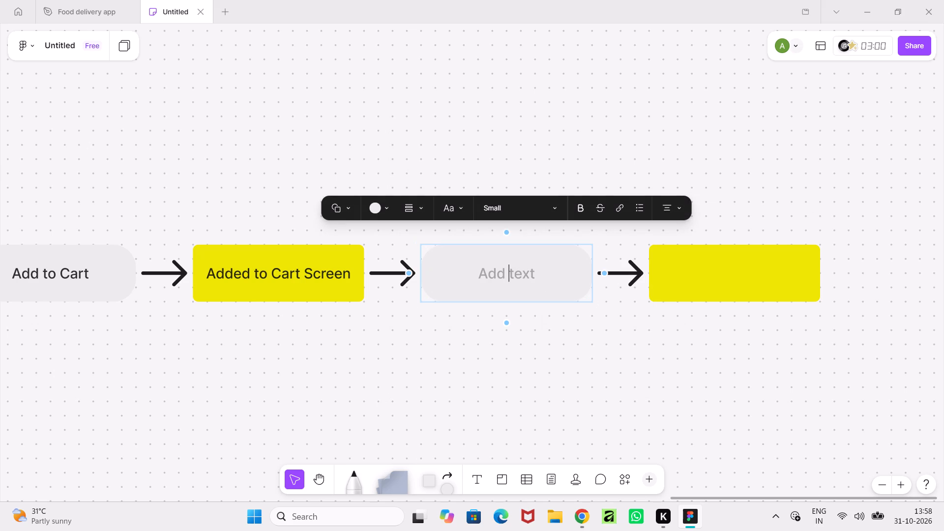
pyautogui.write('Go to')
pyautogui.press('space')
pyautogui.write('Cart')
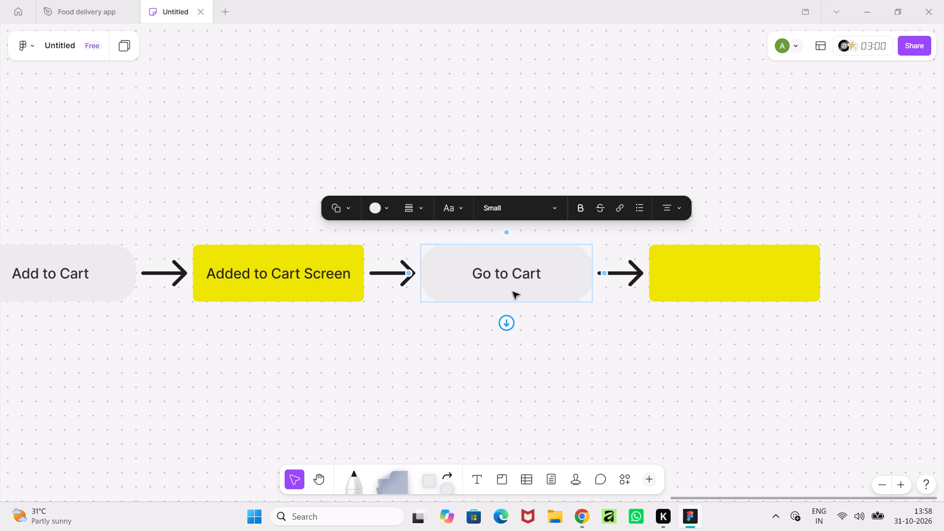
# Label the yellow box after Go to Cart "Cart Screen".
pyautogui.click(683, 285)
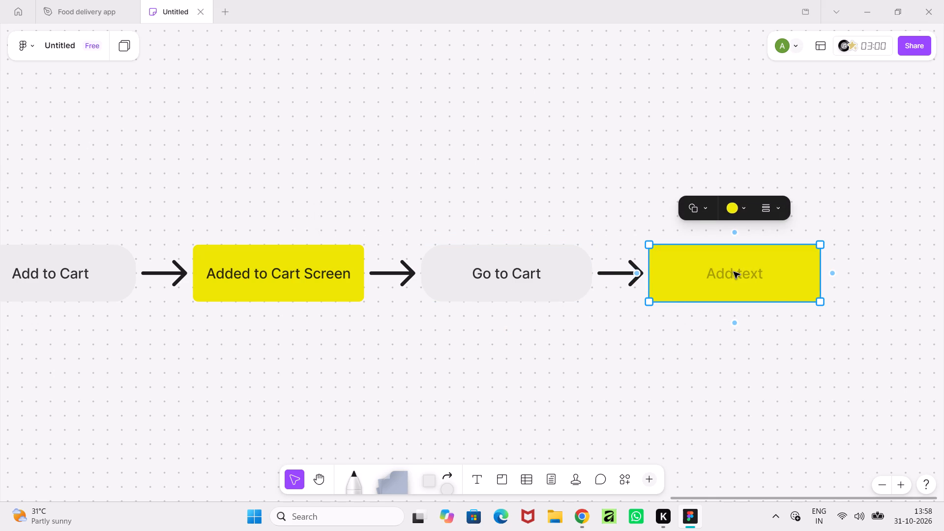
pyautogui.click(734, 272)
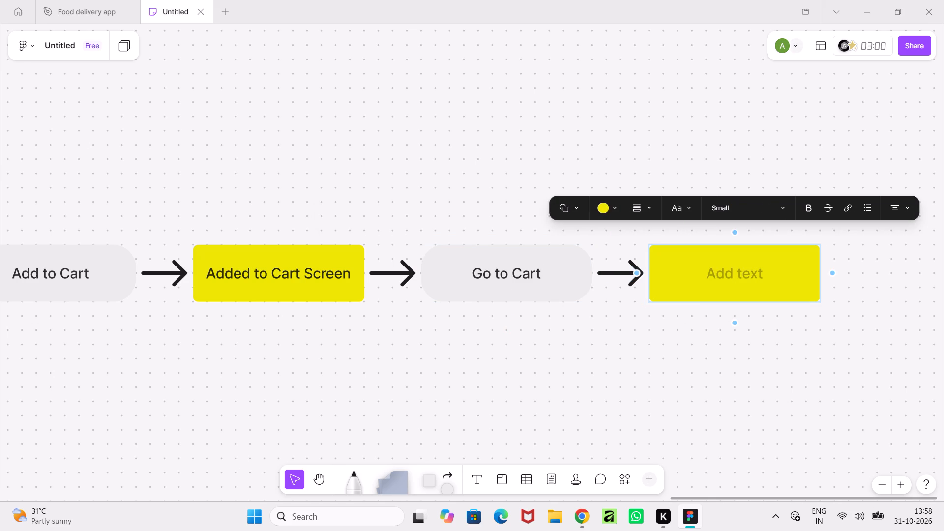
pyautogui.write('Cart Screen')
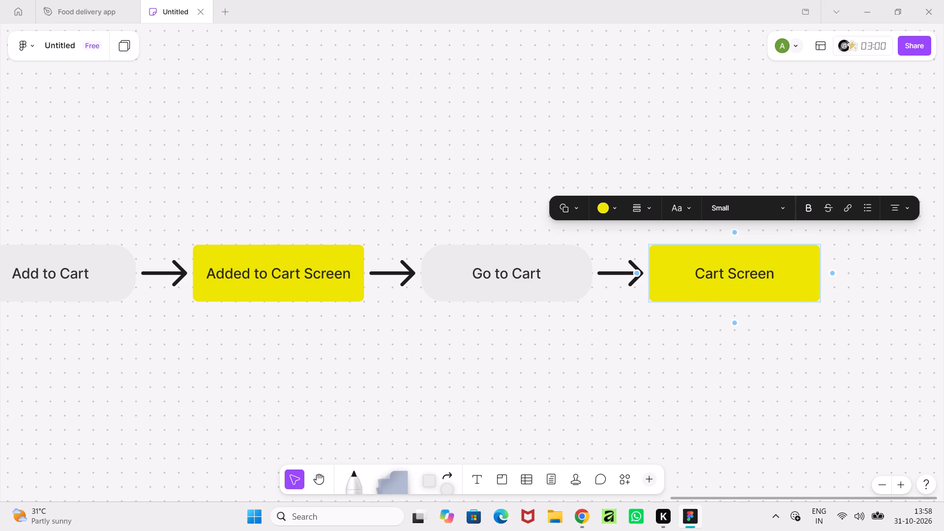
pyautogui.moveTo(799, 431); pyautogui.dragTo(691, 448, button='middle')
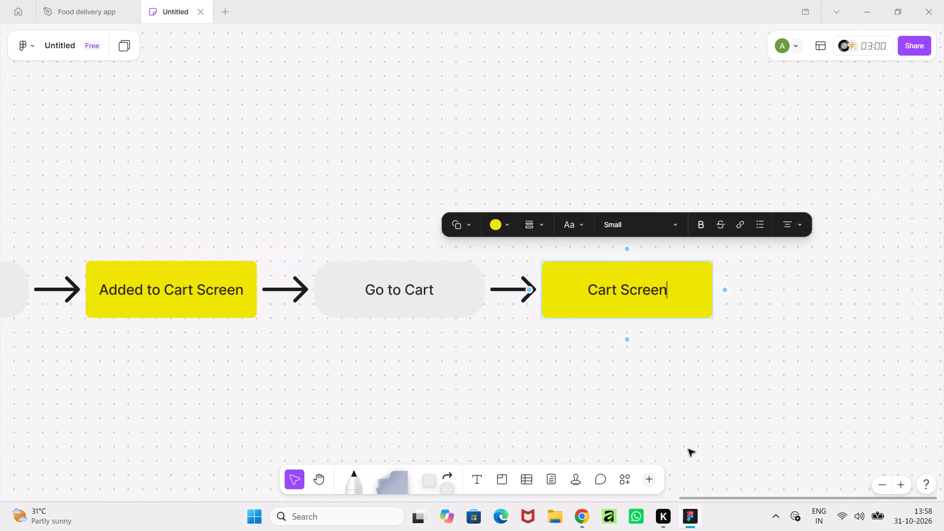
pyautogui.click(688, 449)
# Add two connected blank boxes in a row after Cart Screen, continuing the flow.
pyautogui.keyDown('shift'); pyautogui.scroll(-1, 688, 449); pyautogui.keyUp('shift')
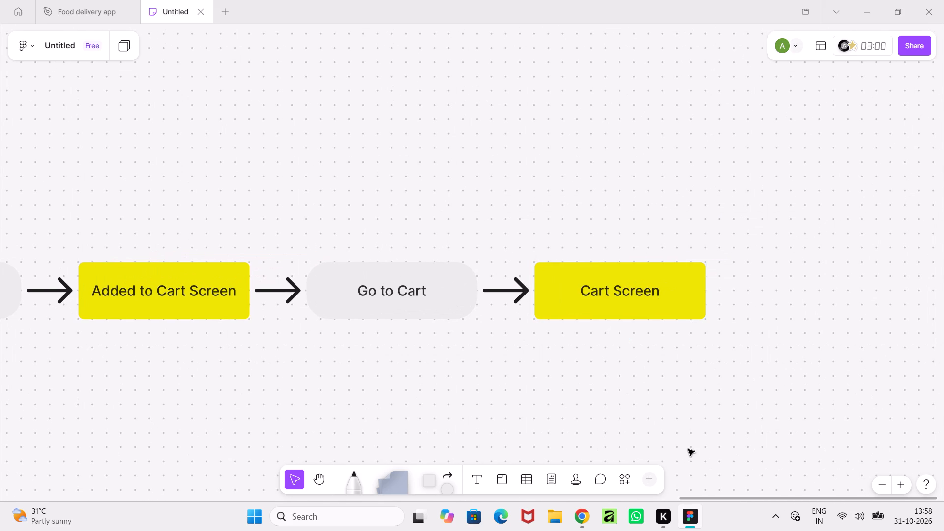
pyautogui.keyDown('shift'); pyautogui.scroll(-4, 688, 449); pyautogui.keyUp('shift')
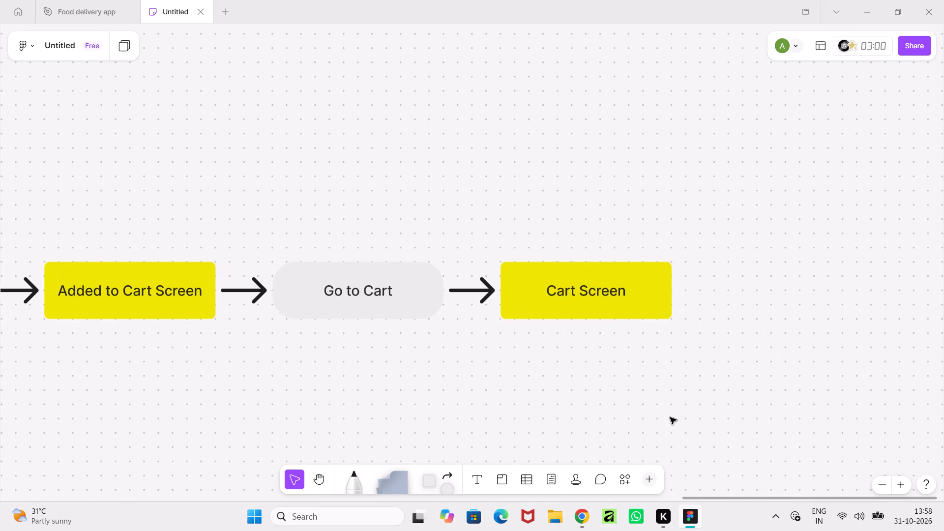
pyautogui.keyDown('ctrl'); pyautogui.scroll(-2, 670, 417); pyautogui.keyUp('ctrl')
pyautogui.keyDown('ctrl'); pyautogui.moveTo(670, 417); pyautogui.dragTo(532, 422, button='middle'); pyautogui.keyUp('ctrl')
pyautogui.click(526, 314)
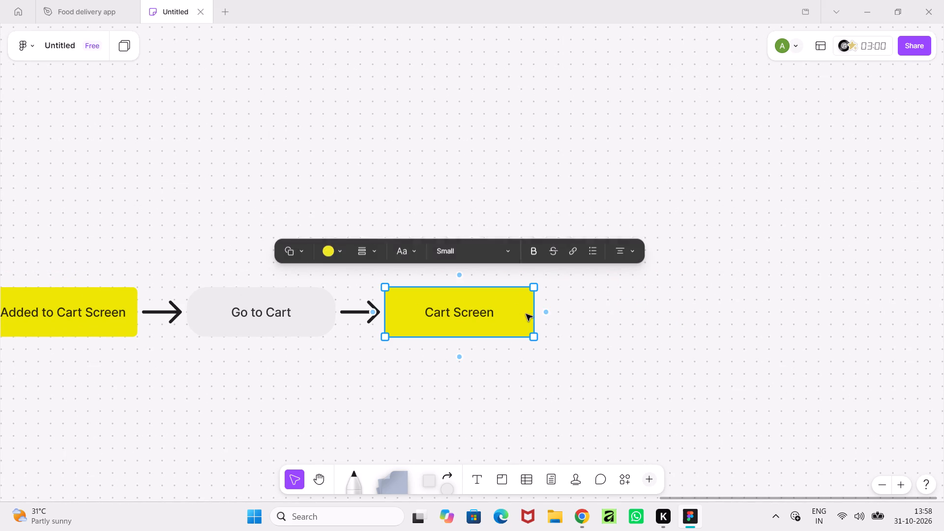
pyautogui.click(547, 313)
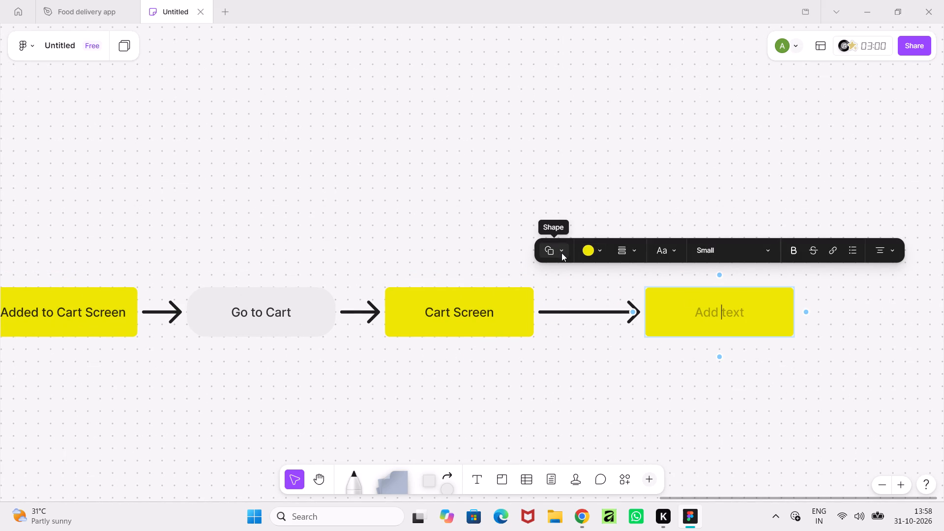
pyautogui.click(808, 313)
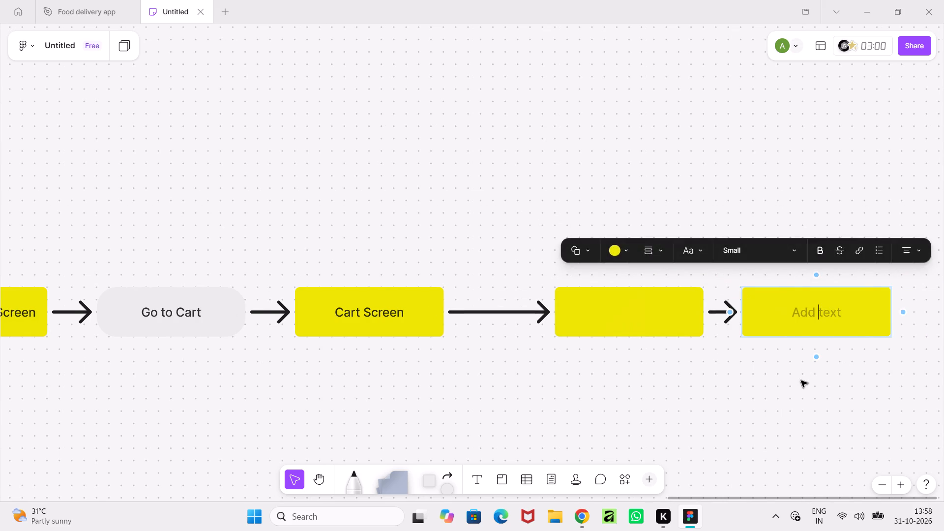
# Change the first blank yellow box after Cart Screen to a diamond shape.
pyautogui.click(801, 381)
pyautogui.click(575, 317)
pyautogui.click(607, 251)
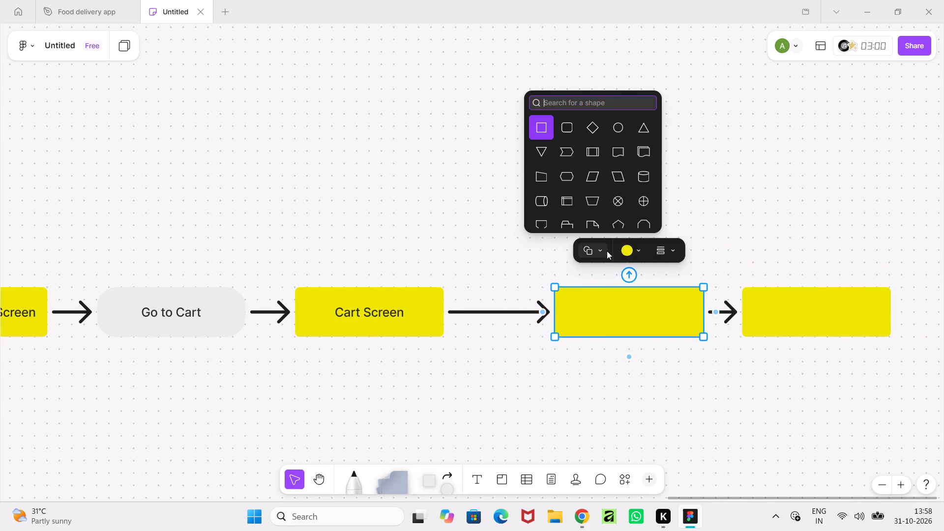
pyautogui.click(596, 127)
pyautogui.click(689, 424)
# Stretch the yellow diamond taller, upward and downward, until its height roughly matches its width.
pyautogui.click(624, 310)
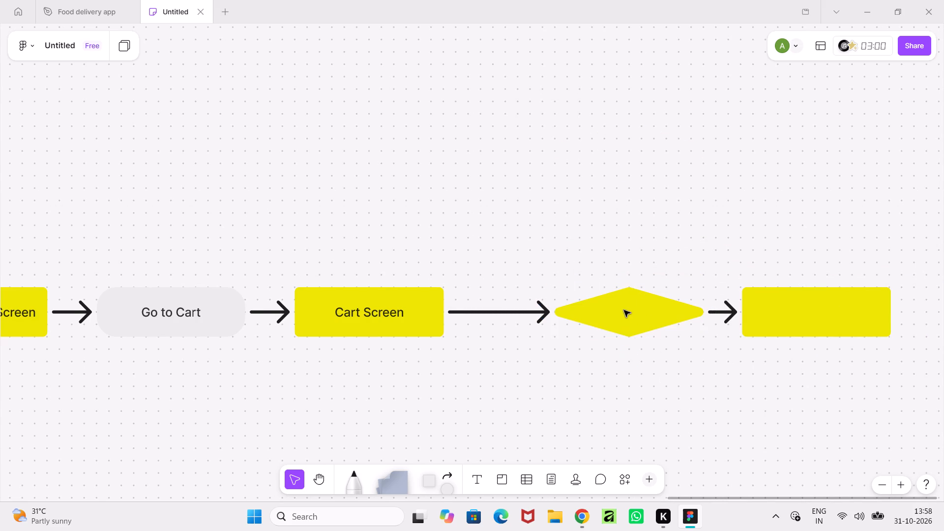
pyautogui.moveTo(628, 288); pyautogui.dragTo(621, 234)
pyautogui.moveTo(625, 336); pyautogui.dragTo(625, 359)
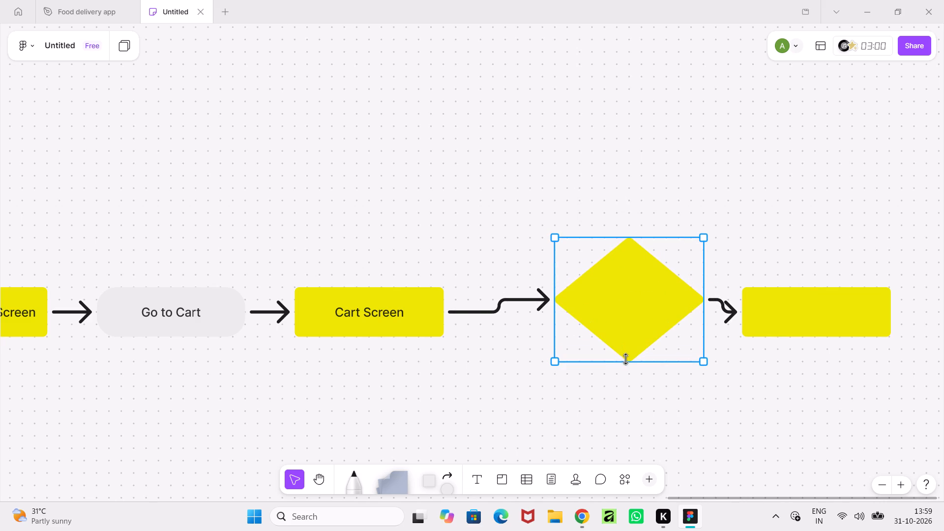
pyautogui.moveTo(625, 359); pyautogui.dragTo(625, 376)
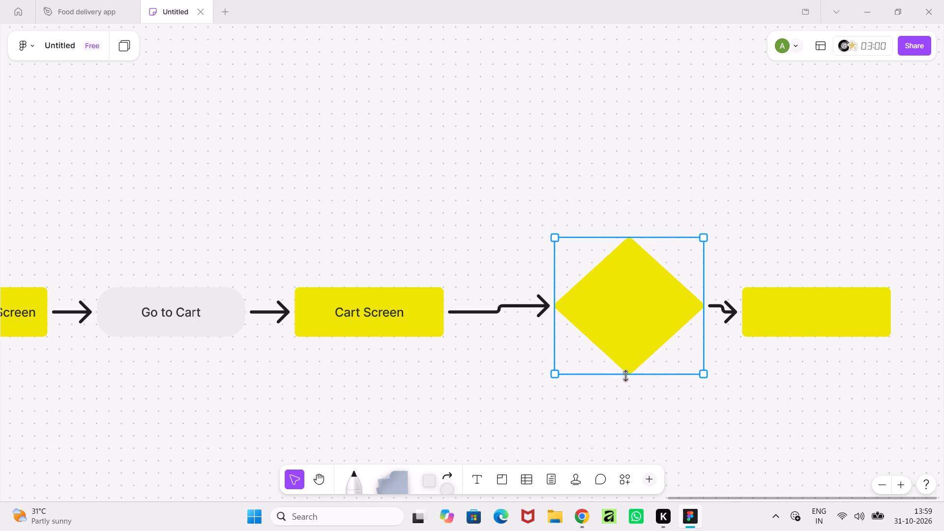
pyautogui.moveTo(625, 376); pyautogui.dragTo(623, 386)
# Align the diamond with the flow row and move it and the following blank box closer to Cart Screen with even gaps.
pyautogui.moveTo(615, 321); pyautogui.dragTo(583, 320)
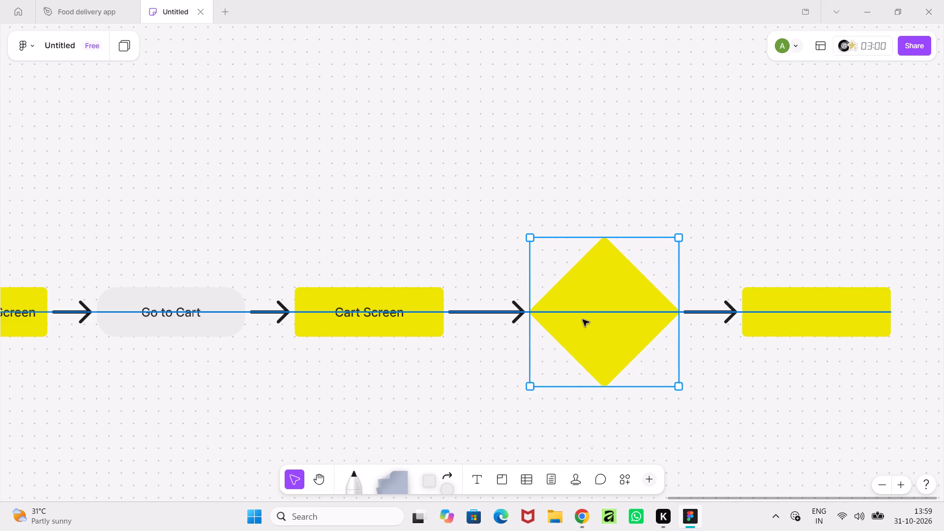
pyautogui.moveTo(583, 320); pyautogui.dragTo(556, 320)
pyautogui.click(847, 333)
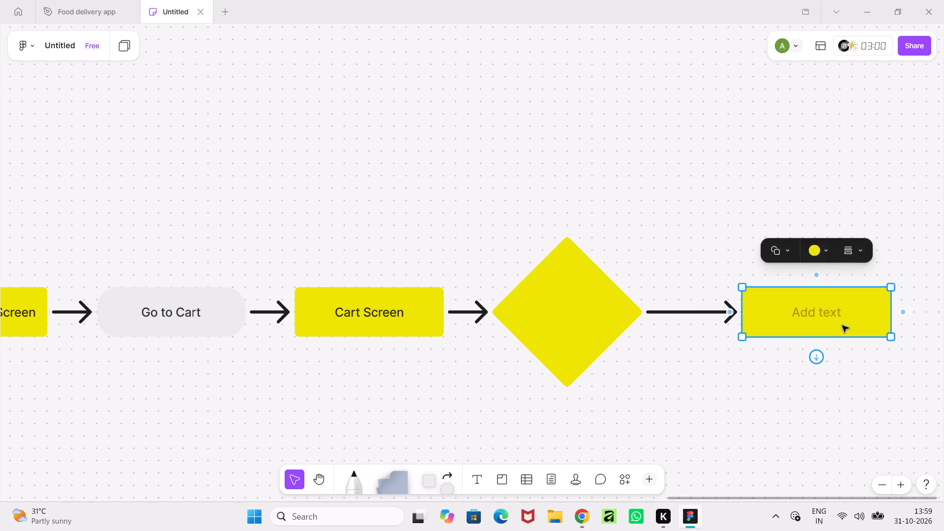
pyautogui.moveTo(841, 325); pyautogui.dragTo(790, 326)
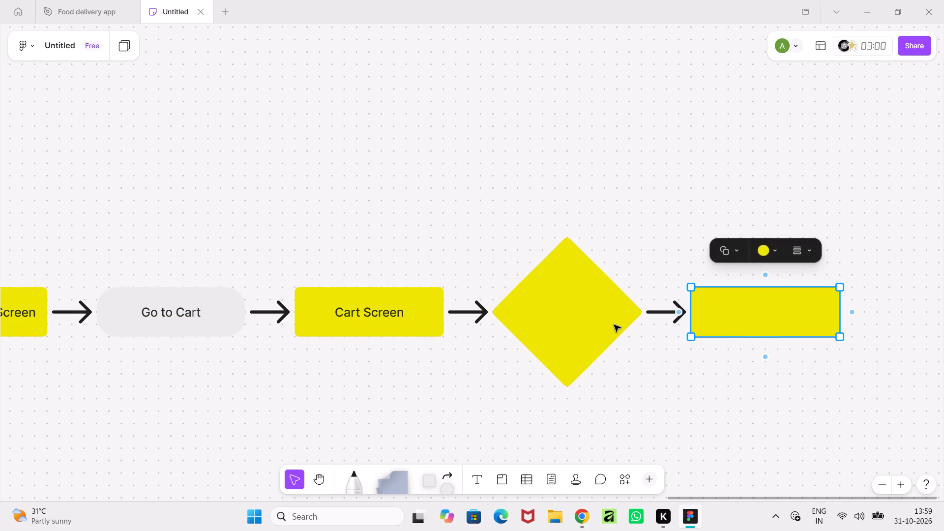
# Set the diamond's fill to the custom colour #EB3E00.
pyautogui.click(614, 325)
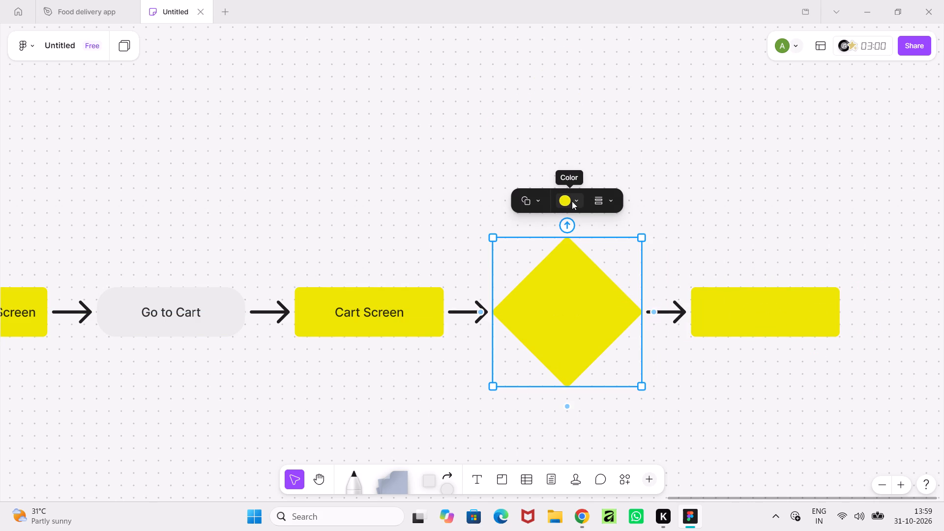
pyautogui.click(578, 201)
pyautogui.click(668, 172)
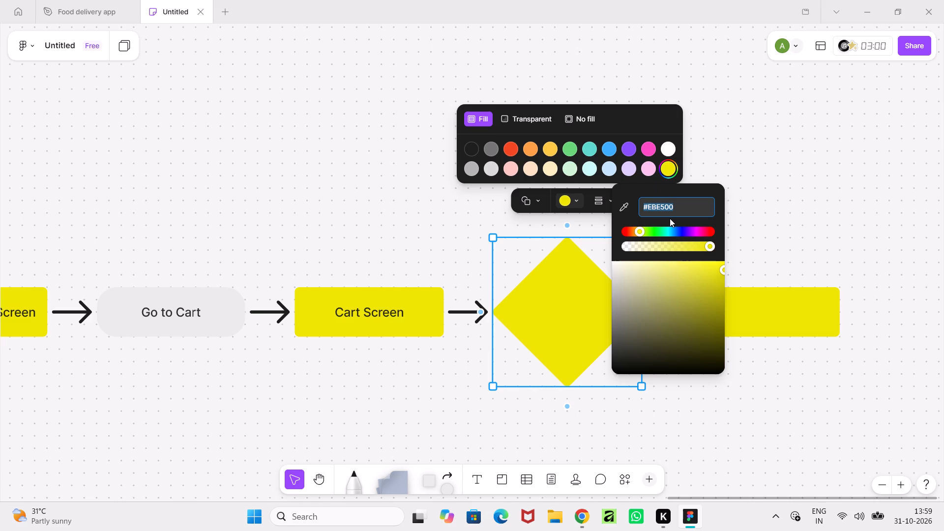
pyautogui.write('eb3e00')
pyautogui.press('Return')
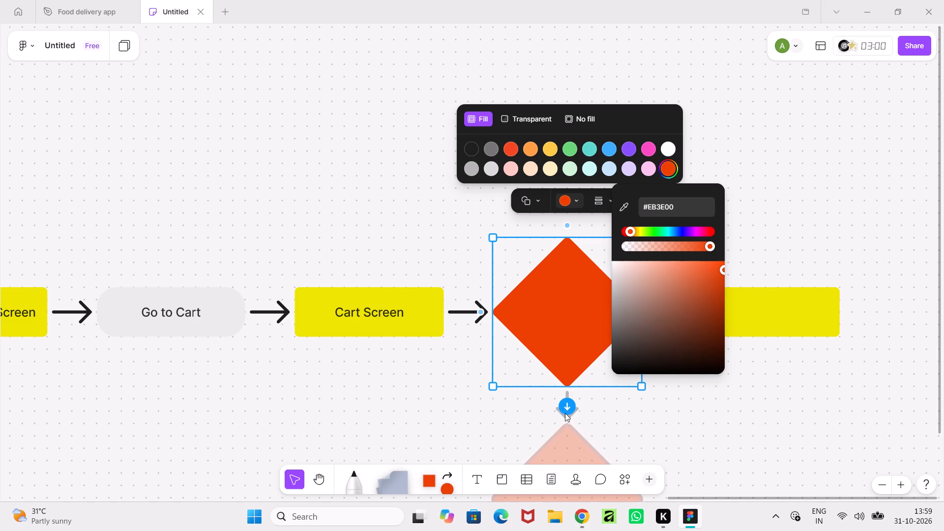
pyautogui.click(627, 429)
# Label the orange-red diamond "Checkout".
pyautogui.keyDown('ctrl'); pyautogui.scroll(-3, 627, 428); pyautogui.keyUp('ctrl')
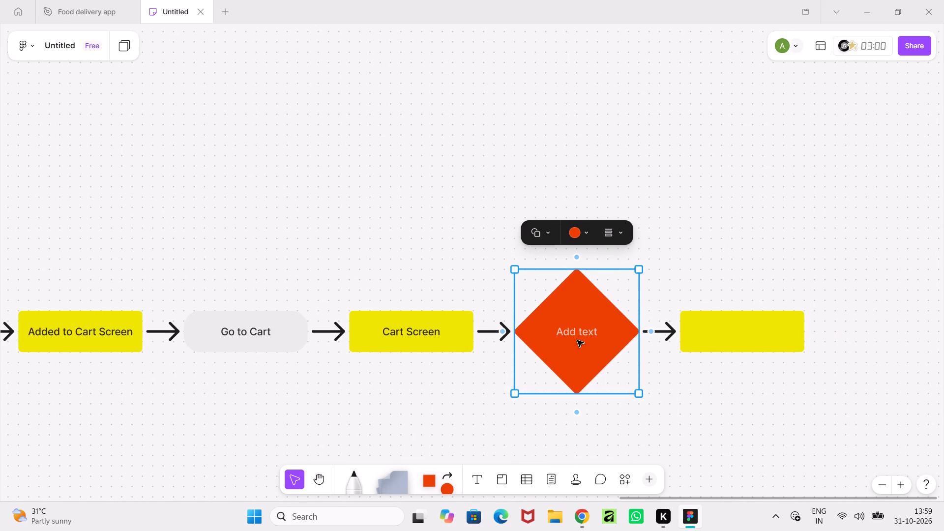
pyautogui.click(577, 340)
pyautogui.write('Chec')
pyautogui.press('k')
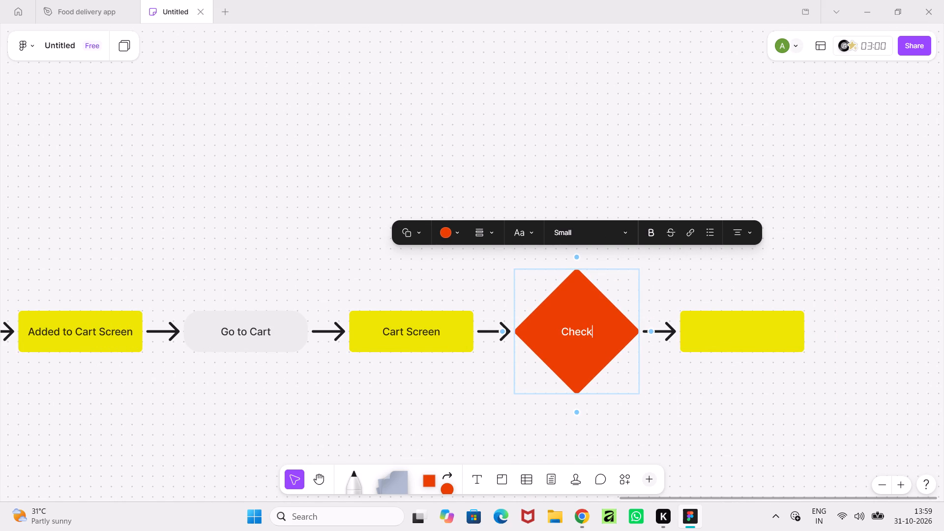
pyautogui.write('out')
pyautogui.click(658, 414)
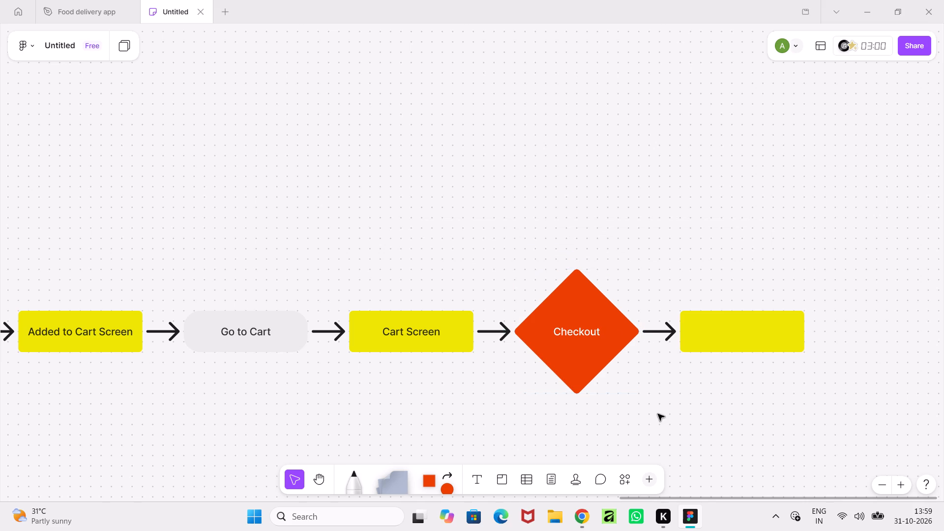
# Move the blank yellow box slightly farther from the Checkout diamond to lengthen the arrow between them.
pyautogui.click(658, 330)
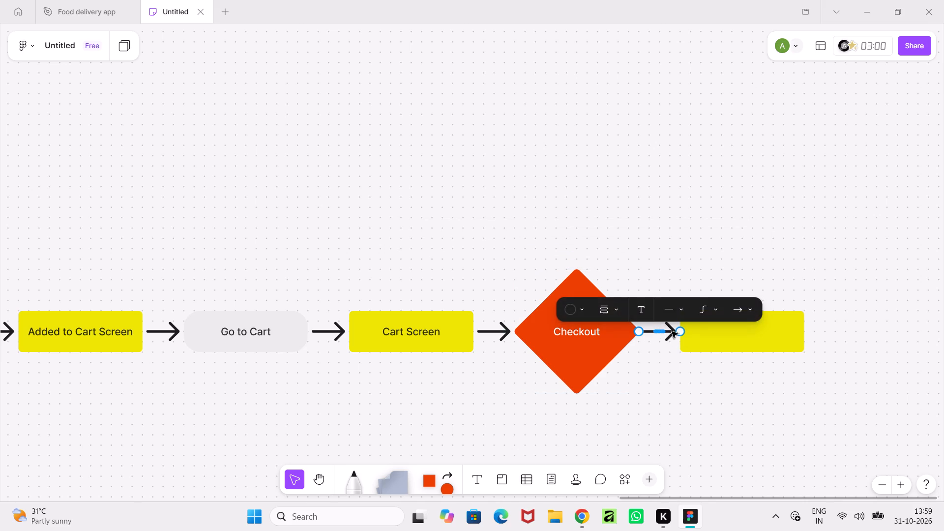
pyautogui.moveTo(679, 334); pyautogui.dragTo(689, 334)
pyautogui.click(720, 340)
pyautogui.moveTo(720, 340); pyautogui.dragTo(724, 340)
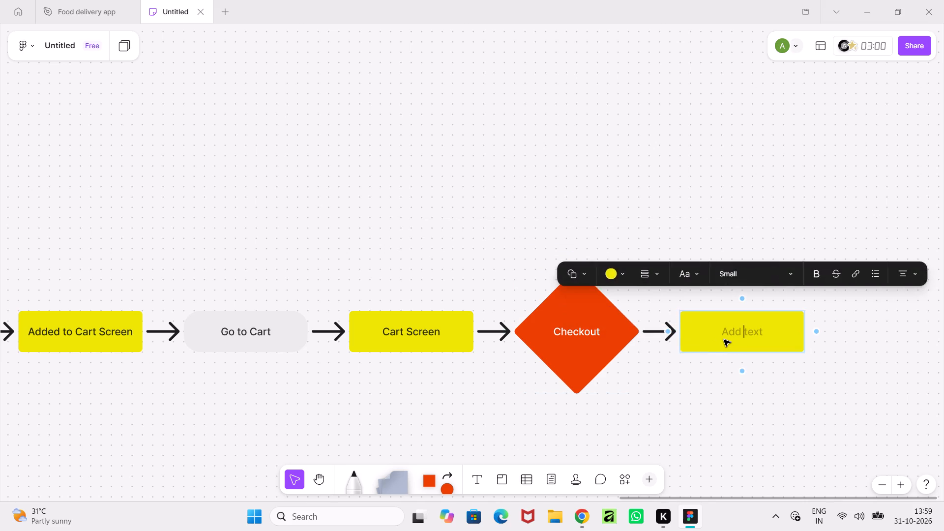
pyautogui.moveTo(724, 340); pyautogui.dragTo(737, 337)
pyautogui.click(683, 361)
# Add the label "yes" to the middle of the arrow between Checkout and the blank yellow box.
pyautogui.click(660, 333)
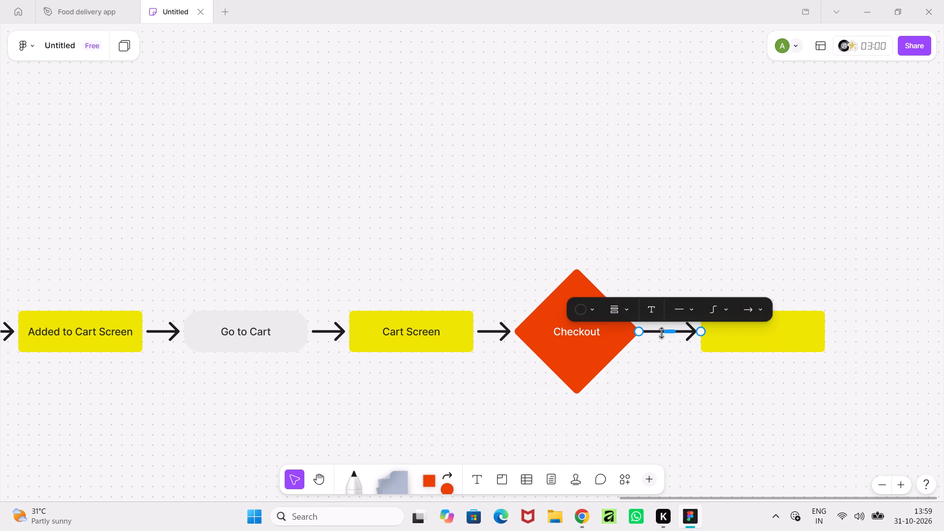
pyautogui.click(656, 310)
pyautogui.write('yes')
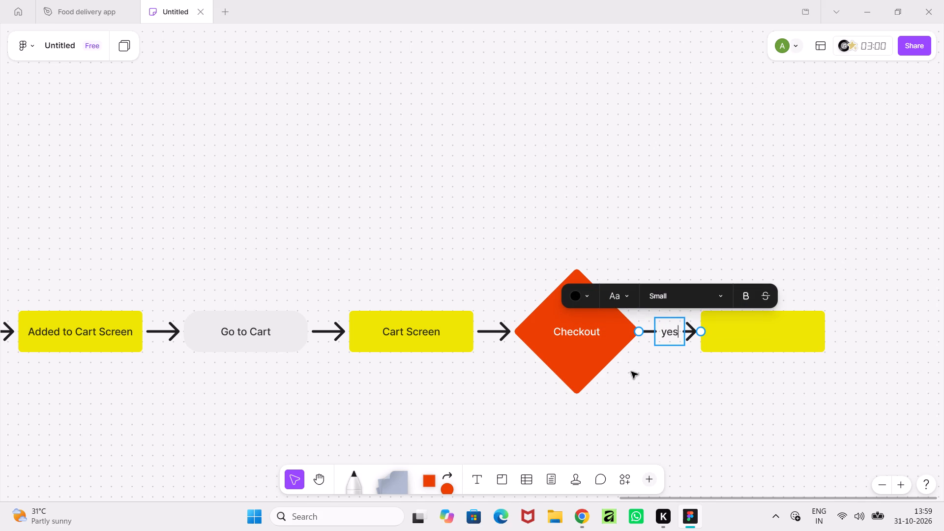
pyautogui.click(677, 356)
pyautogui.moveTo(675, 333); pyautogui.dragTo(672, 332)
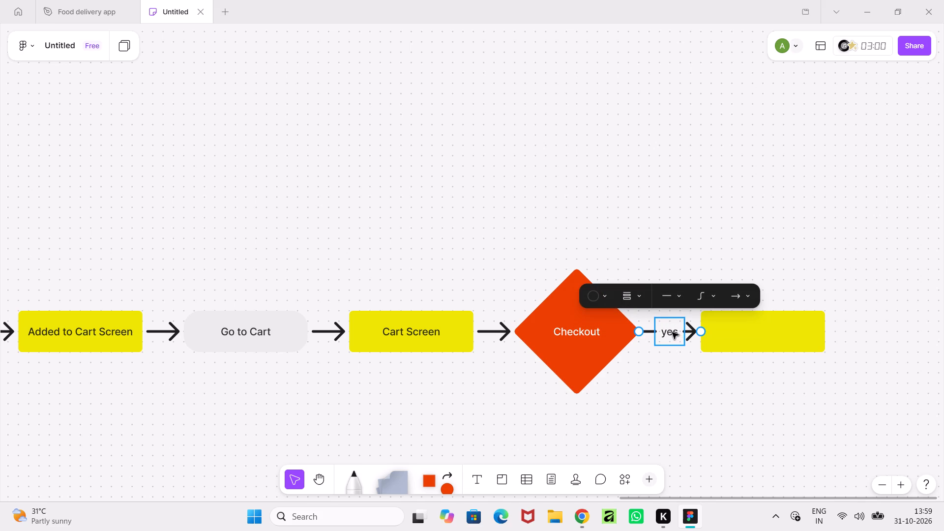
pyautogui.moveTo(672, 332); pyautogui.dragTo(670, 332)
pyautogui.click(667, 369)
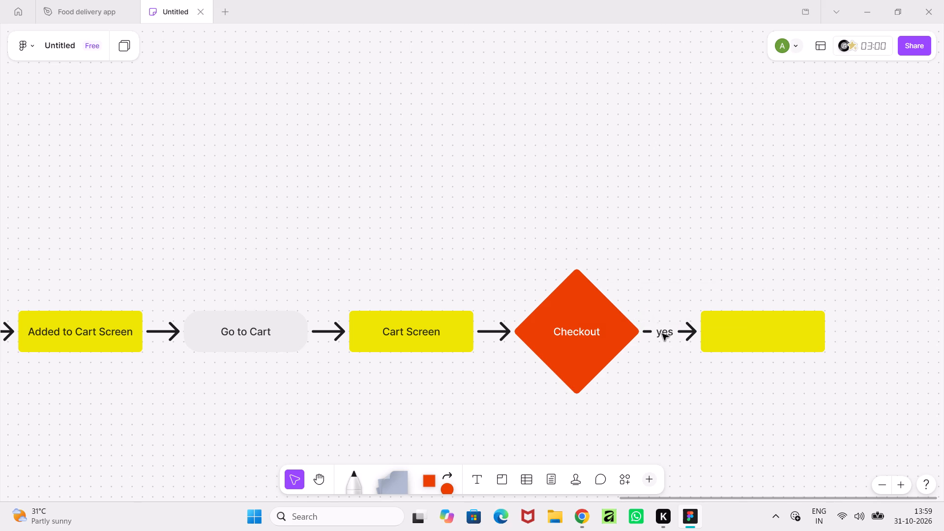
pyautogui.click(663, 337)
pyautogui.click(665, 334)
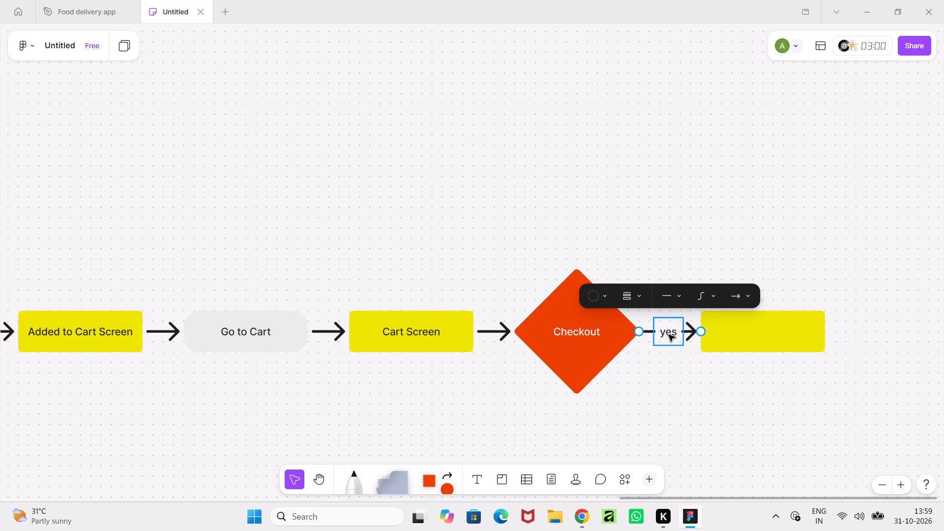
pyautogui.click(653, 383)
# Draw a connector from the top of the Checkout diamond back to the top of Cart Screen.
pyautogui.click(580, 312)
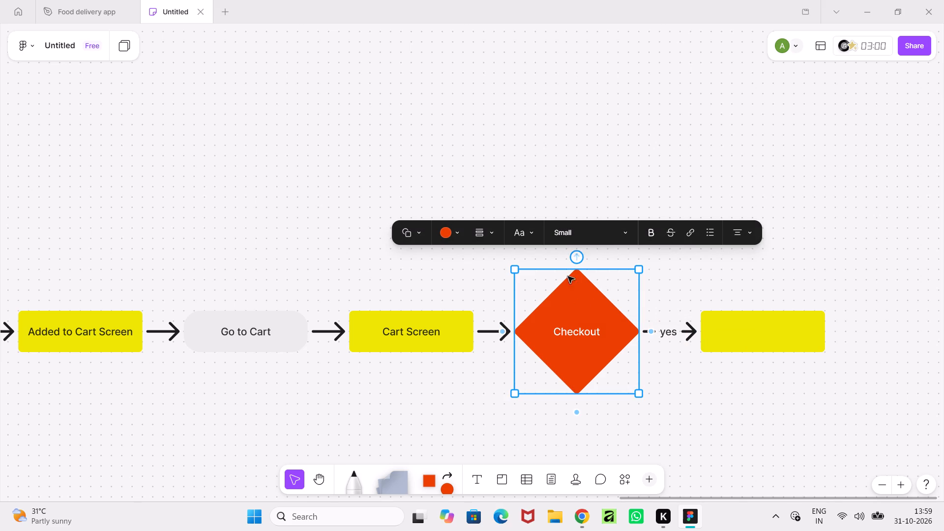
pyautogui.moveTo(575, 256); pyautogui.dragTo(412, 291)
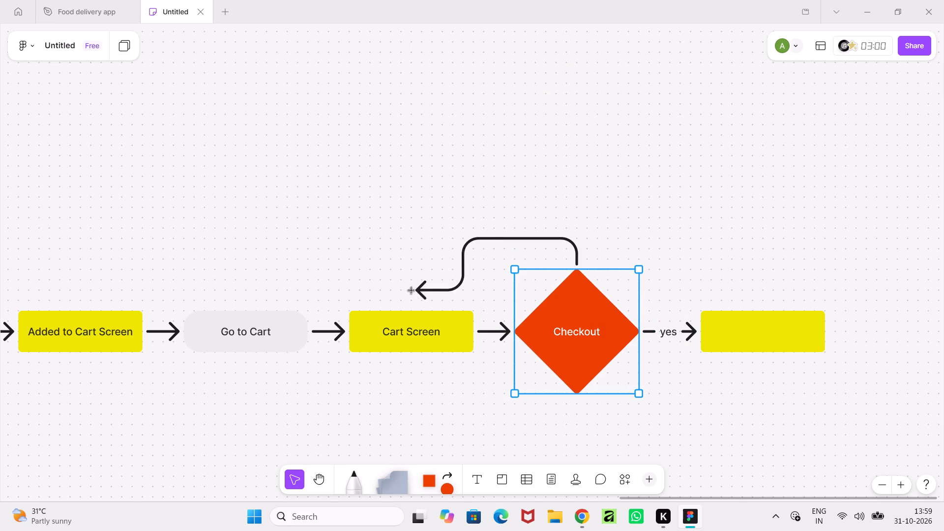
pyautogui.moveTo(412, 291); pyautogui.dragTo(403, 311)
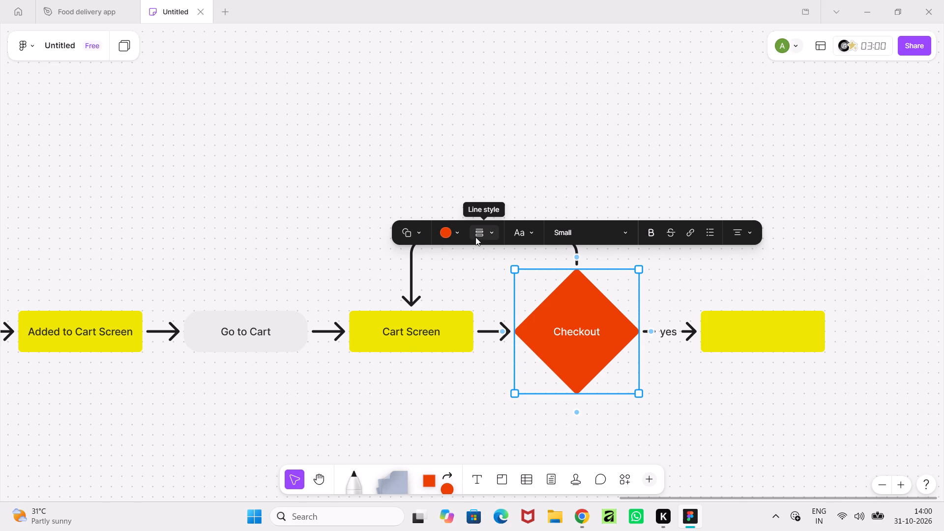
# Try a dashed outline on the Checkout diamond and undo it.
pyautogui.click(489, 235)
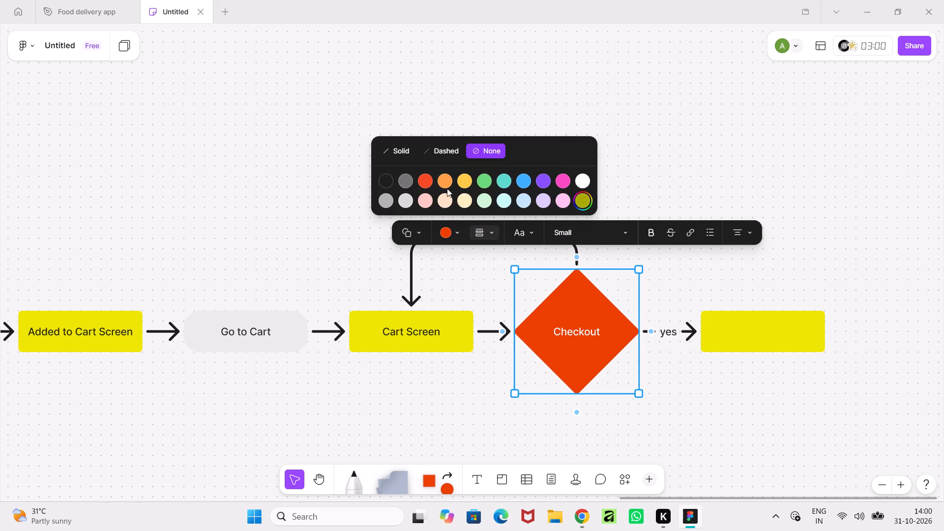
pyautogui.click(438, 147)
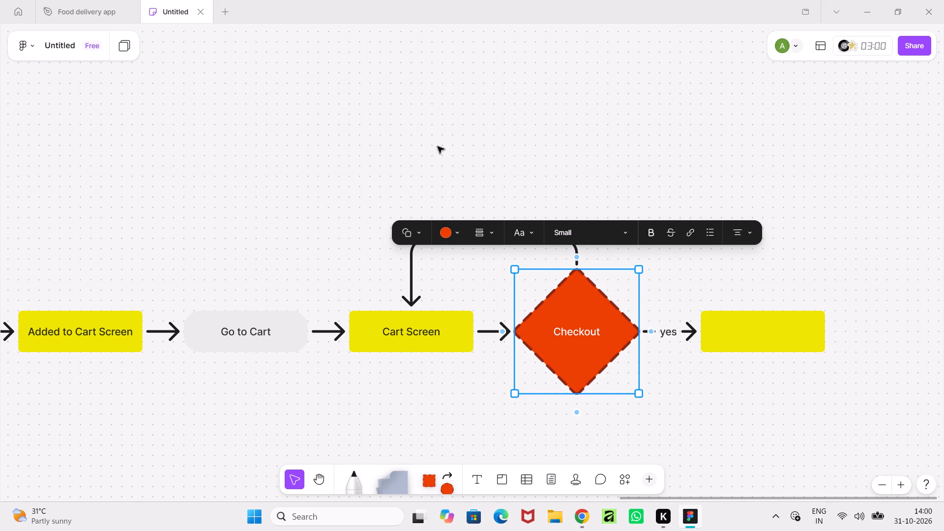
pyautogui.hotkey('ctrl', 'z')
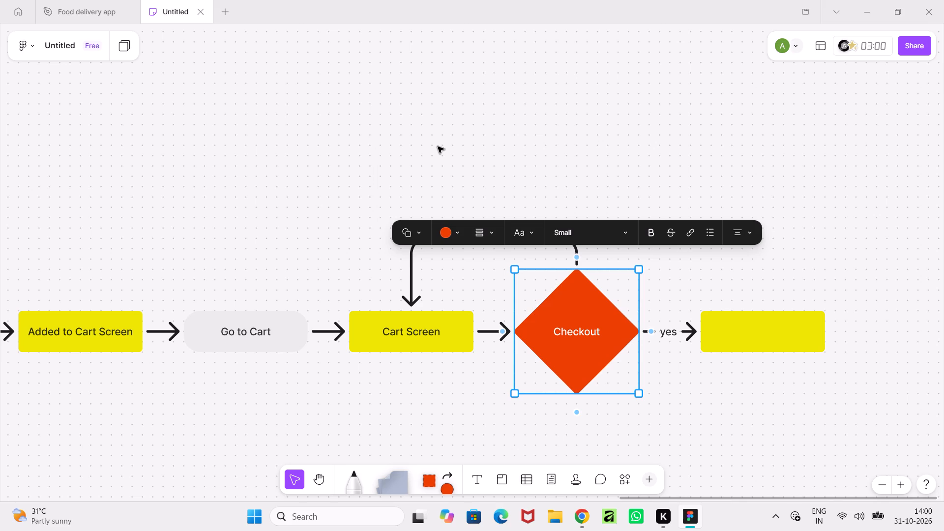
# Make the connector from Checkout back to Cart Screen dashed and remove the arrowhead at its Cart Screen end.
pyautogui.click(411, 264)
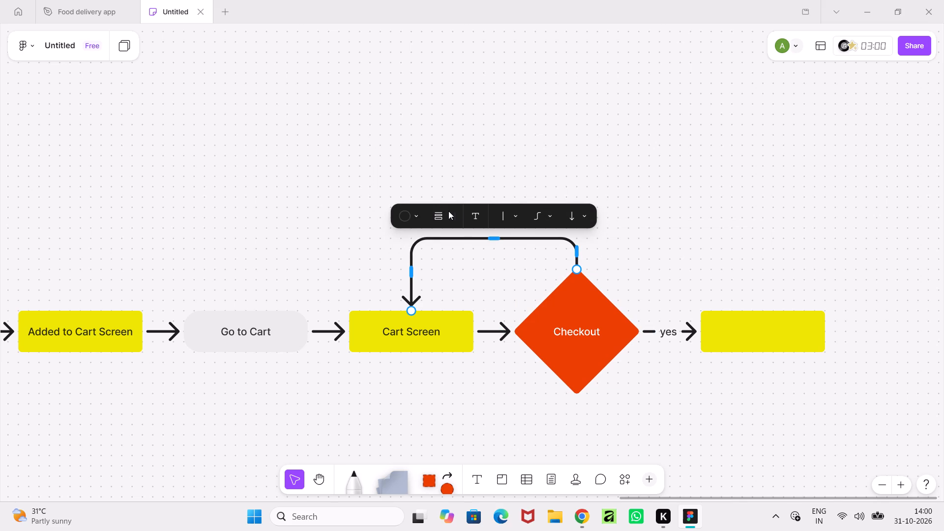
pyautogui.click(447, 217)
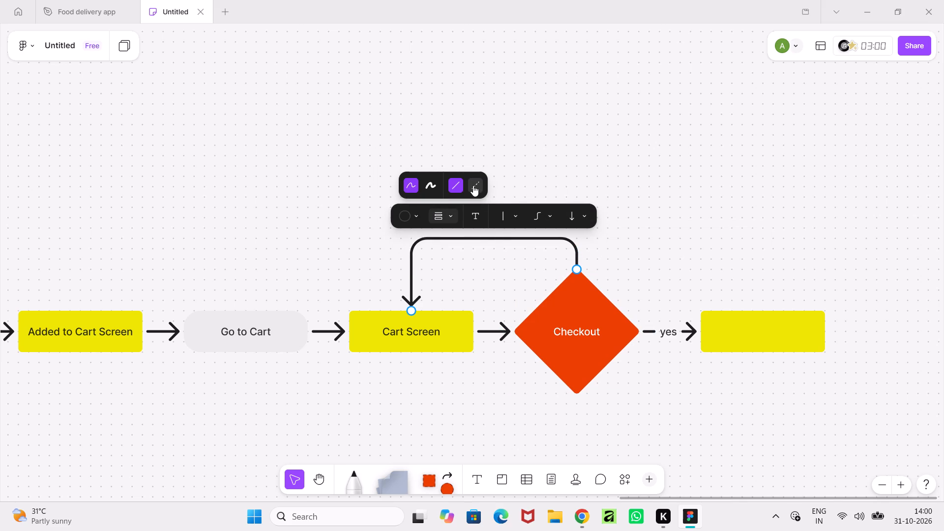
pyautogui.click(473, 185)
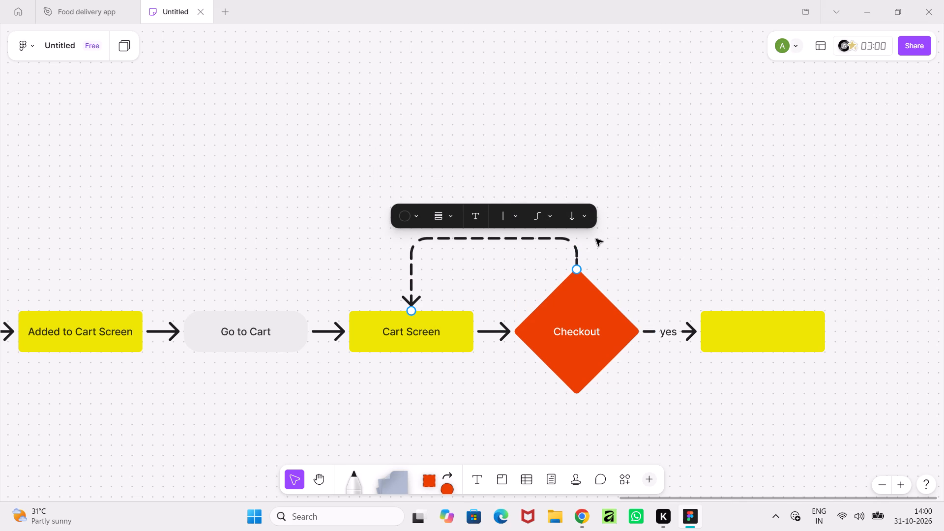
pyautogui.click(551, 215)
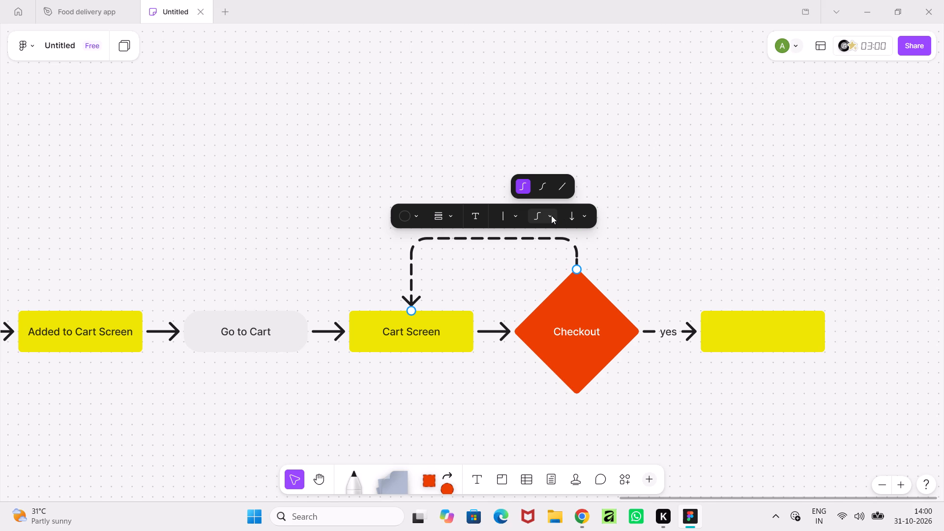
pyautogui.click(551, 215)
pyautogui.click(587, 216)
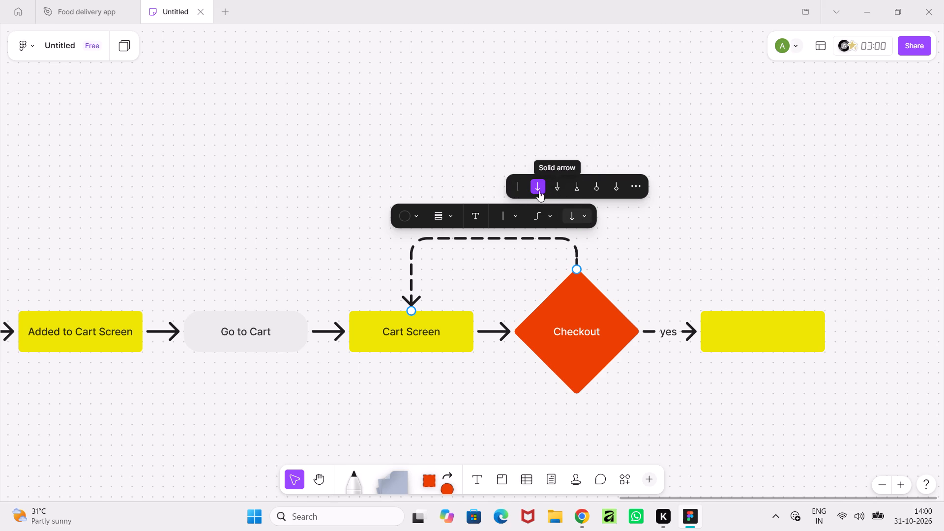
pyautogui.click(519, 188)
pyautogui.click(649, 257)
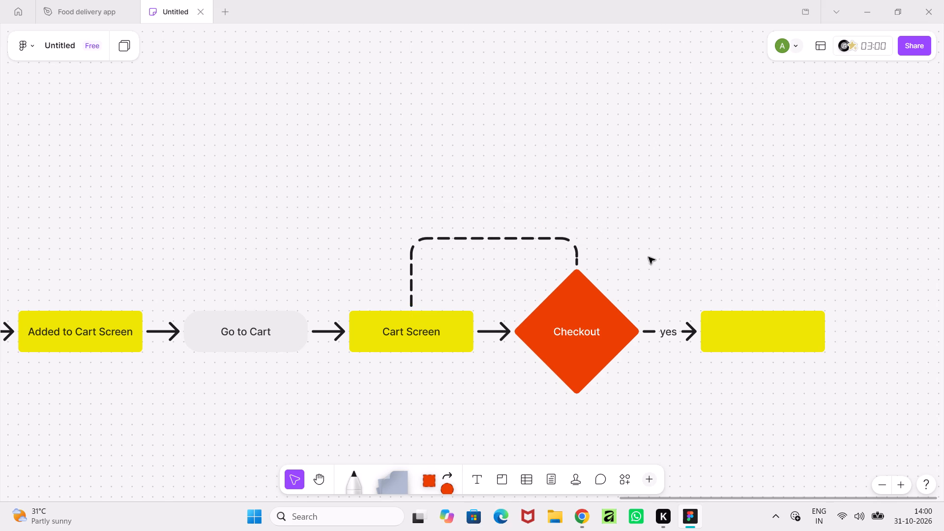
# Label the dashed connector from Checkout back to Cart Screen "No".
pyautogui.click(498, 239)
pyautogui.click(475, 212)
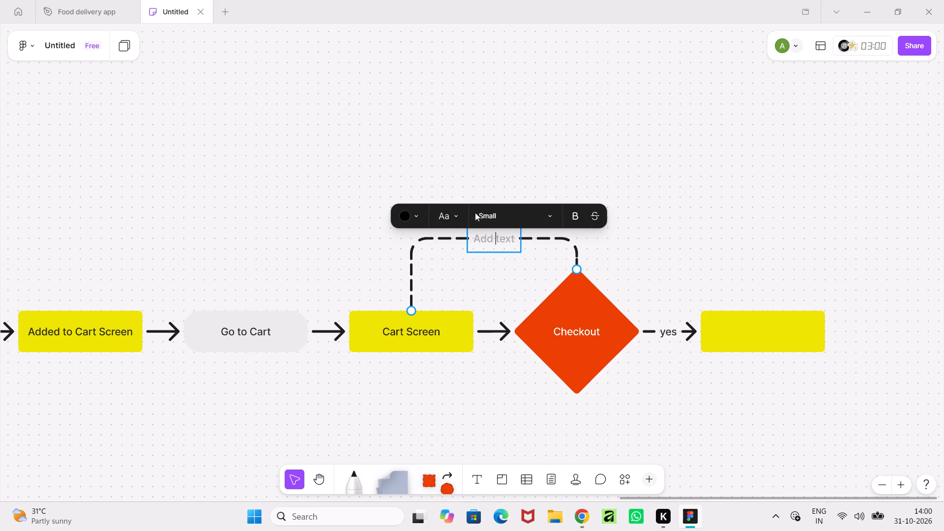
pyautogui.write('no')
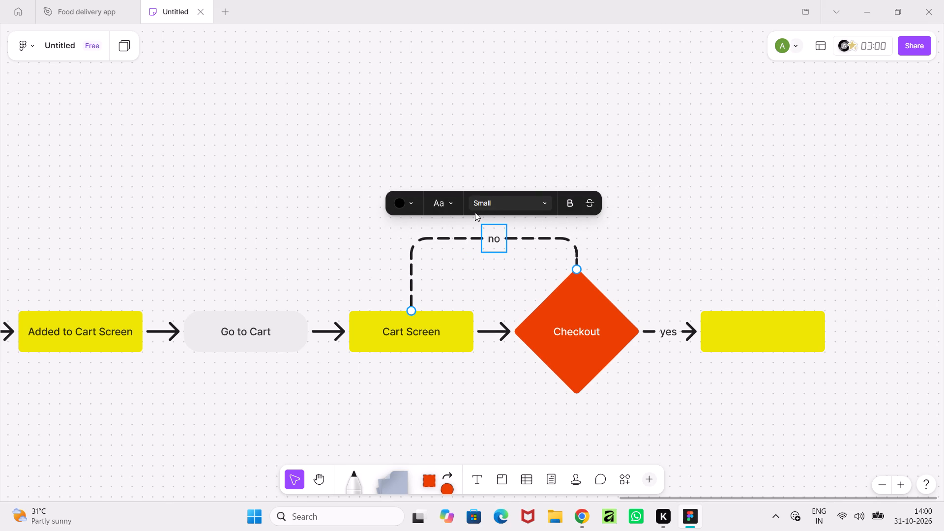
pyautogui.press('BackSpace')
pyautogui.press('BackSpace')
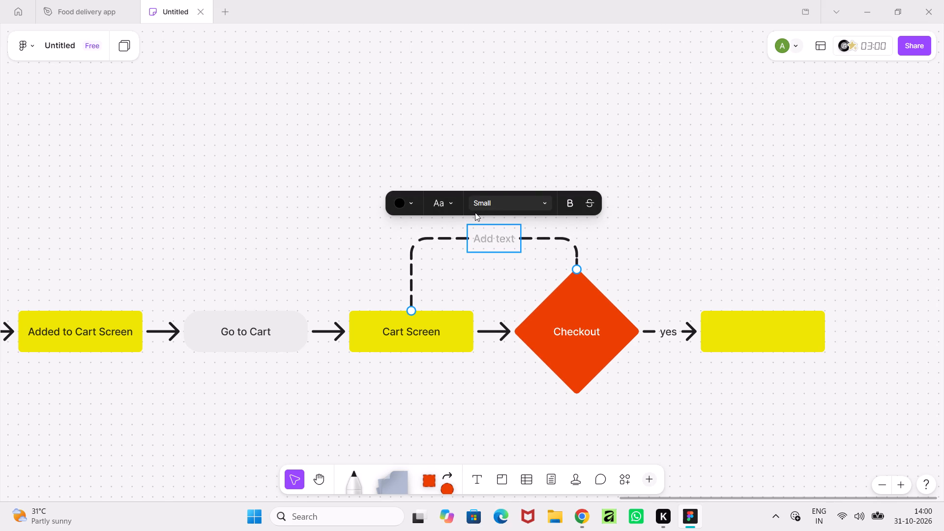
pyautogui.write('No')
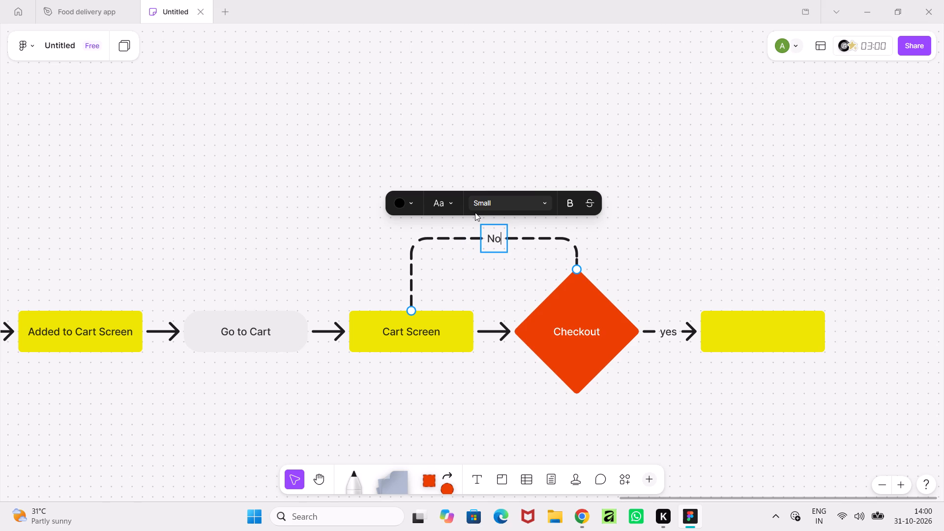
pyautogui.press('Return')
pyautogui.press('BackSpace')
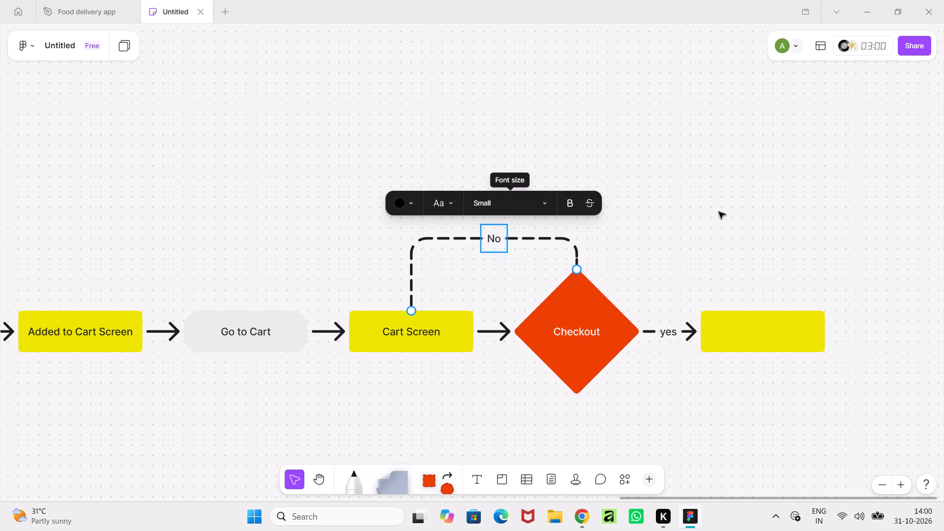
pyautogui.click(718, 210)
# Shift the "No" label slightly along the dashed connector towards its Cart Screen end.
pyautogui.moveTo(497, 239); pyautogui.dragTo(489, 241)
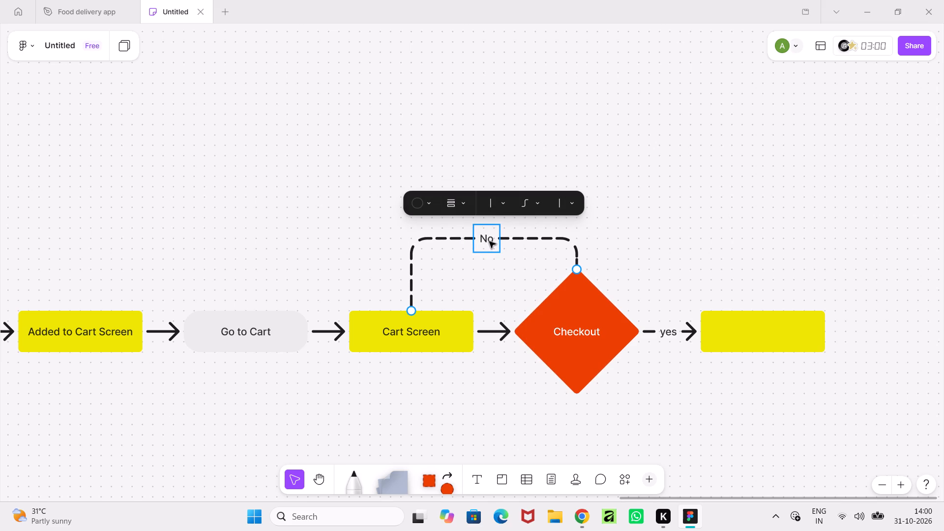
pyautogui.moveTo(489, 241); pyautogui.dragTo(492, 243)
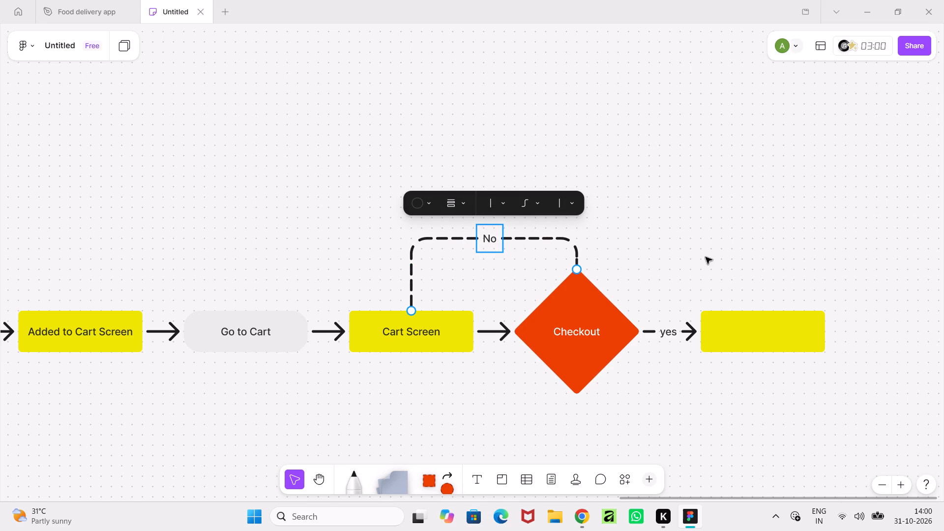
pyautogui.click(705, 257)
# Review the whole flow from OPEN to the blank yellow box after Checkout.
pyautogui.keyDown('ctrl'); pyautogui.scroll(-6, 708, 260); pyautogui.keyUp('ctrl')
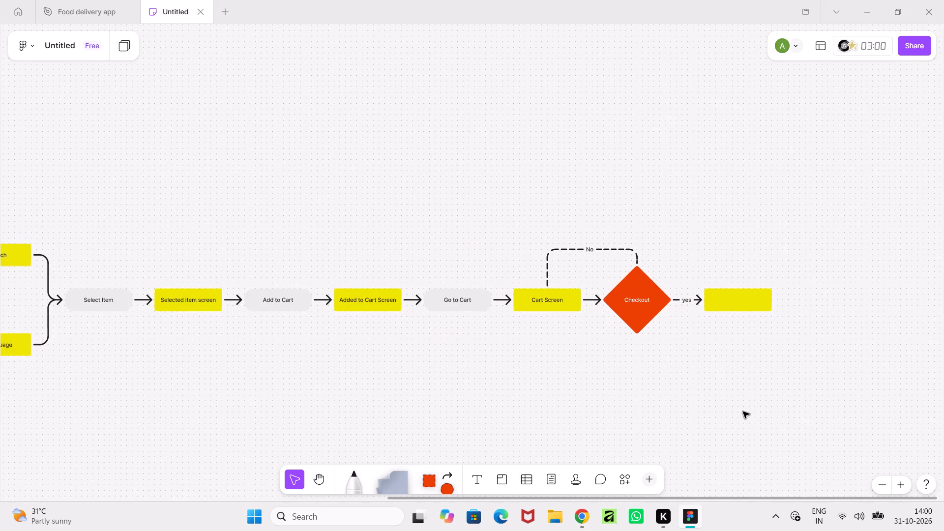
pyautogui.keyDown('ctrl'); pyautogui.scroll(-9, 743, 412); pyautogui.keyUp('ctrl')
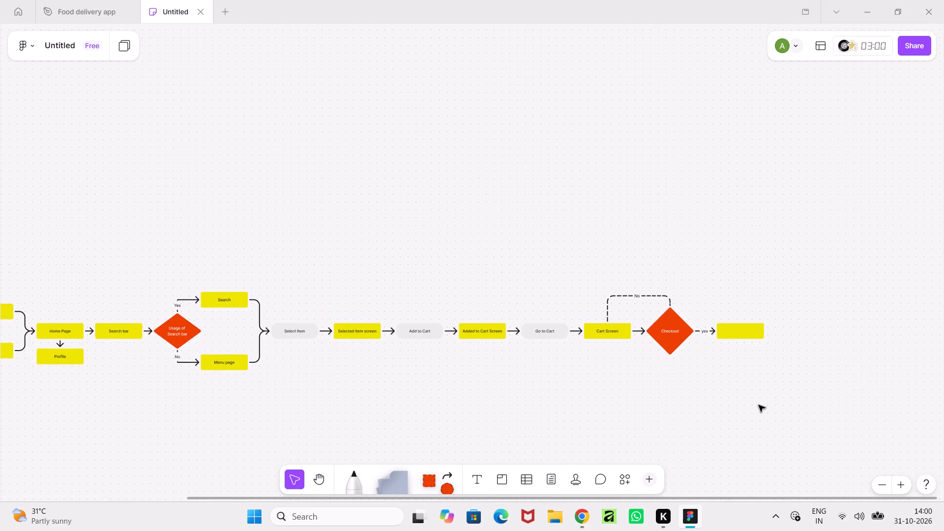
pyautogui.keyDown('ctrl'); pyautogui.scroll(-1, 759, 406); pyautogui.keyUp('ctrl')
pyautogui.keyDown('ctrl'); pyautogui.moveTo(759, 406); pyautogui.dragTo(886, 308, button='middle'); pyautogui.keyUp('ctrl')
pyautogui.keyDown('ctrl'); pyautogui.scroll(-3, 814, 343); pyautogui.keyUp('ctrl')
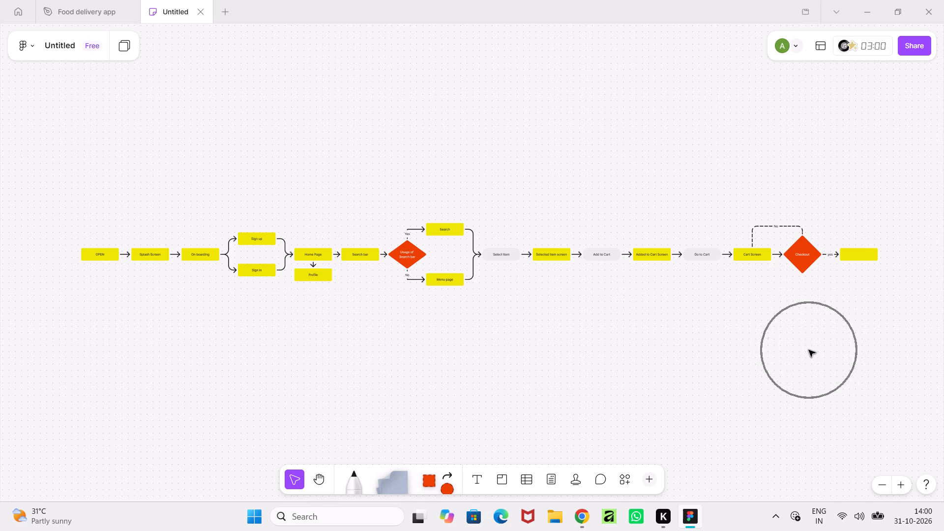
# Label the blank yellow box after the Checkout diamond's "yes" arrow "Checkout Screen".
pyautogui.moveTo(809, 350); pyautogui.dragTo(596, 373, button='middle')
pyautogui.keyDown('ctrl'); pyautogui.scroll(9, 682, 362); pyautogui.keyUp('ctrl')
pyautogui.moveTo(678, 329); pyautogui.dragTo(664, 471, button='middle')
pyautogui.keyDown('ctrl'); pyautogui.scroll(3, 624, 362); pyautogui.keyUp('ctrl')
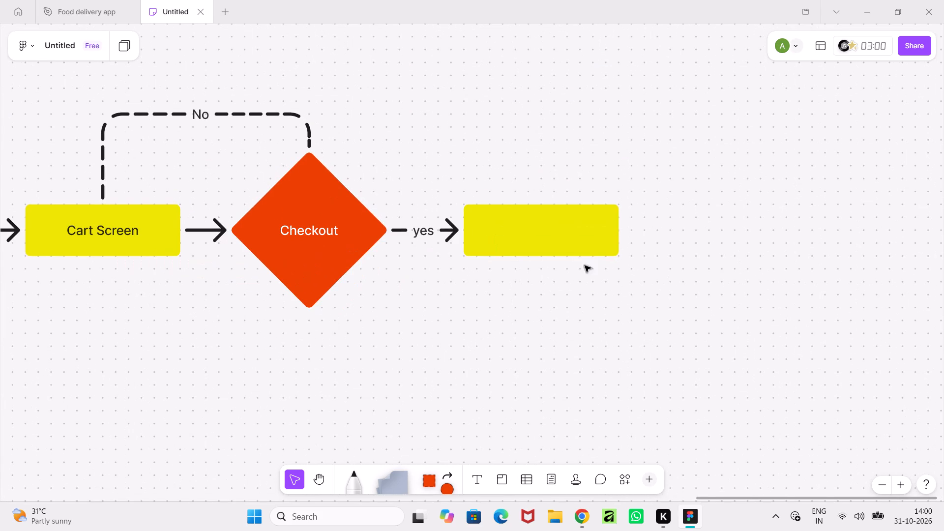
pyautogui.doubleClick(565, 229)
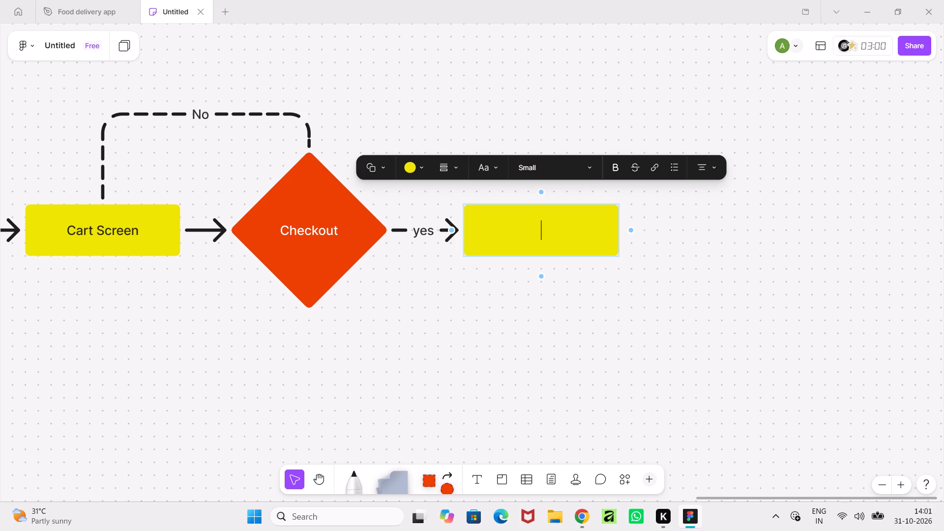
pyautogui.write('Chechout')
pyautogui.press('space')
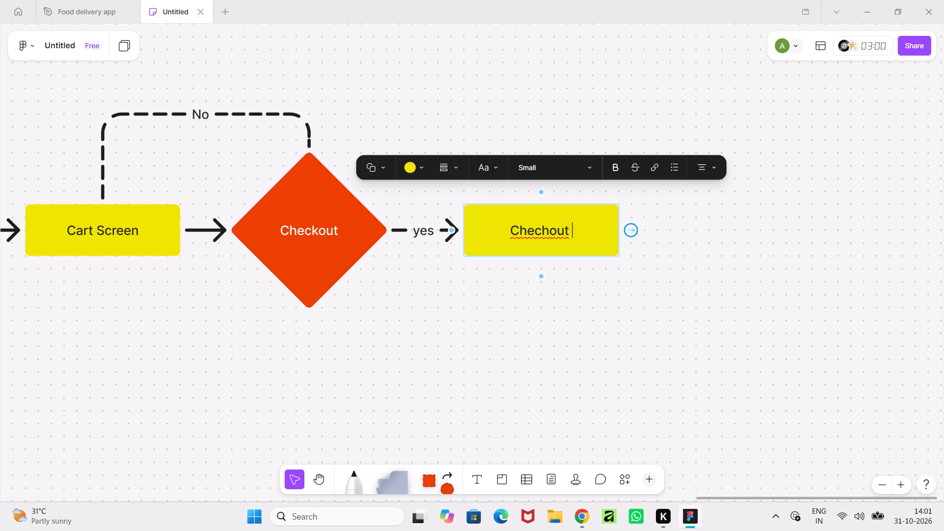
pyautogui.click(553, 234)
pyautogui.press('BackSpace')
pyautogui.press('k')
pyautogui.press('Right')
pyautogui.press('Right')
pyautogui.press('Right')
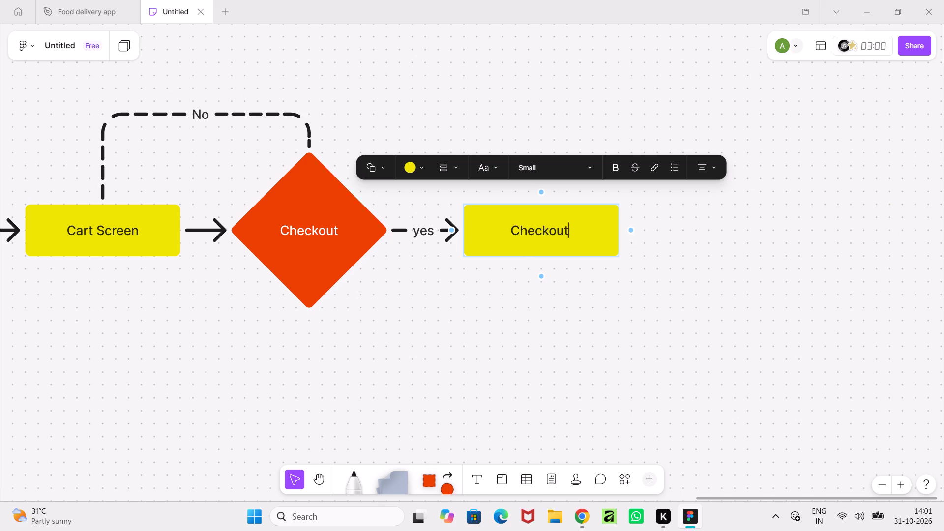
pyautogui.press('space')
pyautogui.write('Screen')
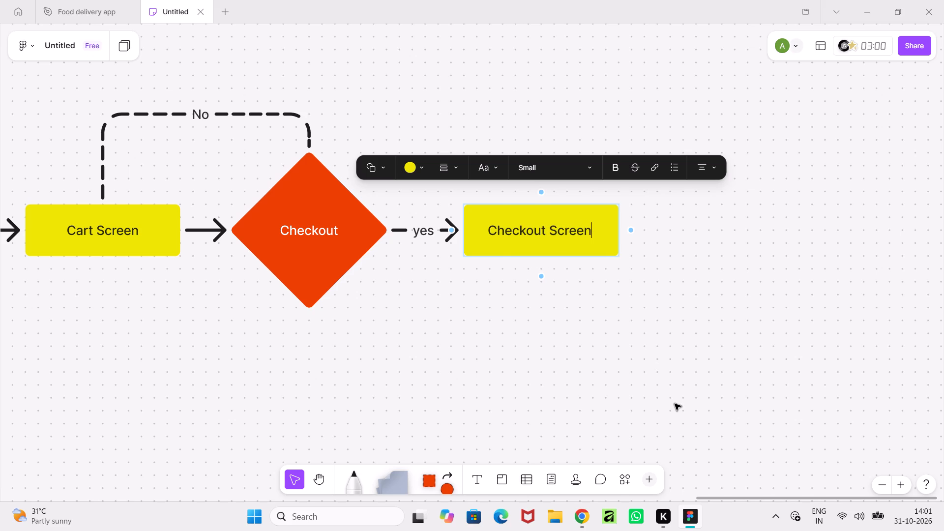
pyautogui.click(675, 404)
# Add a connected blank yellow box following Checkout Screen in the flow.
pyautogui.moveTo(564, 350); pyautogui.dragTo(607, 435, button='middle')
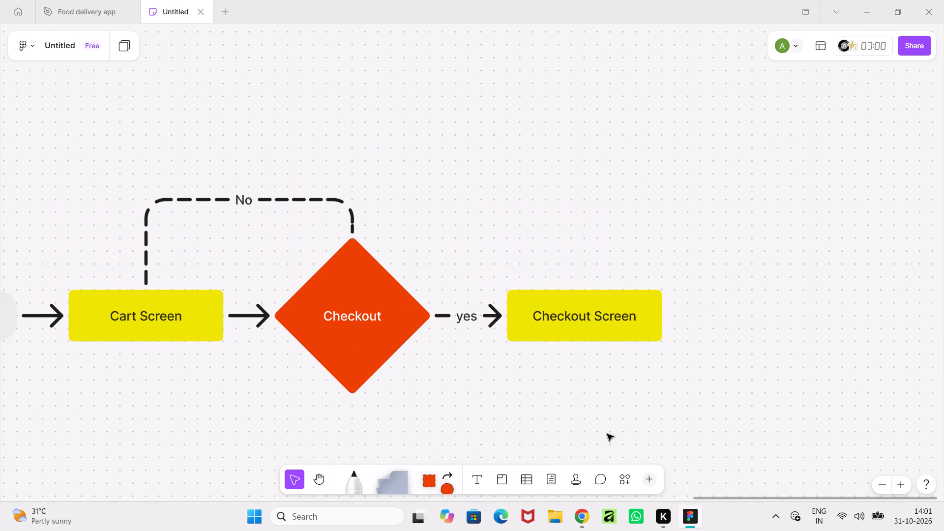
pyautogui.click(652, 327)
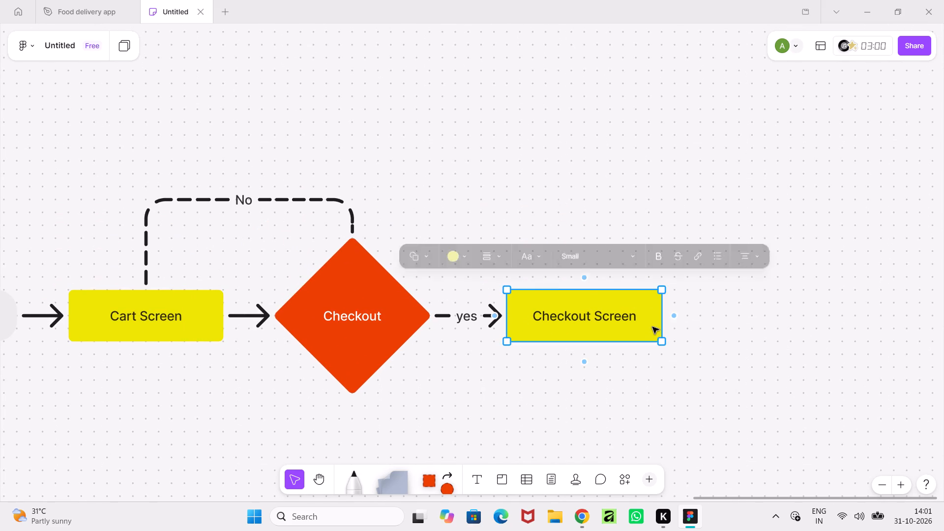
pyautogui.click(698, 389)
pyautogui.moveTo(698, 389); pyautogui.dragTo(501, 383, button='middle')
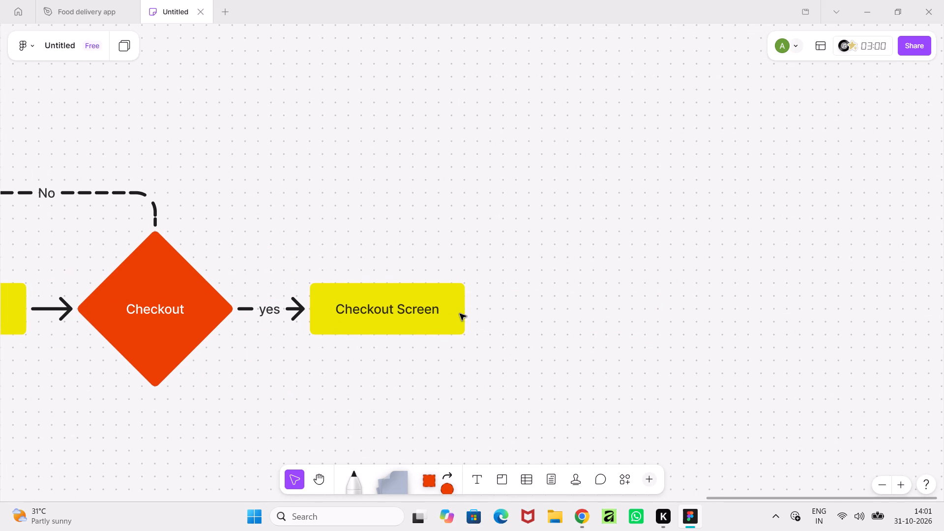
pyautogui.click(460, 314)
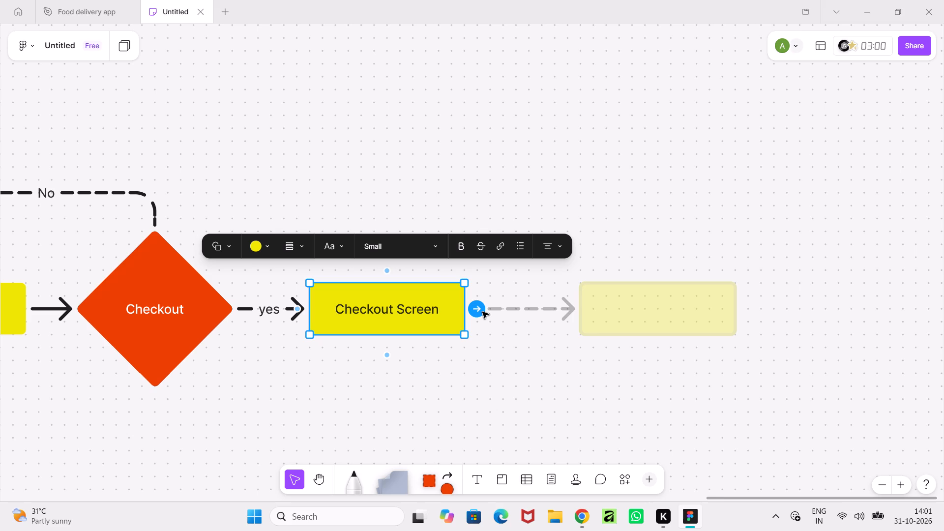
pyautogui.click(482, 312)
# Change the connector between Checkout Screen and the blank yellow box to a solid line.
pyautogui.click(532, 310)
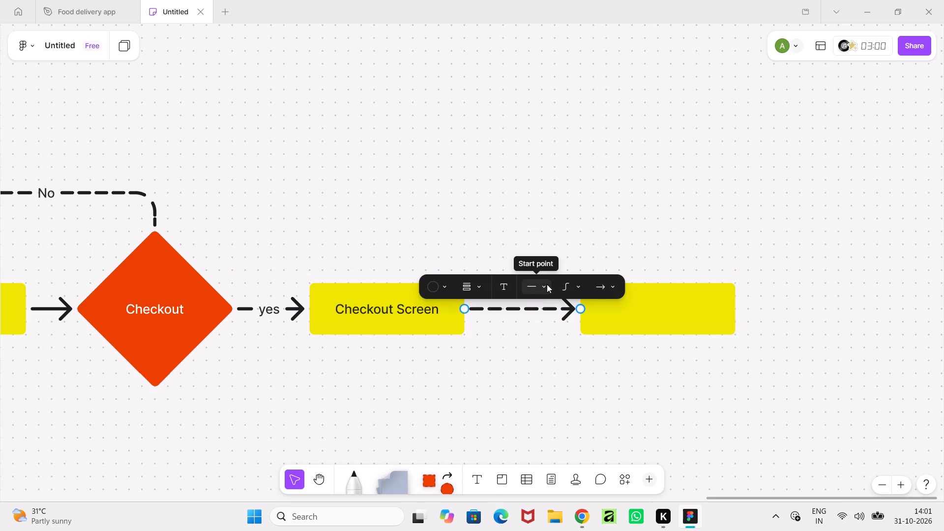
pyautogui.click(479, 284)
pyautogui.click(485, 256)
pyautogui.click(558, 238)
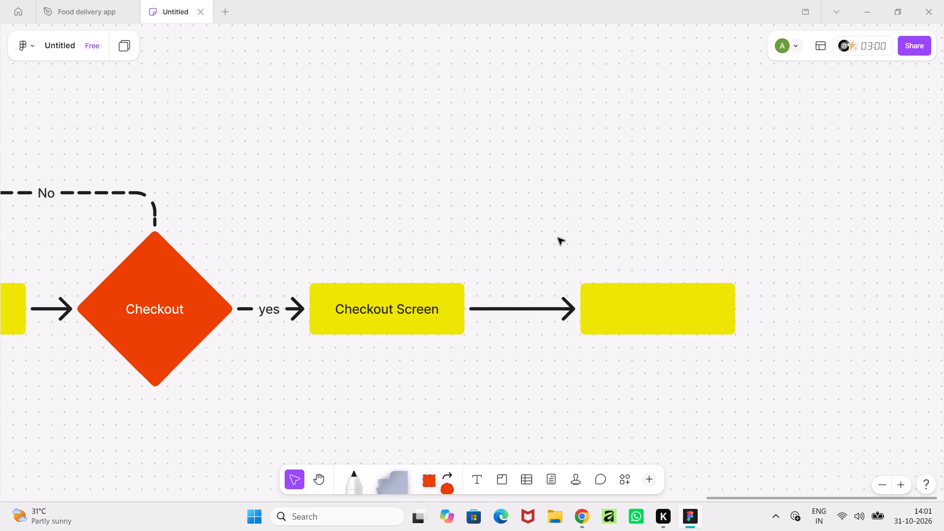
# Move the blank yellow box closer to Checkout Screen, keeping it aligned with the row and shortening the arrow between them.
pyautogui.click(600, 323)
pyautogui.moveTo(630, 309); pyautogui.dragTo(582, 309)
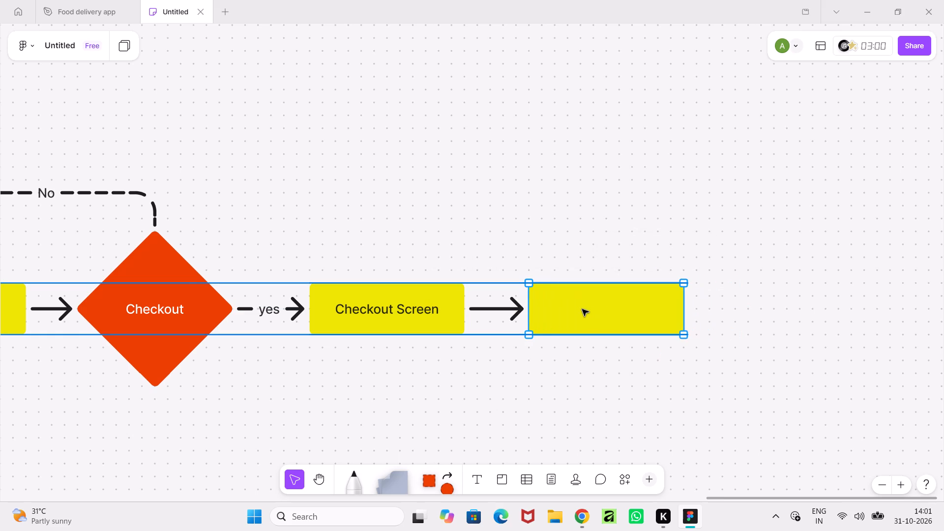
pyautogui.moveTo(582, 309); pyautogui.dragTo(590, 306)
pyautogui.click(604, 427)
pyautogui.keyDown('ctrl'); pyautogui.scroll(-3, 604, 443); pyautogui.keyUp('ctrl')
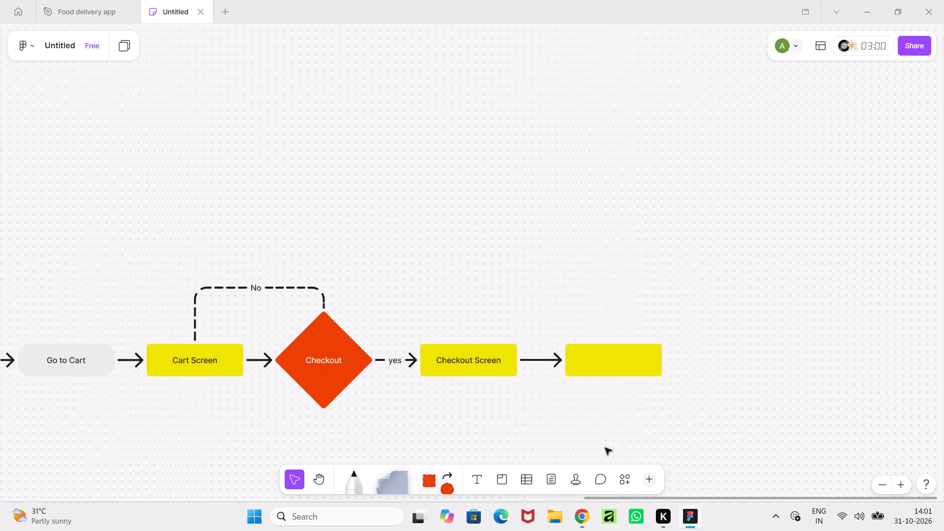
pyautogui.keyDown('ctrl'); pyautogui.scroll(-4, 605, 448); pyautogui.keyUp('ctrl')
pyautogui.moveTo(654, 422); pyautogui.dragTo(724, 278, button='middle')
pyautogui.keyDown('ctrl'); pyautogui.scroll(-6, 724, 278); pyautogui.keyUp('ctrl')
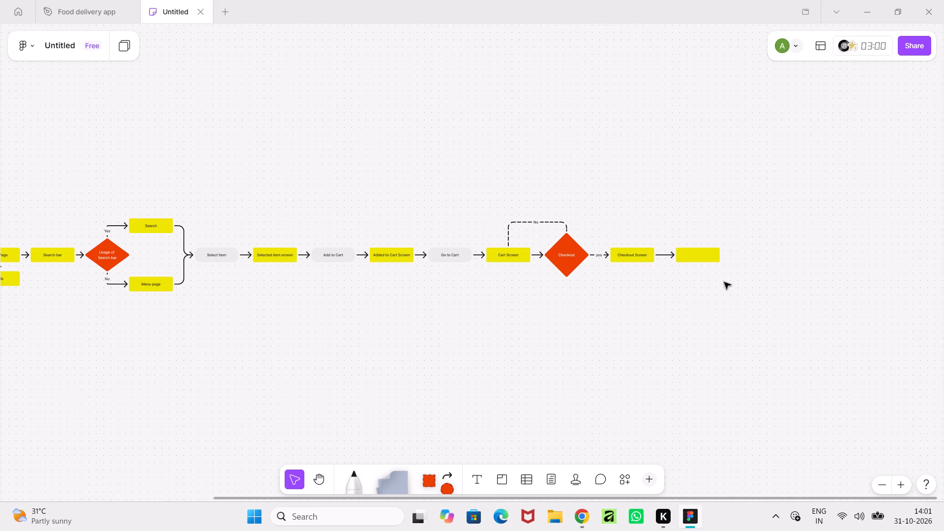
pyautogui.keyDown('ctrl'); pyautogui.scroll(11, 724, 282); pyautogui.keyUp('ctrl')
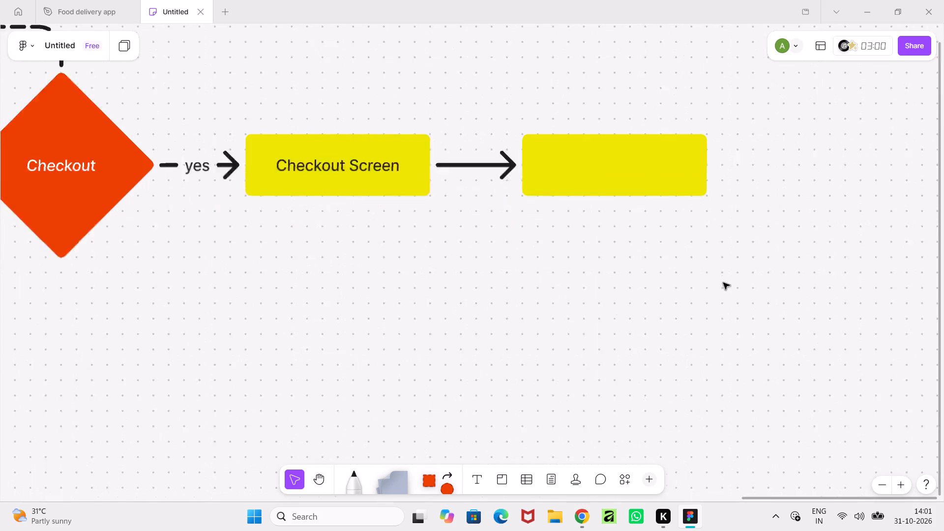
pyautogui.keyDown('ctrl'); pyautogui.scroll(1, 723, 283); pyautogui.keyUp('ctrl')
pyautogui.click(593, 155)
pyautogui.moveTo(613, 165); pyautogui.dragTo(585, 165)
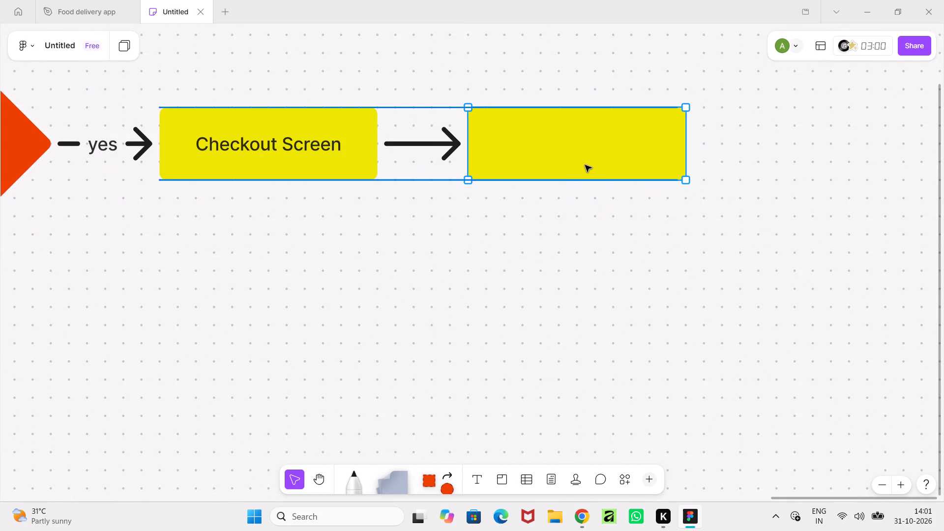
pyautogui.moveTo(585, 165); pyautogui.dragTo(585, 165)
pyautogui.click(590, 220)
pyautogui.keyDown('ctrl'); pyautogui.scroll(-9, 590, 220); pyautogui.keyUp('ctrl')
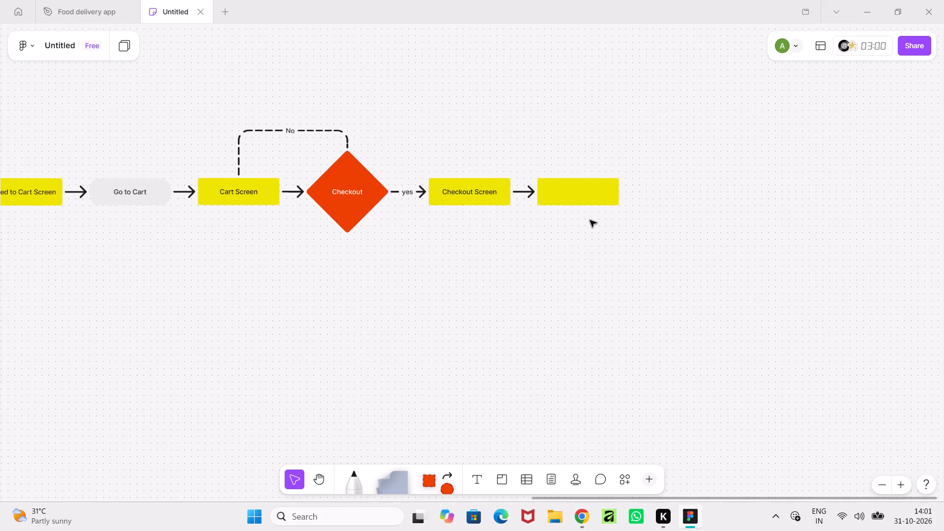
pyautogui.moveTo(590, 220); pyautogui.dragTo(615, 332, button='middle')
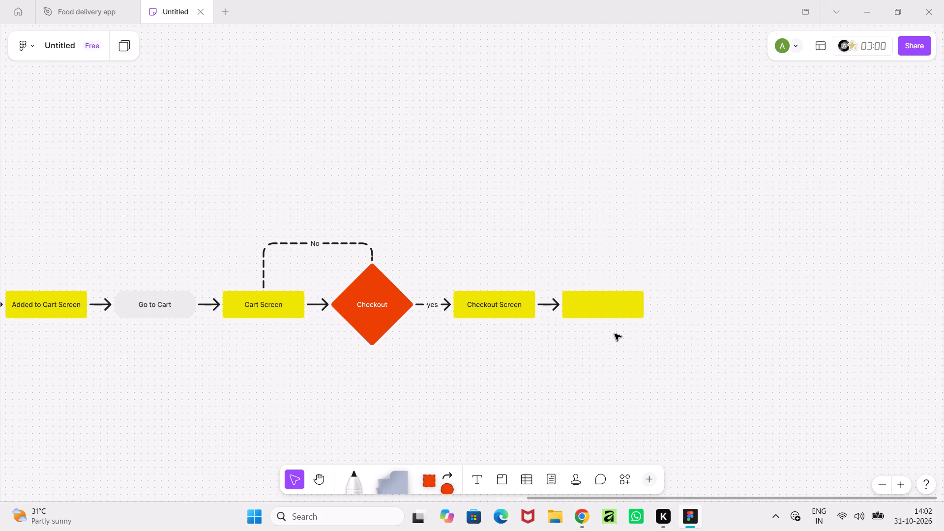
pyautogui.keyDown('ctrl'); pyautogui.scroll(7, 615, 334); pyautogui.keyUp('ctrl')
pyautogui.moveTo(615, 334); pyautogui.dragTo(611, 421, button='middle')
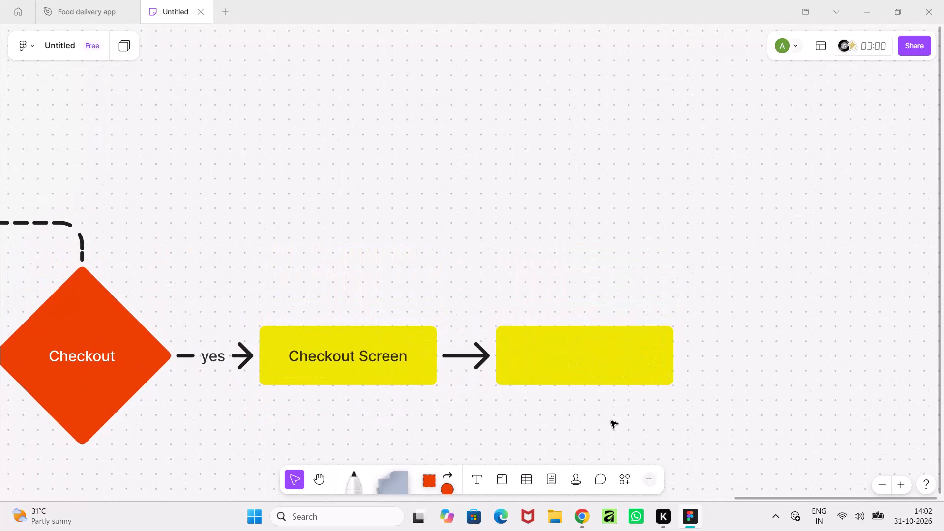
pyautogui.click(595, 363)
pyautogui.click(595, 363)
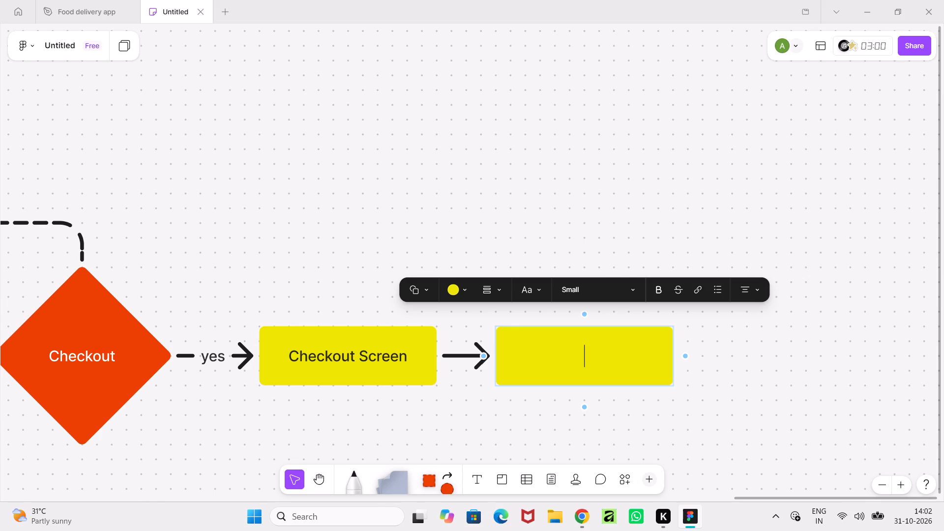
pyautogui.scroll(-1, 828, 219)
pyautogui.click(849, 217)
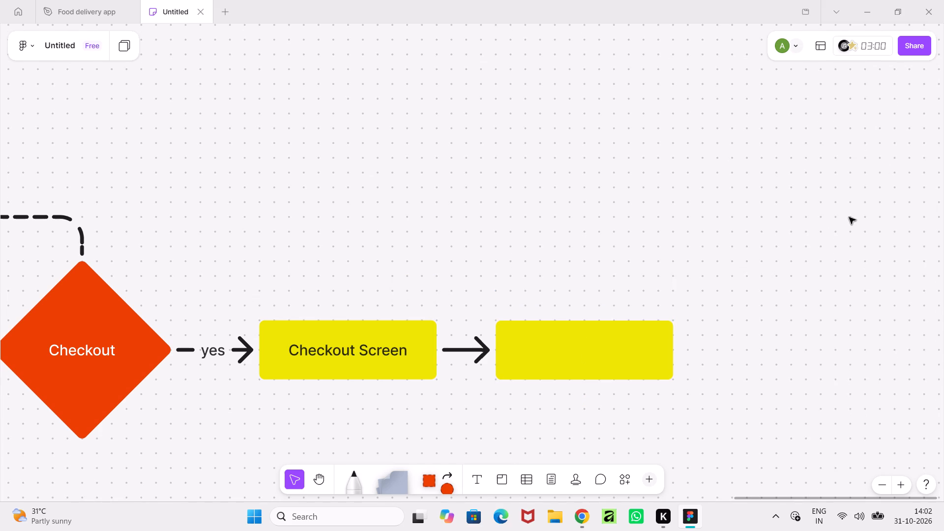
# Examine the earlier part of the flow, from OPEN through Home Page and the search decision to item selection.
pyautogui.keyDown('ctrl'); pyautogui.scroll(-6, 837, 200); pyautogui.keyUp('ctrl')
pyautogui.keyDown('ctrl'); pyautogui.scroll(-5, 408, 449); pyautogui.keyUp('ctrl')
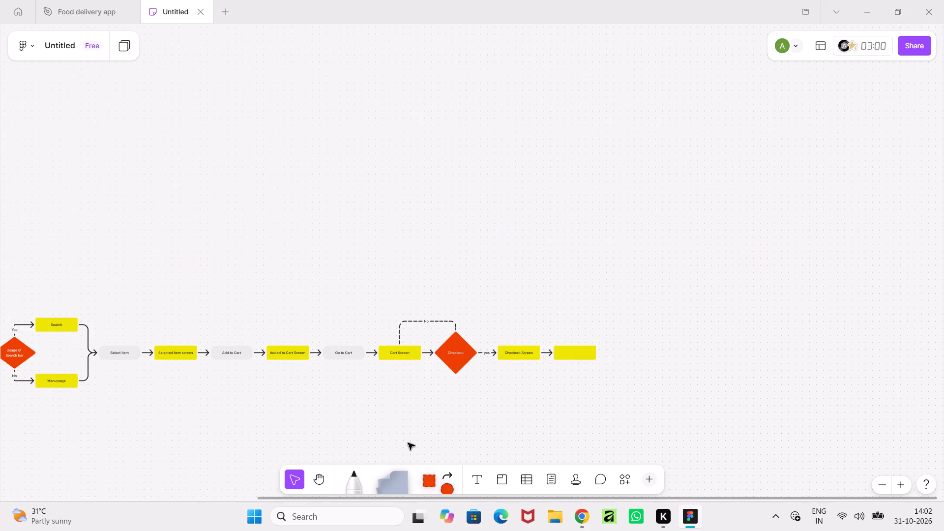
pyautogui.moveTo(408, 439); pyautogui.dragTo(713, 381, button='middle')
pyautogui.keyDown('ctrl'); pyautogui.scroll(-2, 255, 373); pyautogui.keyUp('ctrl')
pyautogui.moveTo(255, 373); pyautogui.dragTo(472, 396, button='middle')
pyautogui.keyDown('ctrl'); pyautogui.scroll(4, 260, 372); pyautogui.keyUp('ctrl')
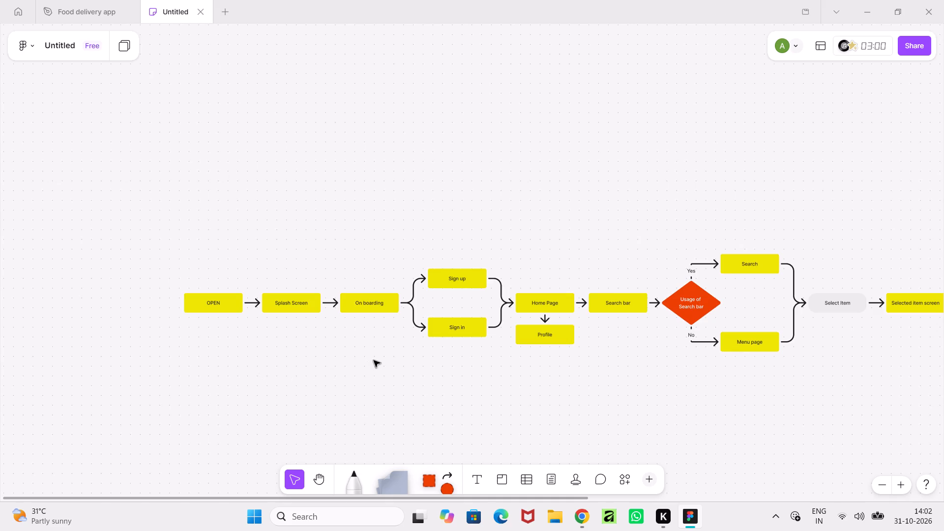
pyautogui.moveTo(374, 360); pyautogui.dragTo(255, 398, button='middle')
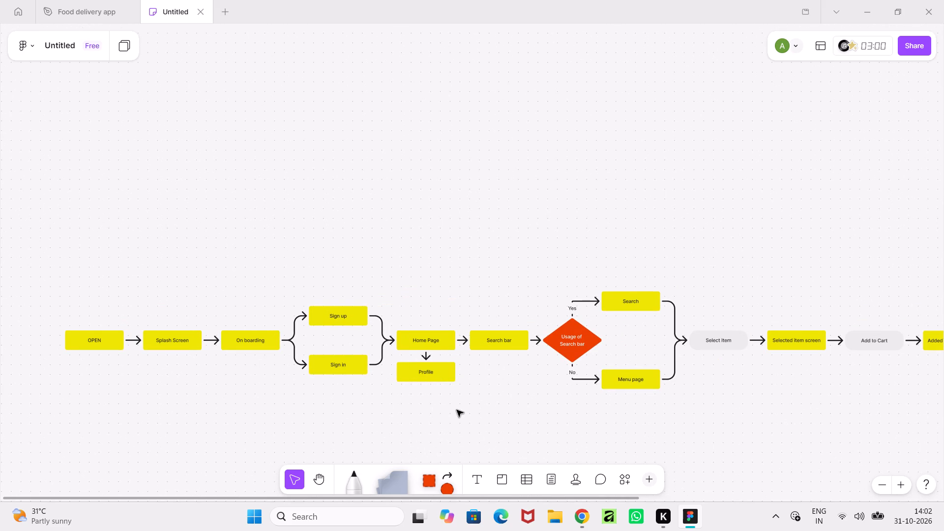
# Delete the two connectors running from Sign up and Sign in to Home Page.
pyautogui.keyDown('ctrl'); pyautogui.scroll(-3, 457, 410); pyautogui.keyUp('ctrl')
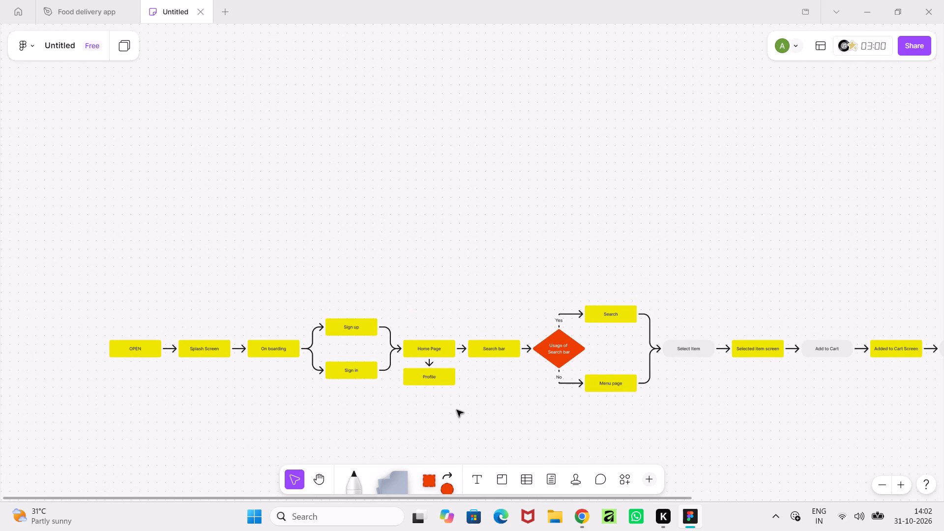
pyautogui.moveTo(457, 410); pyautogui.dragTo(443, 412, button='middle')
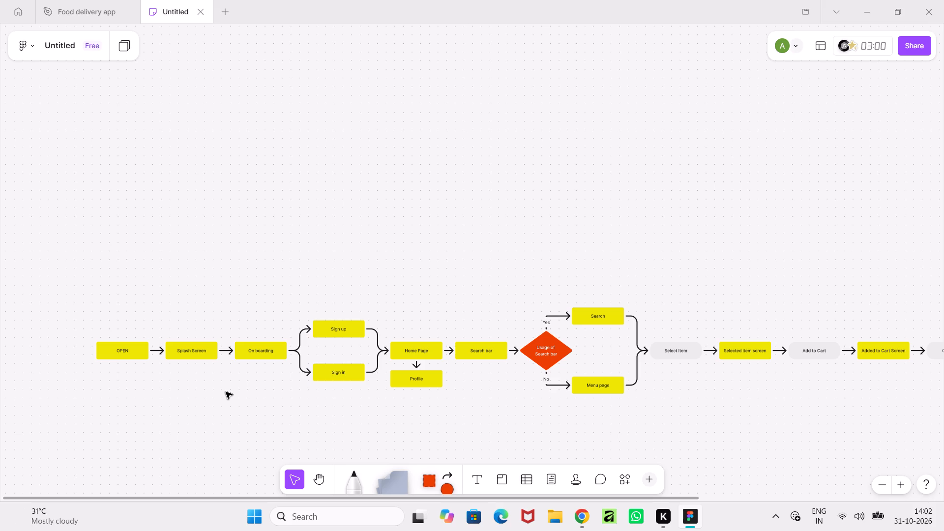
pyautogui.click(379, 346)
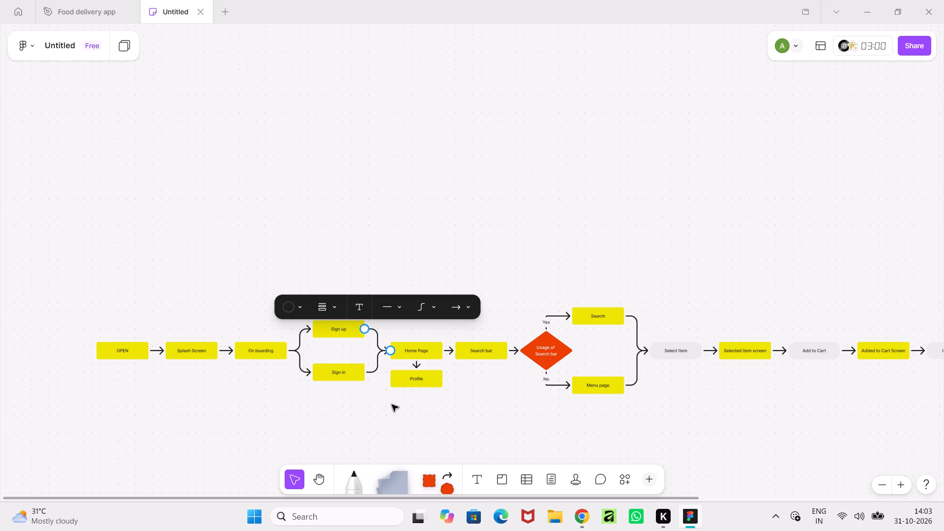
pyautogui.press('Delete')
pyautogui.click(376, 370)
pyautogui.press('Delete')
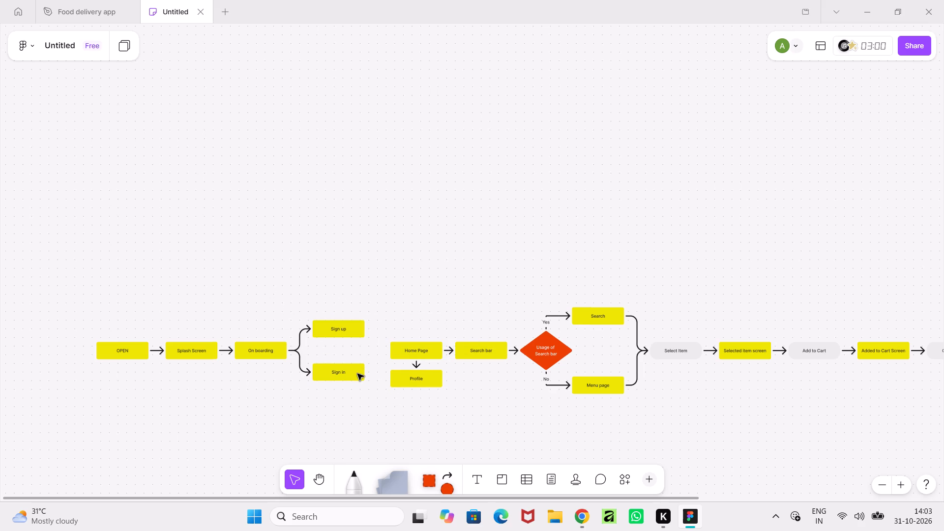
# Move the Sign up and Sign in boxes together straight up, so both sit above the main flow row.
pyautogui.click(350, 326)
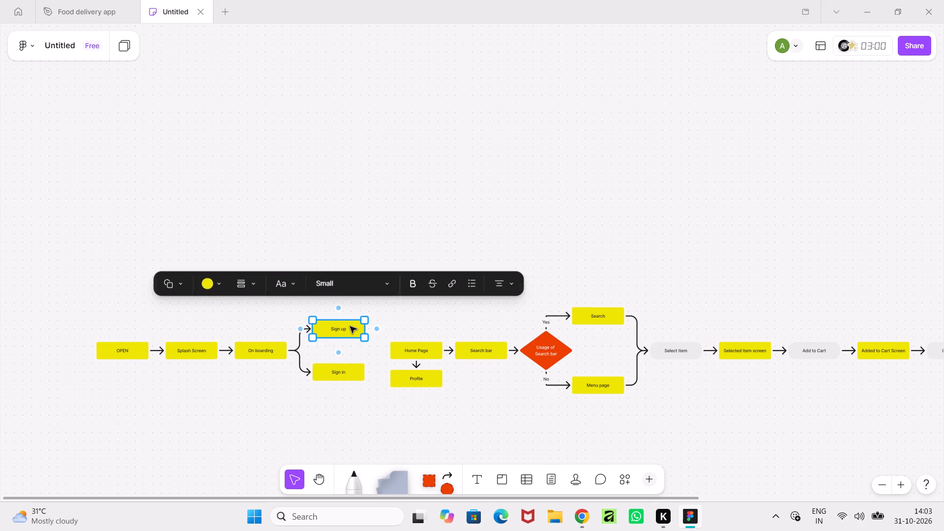
pyautogui.keyDown('shift'); pyautogui.click(356, 372); pyautogui.keyUp('shift')
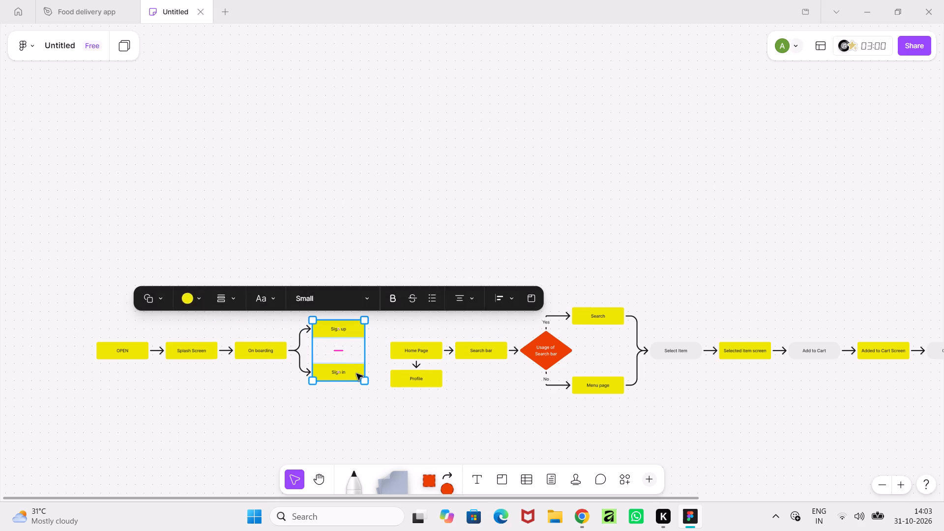
pyautogui.moveTo(356, 374); pyautogui.dragTo(357, 319)
pyautogui.click(352, 420)
pyautogui.keyDown('ctrl'); pyautogui.scroll(-1, 352, 420); pyautogui.keyUp('ctrl')
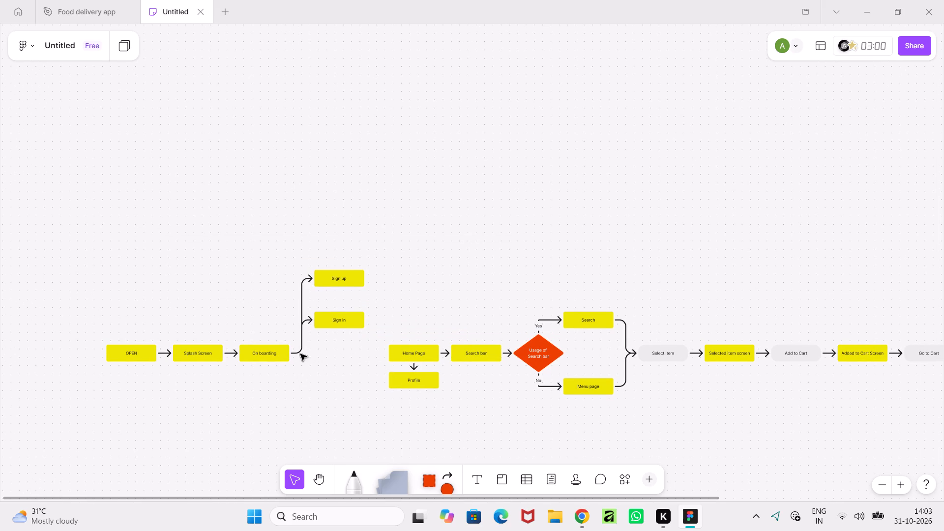
# Change the On boarding box to a diamond and stretch it taller, keeping it centred on the flow row.
pyautogui.click(281, 354)
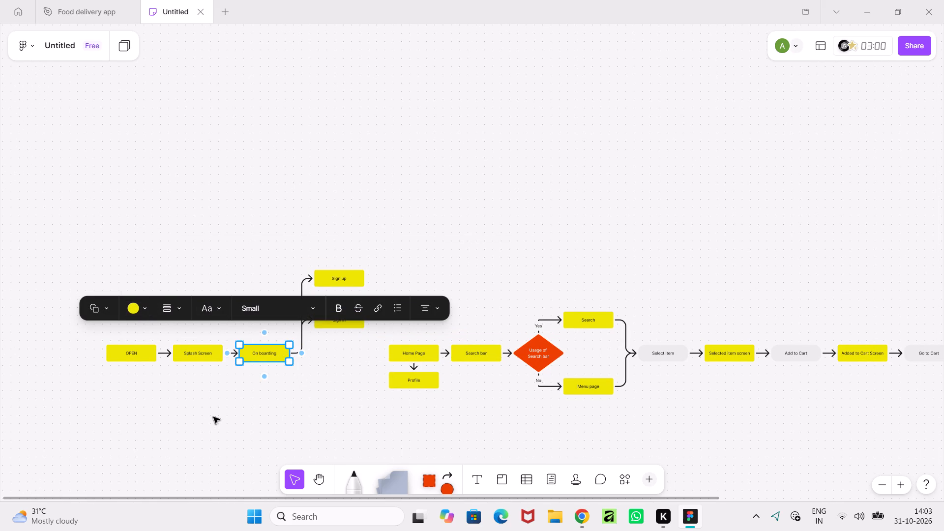
pyautogui.click(102, 306)
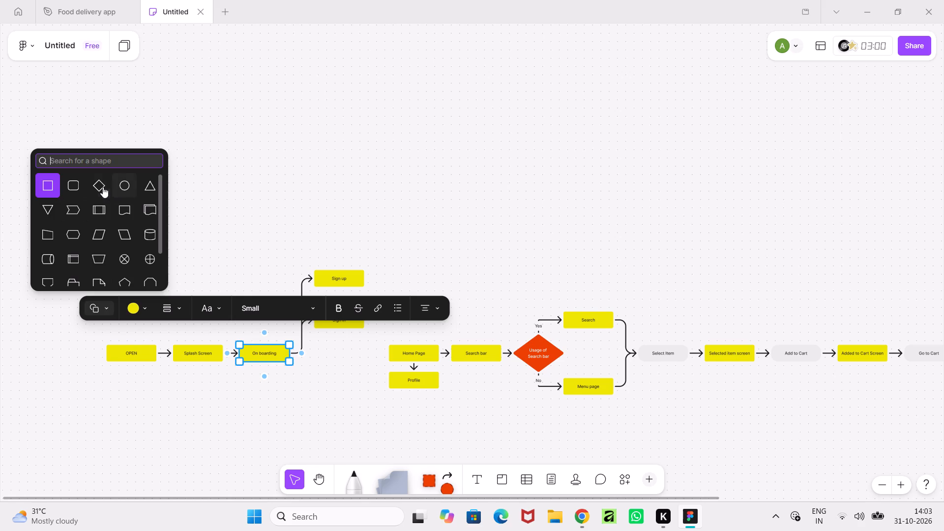
pyautogui.click(100, 186)
pyautogui.moveTo(278, 362); pyautogui.dragTo(277, 388)
pyautogui.moveTo(273, 344); pyautogui.dragTo(273, 335)
pyautogui.moveTo(267, 371); pyautogui.dragTo(266, 363)
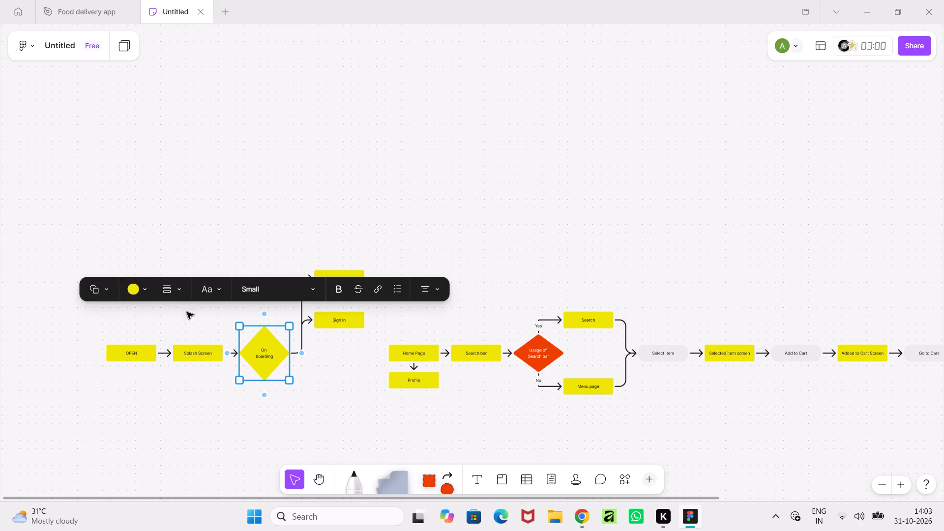
# Set the On boarding diamond's fill to the custom colour #EB3E00.
pyautogui.click(143, 291)
pyautogui.click(242, 258)
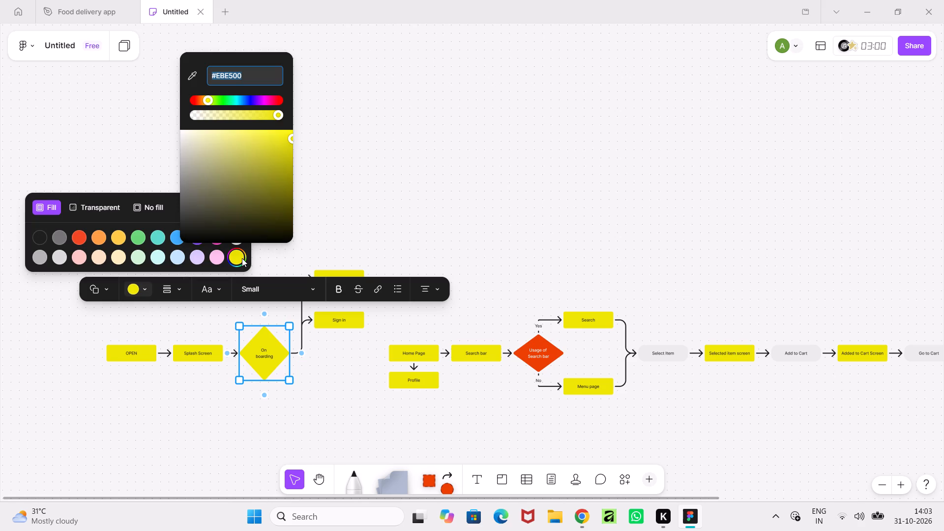
pyautogui.press('e')
pyautogui.write('b3e00')
pyautogui.press('Return')
pyautogui.click(518, 192)
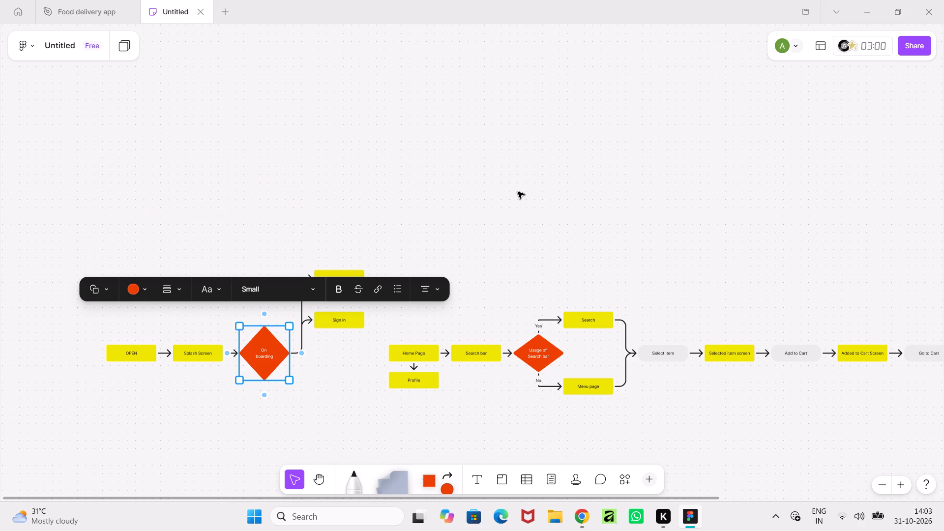
pyautogui.click(517, 192)
# Draw a straight connector from the On boarding diamond to Home Page.
pyautogui.keyDown('ctrl'); pyautogui.scroll(-3, 517, 192); pyautogui.keyUp('ctrl')
pyautogui.keyDown('ctrl'); pyautogui.scroll(5, 517, 192); pyautogui.keyUp('ctrl')
pyautogui.scroll(-4, 520, 210)
pyautogui.moveTo(520, 210); pyautogui.dragTo(506, 101, button='middle')
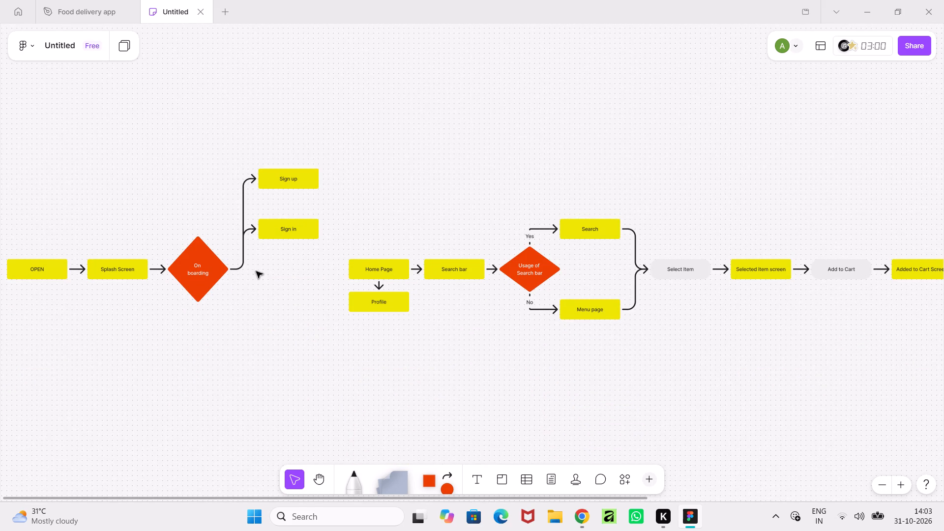
pyautogui.click(225, 272)
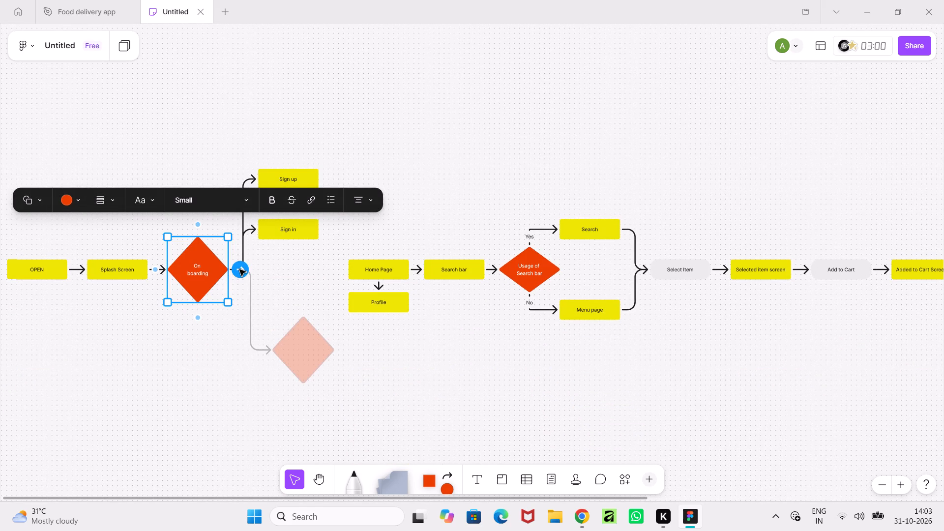
pyautogui.moveTo(239, 269); pyautogui.dragTo(350, 269)
pyautogui.click(289, 345)
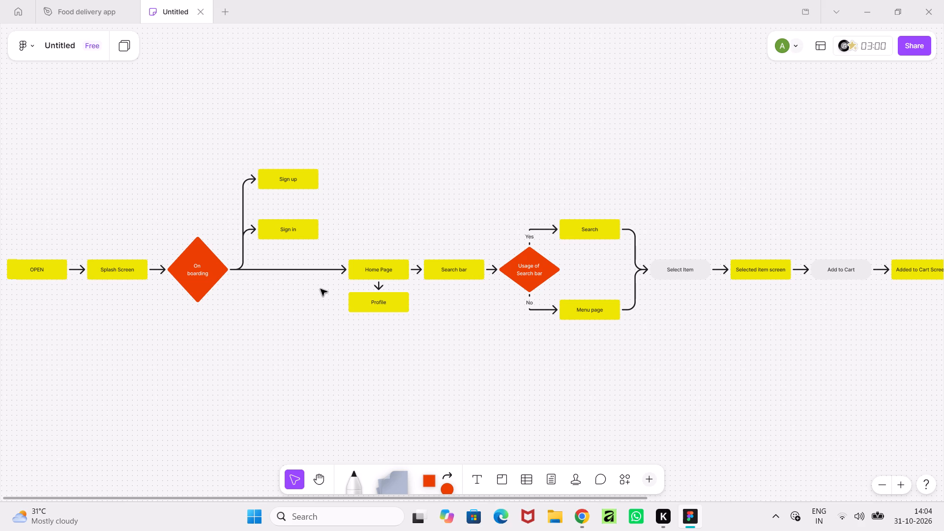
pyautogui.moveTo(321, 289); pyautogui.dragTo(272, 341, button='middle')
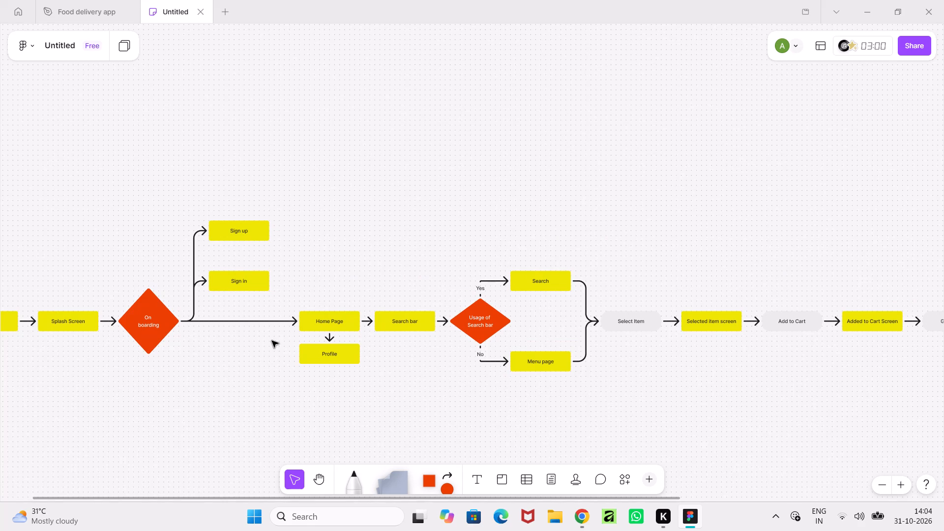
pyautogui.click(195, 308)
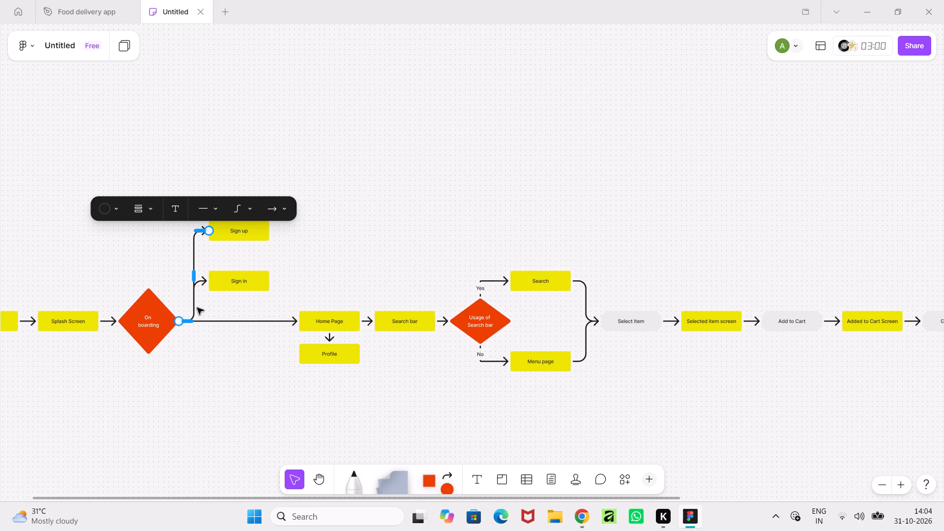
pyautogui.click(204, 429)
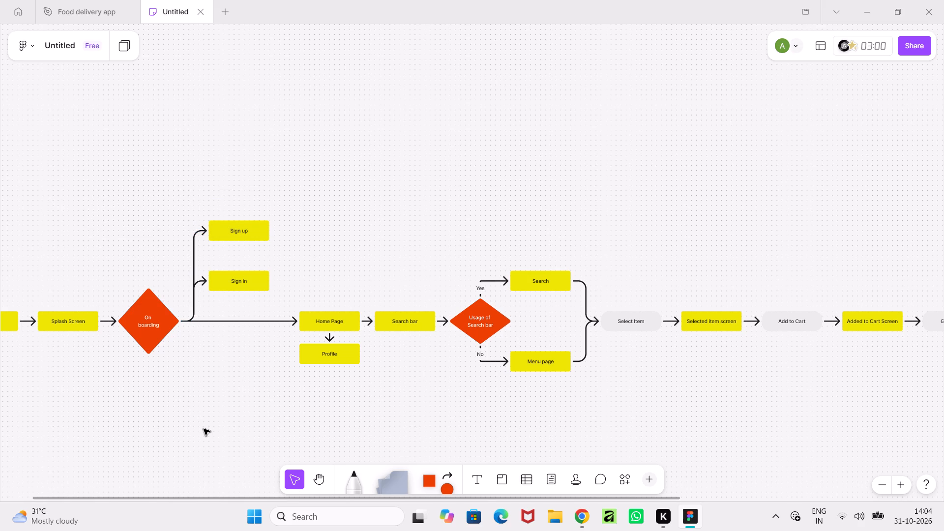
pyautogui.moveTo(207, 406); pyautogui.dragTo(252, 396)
# Delete the connector between On boarding and Sign up.
pyautogui.keyDown('ctrl'); pyautogui.scroll(4, 303, 215); pyautogui.keyUp('ctrl')
pyautogui.moveTo(322, 230); pyautogui.dragTo(480, 197, button='middle')
pyautogui.keyDown('ctrl'); pyautogui.scroll(1, 481, 197); pyautogui.keyUp('ctrl')
pyautogui.keyDown('ctrl'); pyautogui.scroll(-3, 472, 213); pyautogui.keyUp('ctrl')
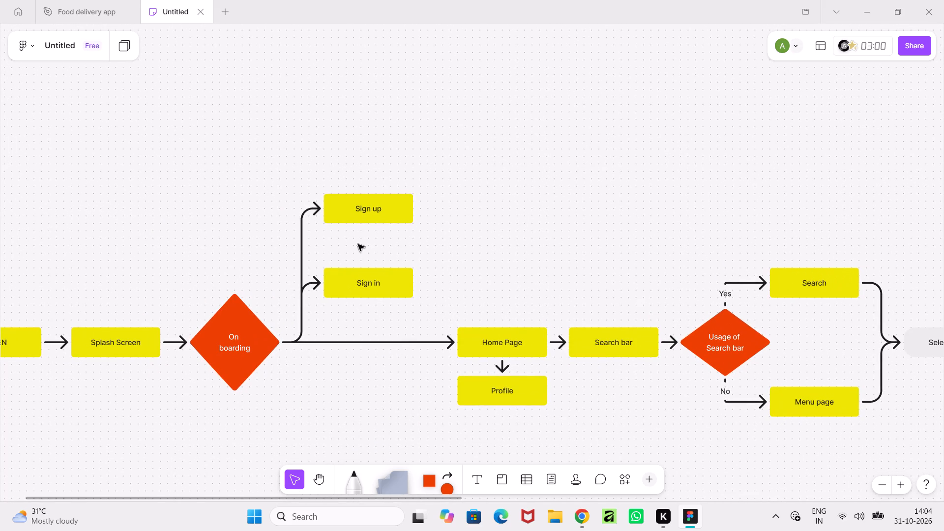
pyautogui.click(308, 284)
pyautogui.click(220, 197)
pyautogui.click(302, 257)
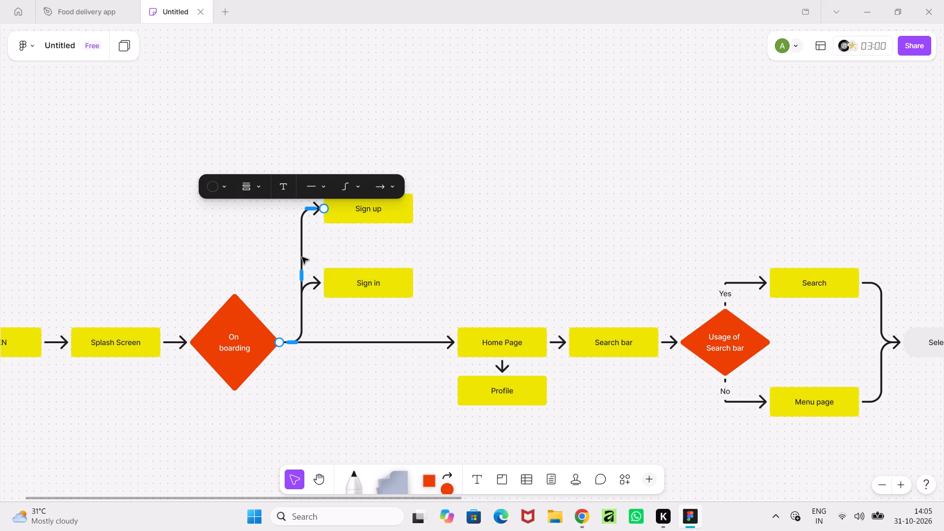
pyautogui.press('Delete')
# Add a connected diamond directly above On boarding and label it "Having an Account".
pyautogui.click(233, 331)
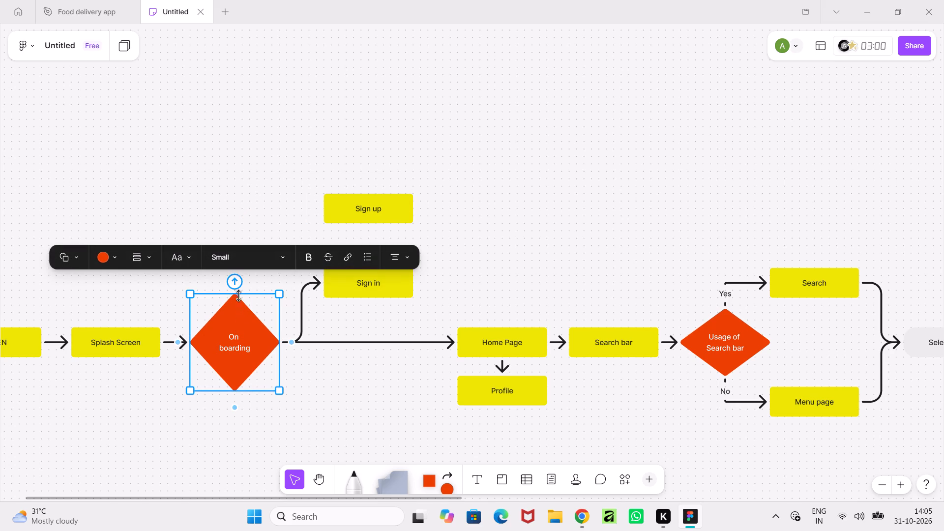
pyautogui.moveTo(238, 283); pyautogui.dragTo(242, 242)
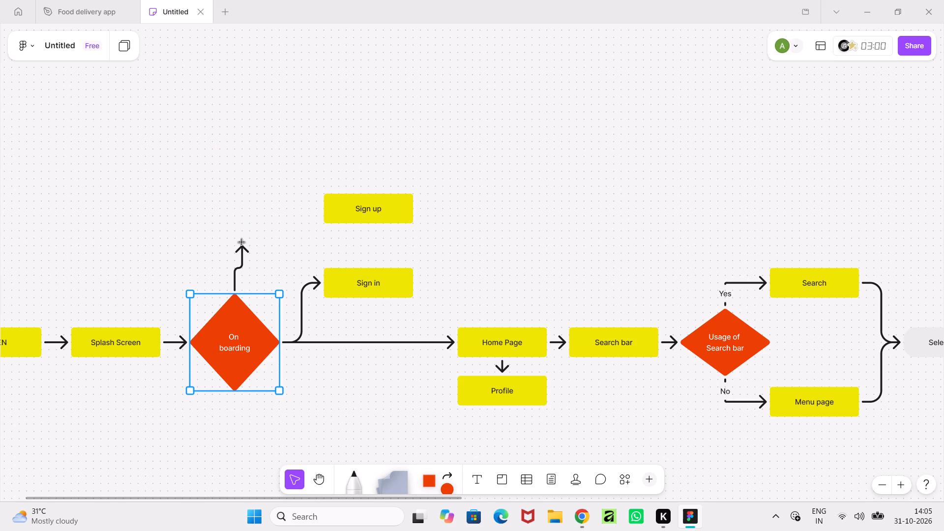
pyautogui.moveTo(242, 242); pyautogui.dragTo(234, 238)
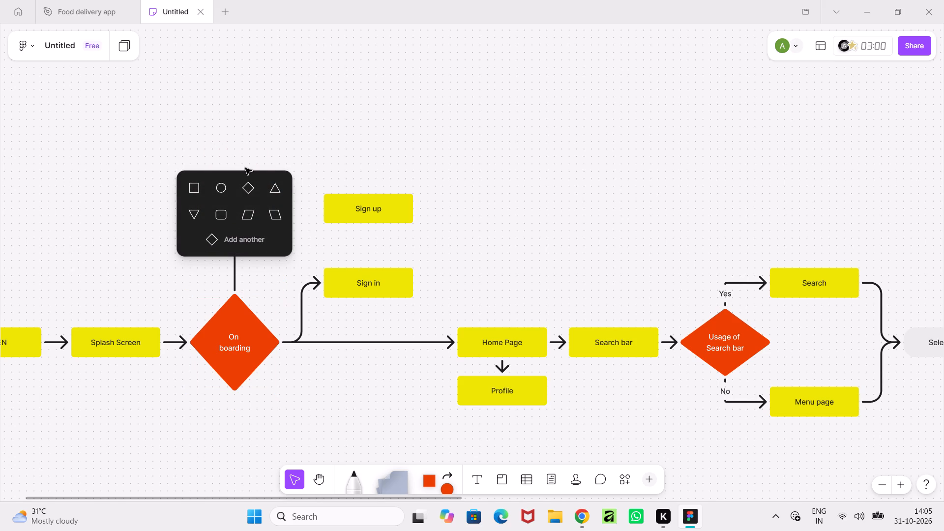
pyautogui.click(242, 186)
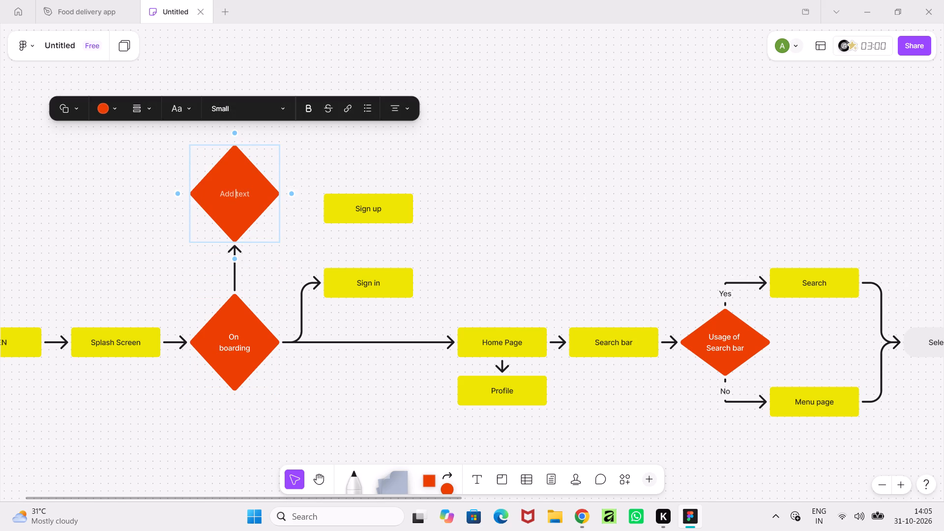
pyautogui.write('Having an Account')
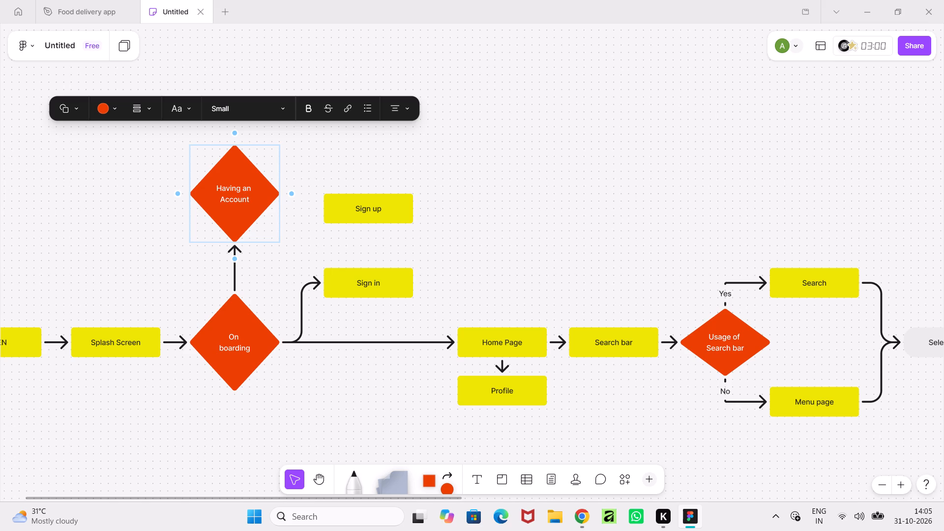
pyautogui.click(172, 292)
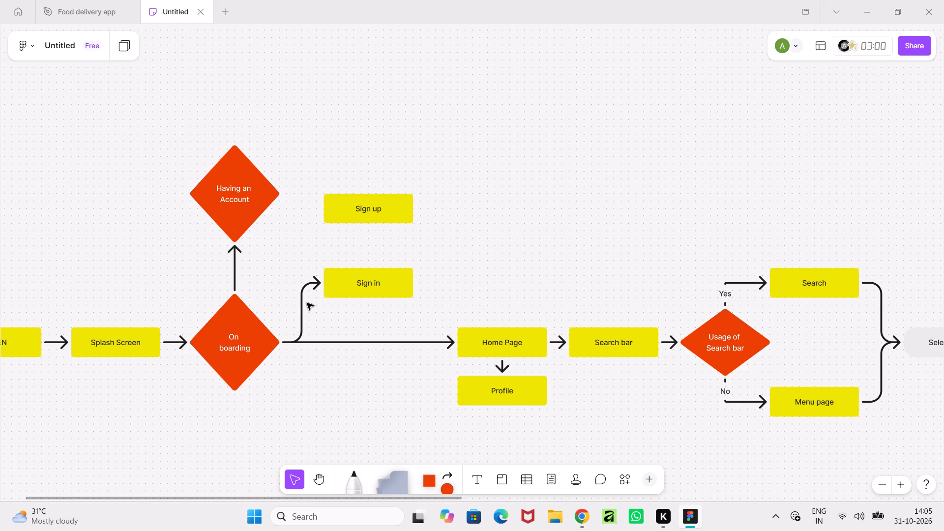
# Delete the connector between On boarding and Sign in.
pyautogui.click(303, 303)
pyautogui.press('Delete')
# Move Sign up and Sign in up together so they are vertically centred beside the Having an Account diamond.
pyautogui.click(389, 210)
pyautogui.keyDown('shift'); pyautogui.click(401, 282); pyautogui.keyUp('shift')
pyautogui.moveTo(398, 286); pyautogui.dragTo(401, 246)
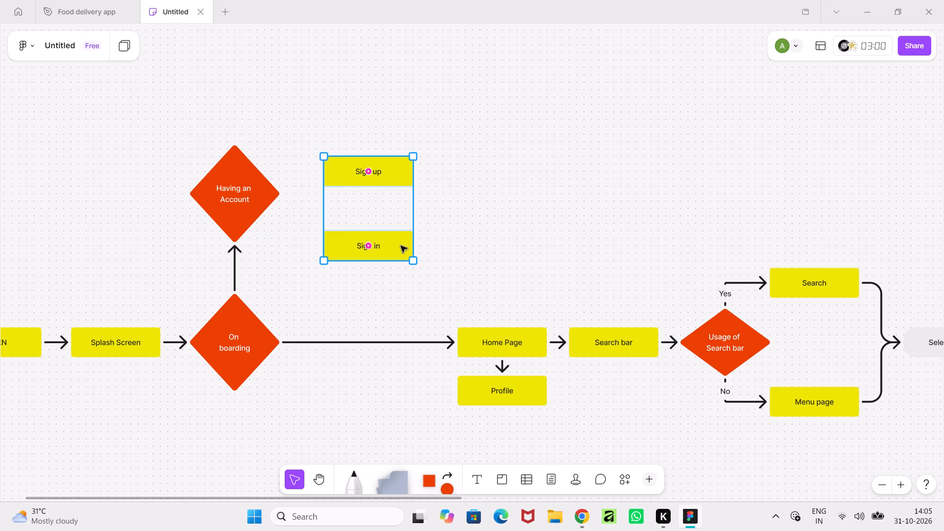
pyautogui.moveTo(401, 246); pyautogui.dragTo(396, 234)
pyautogui.click(514, 242)
# Connect the Having an Account diamond to both Sign up and Sign in, starting from its side facing them.
pyautogui.click(273, 191)
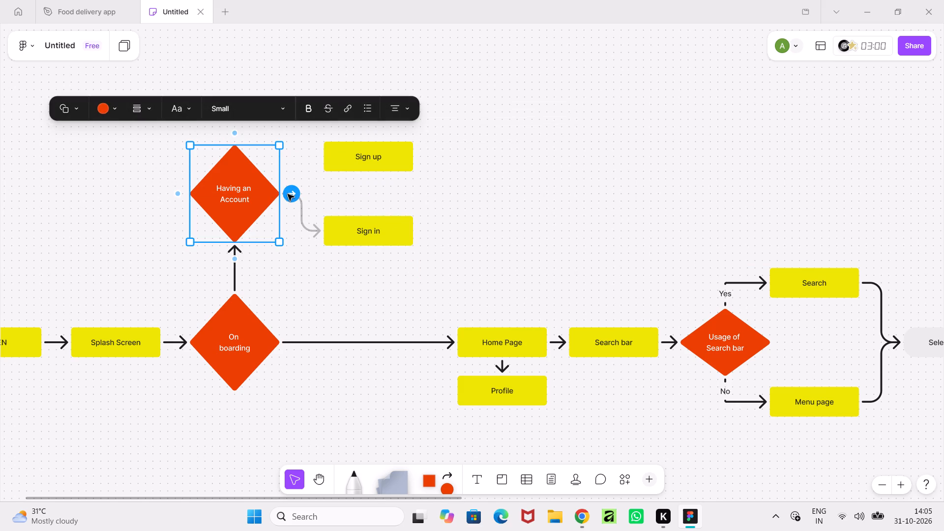
pyautogui.moveTo(288, 194); pyautogui.dragTo(324, 158)
pyautogui.moveTo(295, 198); pyautogui.dragTo(327, 231)
pyautogui.click(396, 189)
# Label the connector from Having an Account to Sign up "no".
pyautogui.keyDown('ctrl'); pyautogui.scroll(5, 280, 190); pyautogui.keyUp('ctrl')
pyautogui.click(316, 176)
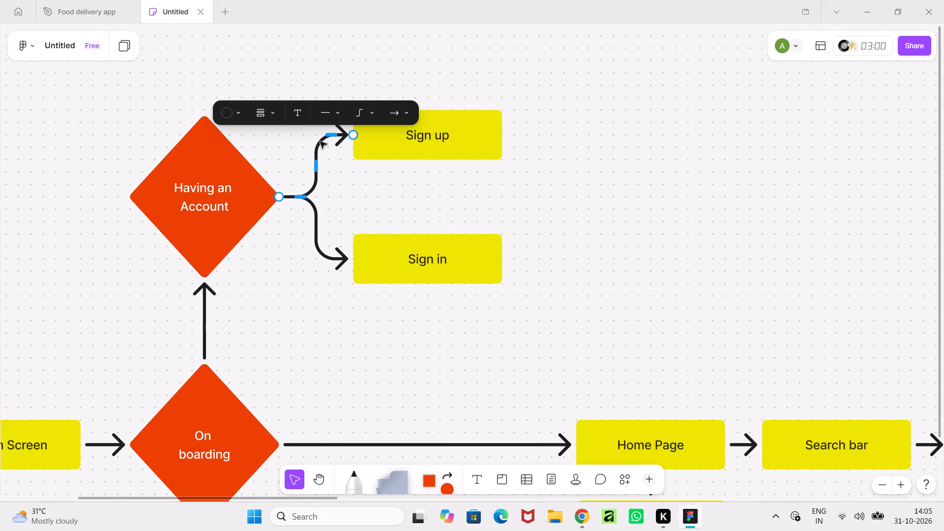
pyautogui.click(296, 114)
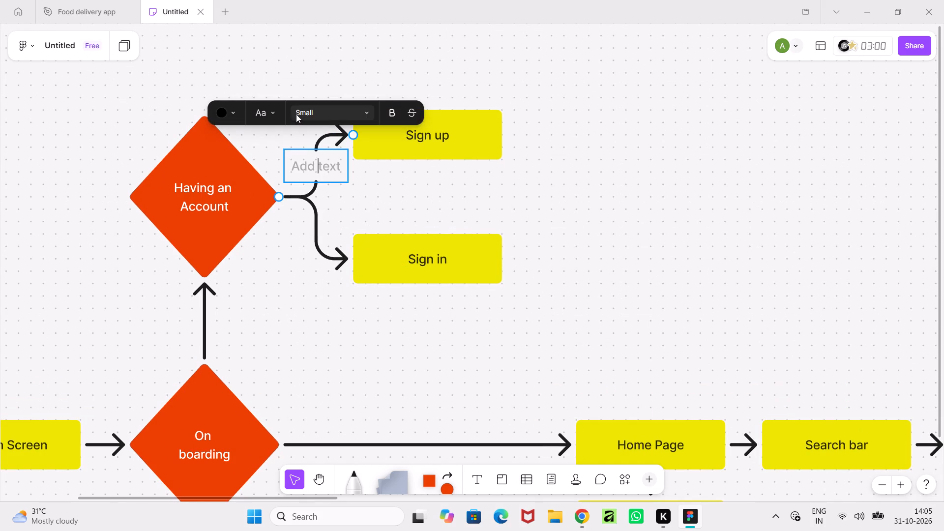
pyautogui.write('no')
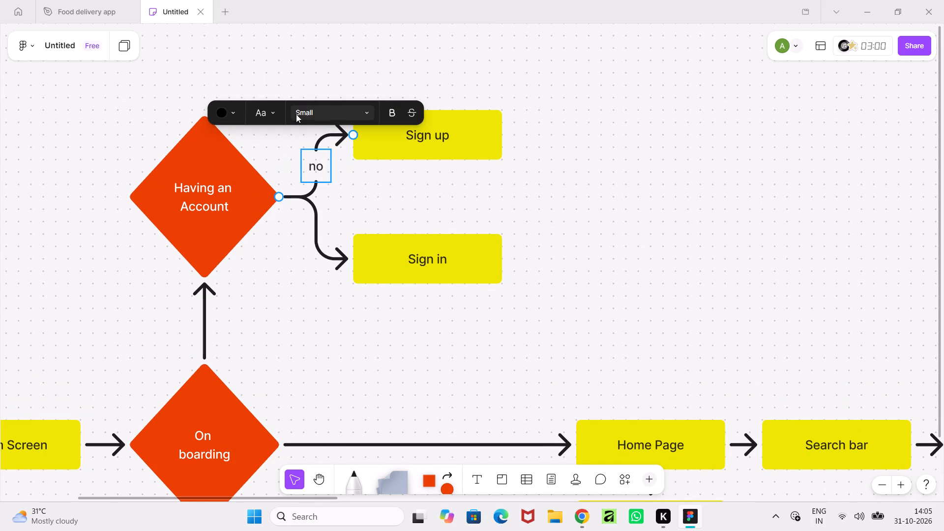
# Change the label on the connector from Having an Account to Sign up to "No".
pyautogui.press('BackSpace')
pyautogui.press('BackSpace')
pyautogui.write('No')
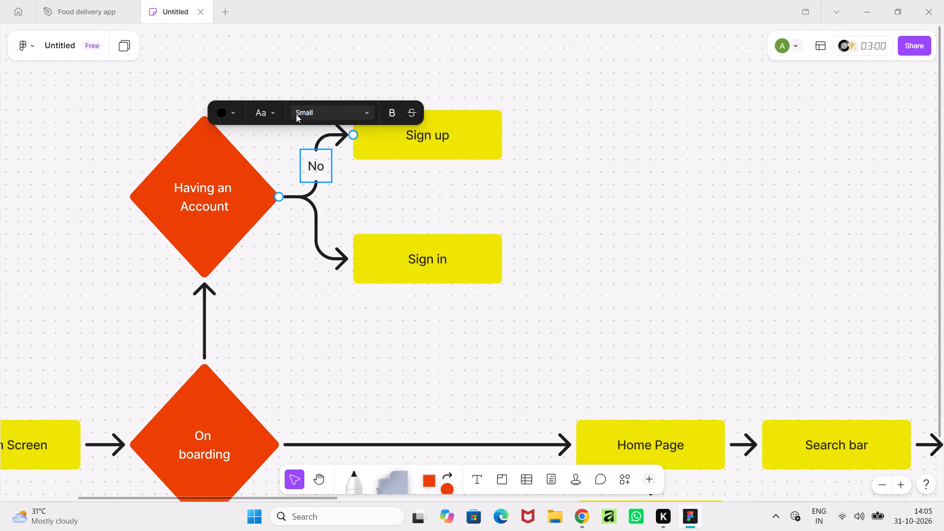
# Label the connector from Having an Account to Sign in "Yes".
pyautogui.click(318, 234)
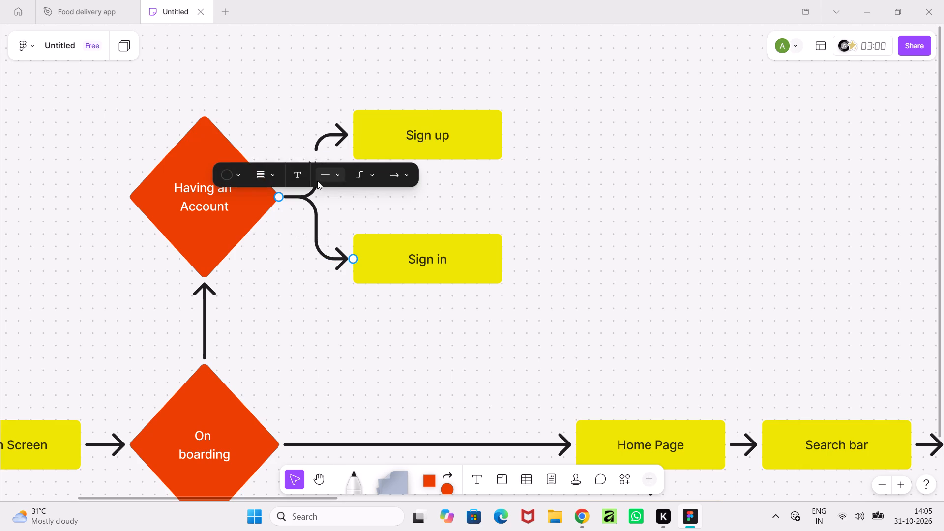
pyautogui.click(298, 179)
pyautogui.write('Yes')
pyautogui.click(792, 314)
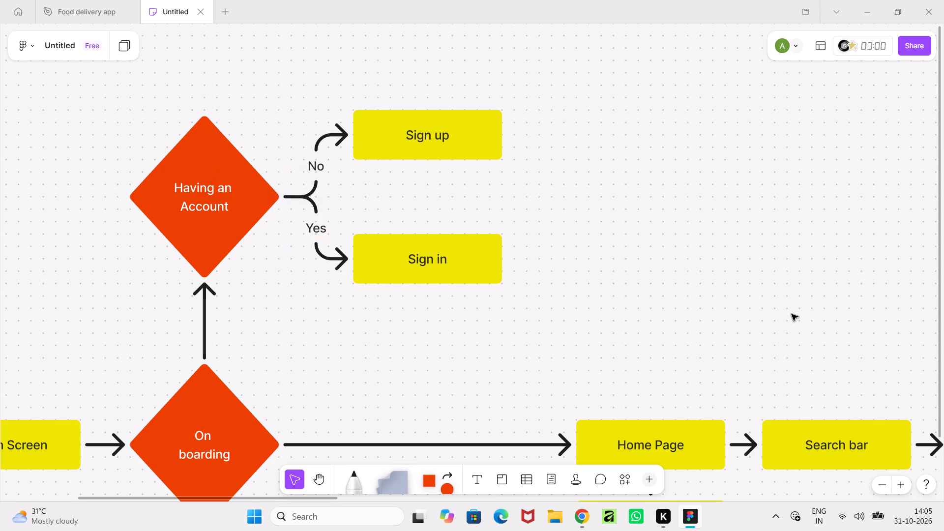
# Review the reworked onboarding branch in the context of the overall flow from OPEN to item selection.
pyautogui.keyDown('ctrl'); pyautogui.scroll(-7, 792, 314); pyautogui.keyUp('ctrl')
pyautogui.moveTo(787, 322); pyautogui.dragTo(533, 322, button='middle')
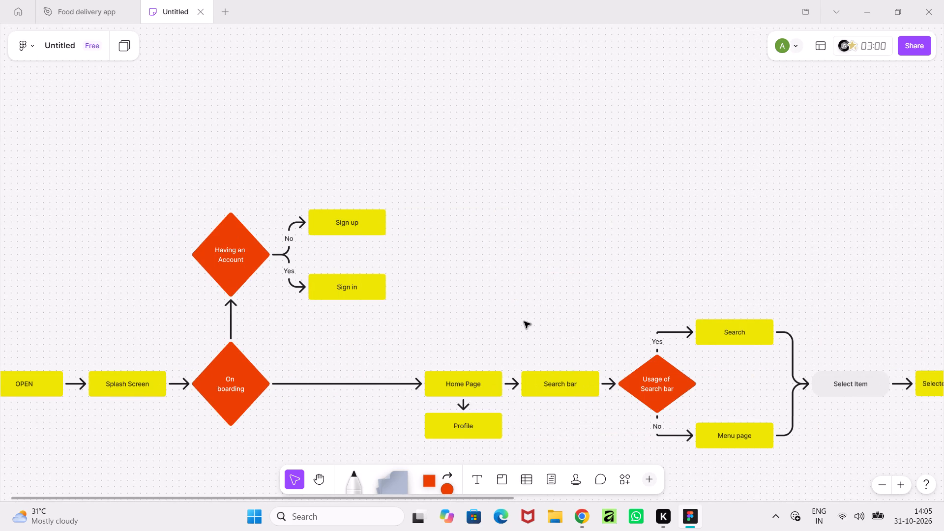
pyautogui.keyDown('ctrl'); pyautogui.scroll(-4, 524, 322); pyautogui.keyUp('ctrl')
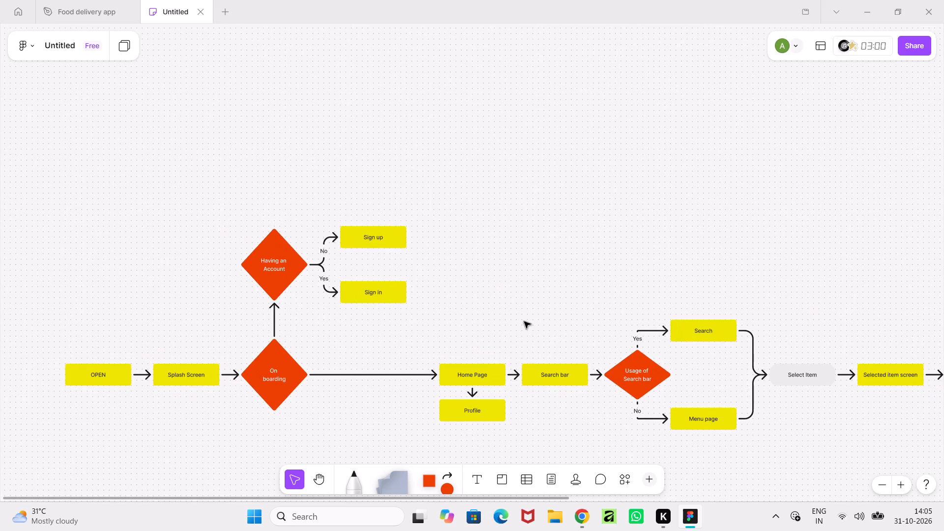
pyautogui.keyDown('ctrl'); pyautogui.scroll(-2, 524, 322); pyautogui.keyUp('ctrl')
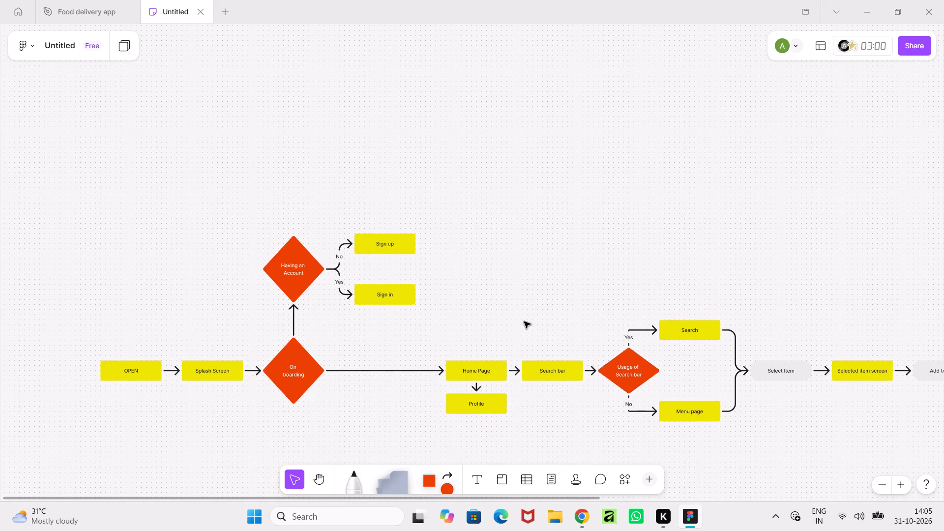
pyautogui.keyDown('ctrl'); pyautogui.scroll(1, 524, 322); pyautogui.keyUp('ctrl')
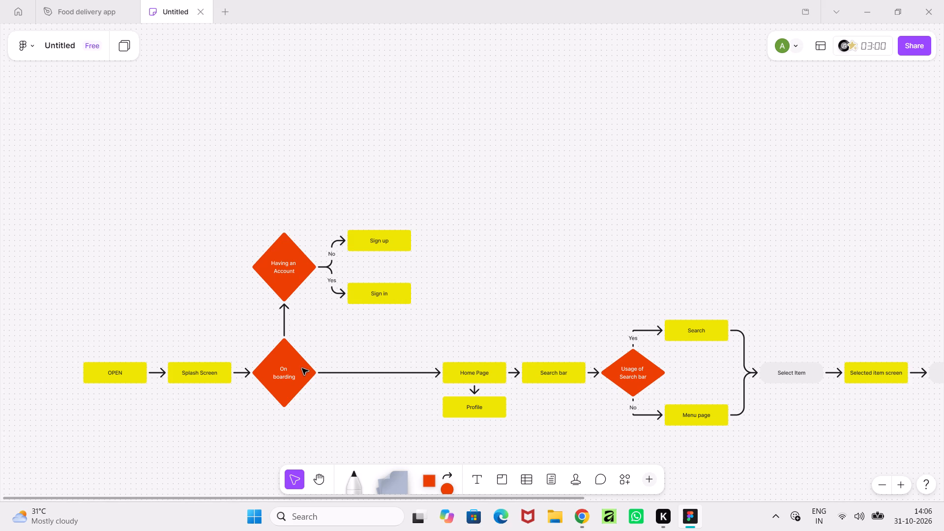
pyautogui.click(302, 368)
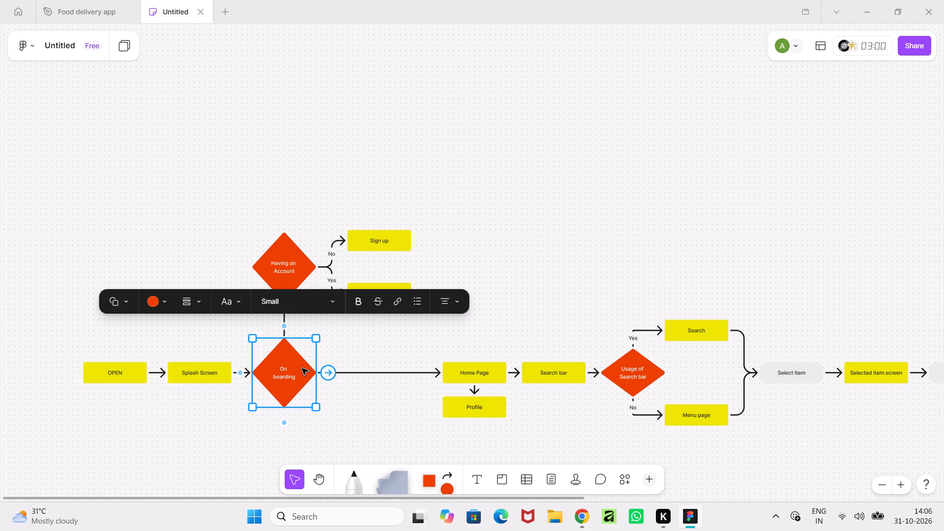
pyautogui.click(419, 436)
# Change the Sign up and Sign in boxes to rounded rectangles.
pyautogui.click(404, 236)
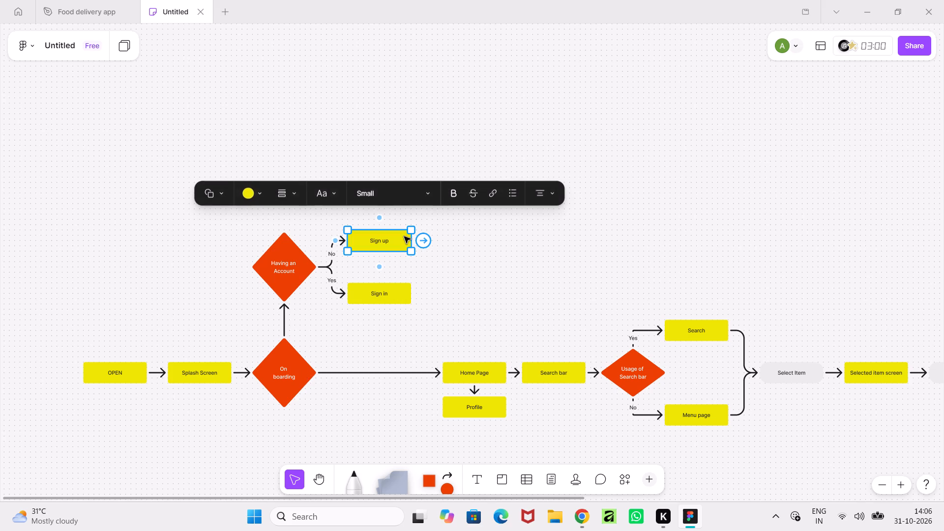
pyautogui.click(220, 192)
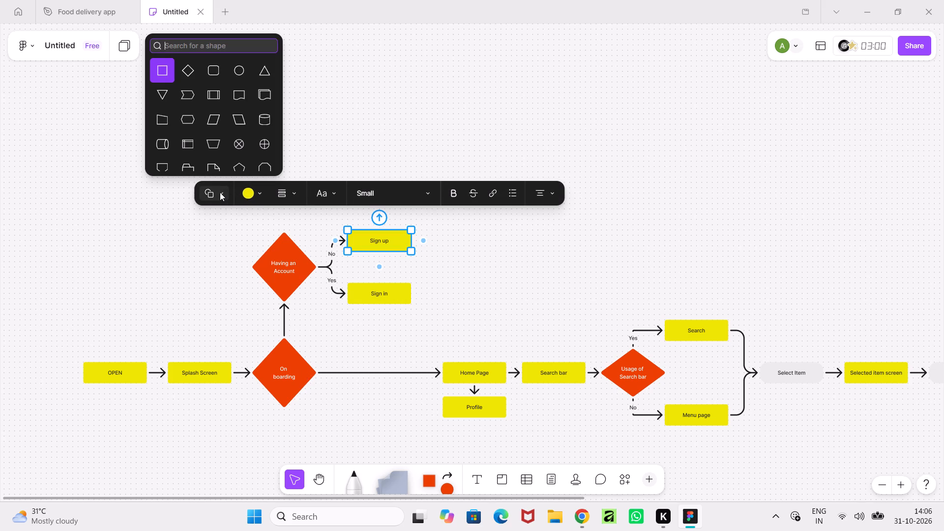
pyautogui.click(213, 74)
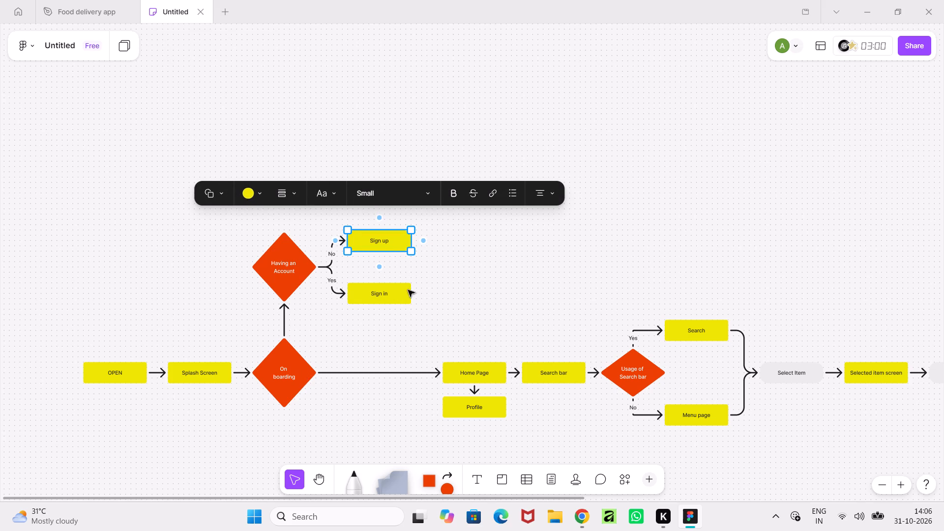
pyautogui.click(408, 291)
pyautogui.click(223, 245)
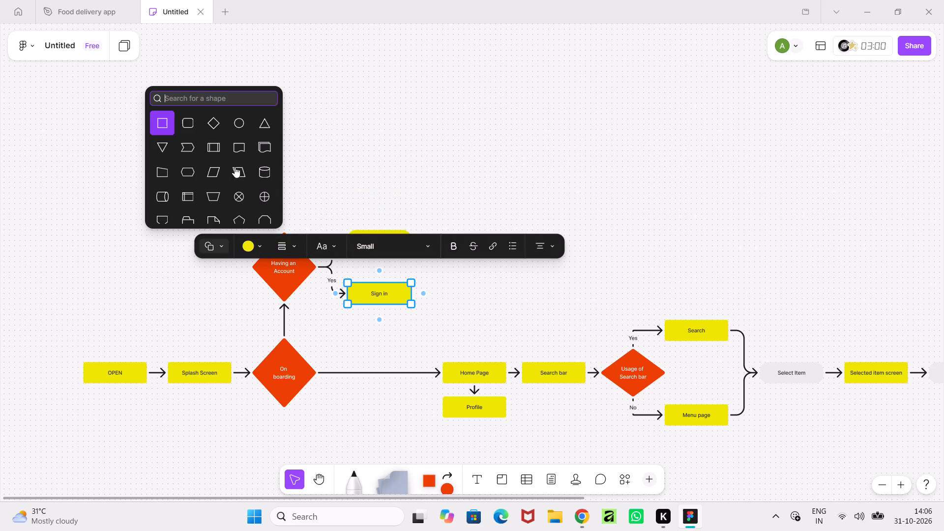
pyautogui.click(192, 117)
pyautogui.click(612, 207)
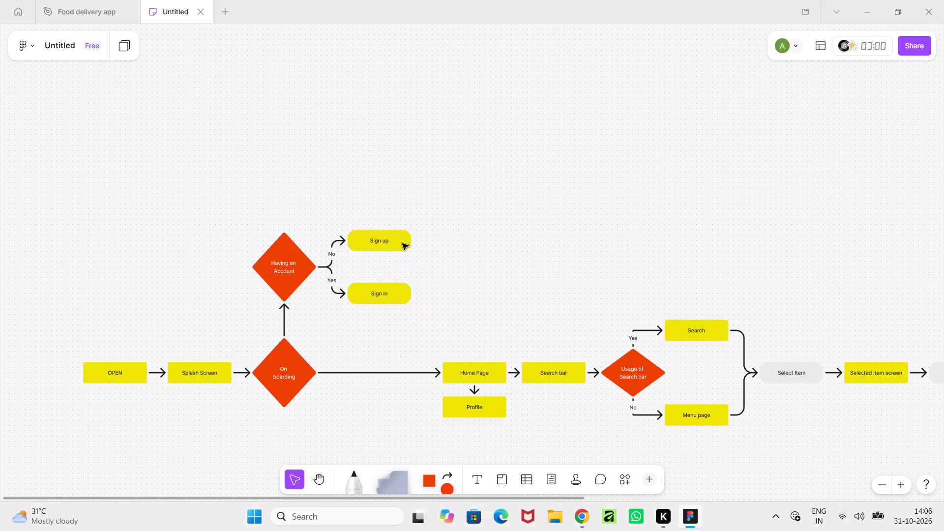
# Set the Sign up shape's fill to the custom colour #EBEBEB.
pyautogui.click(404, 244)
pyautogui.click(253, 197)
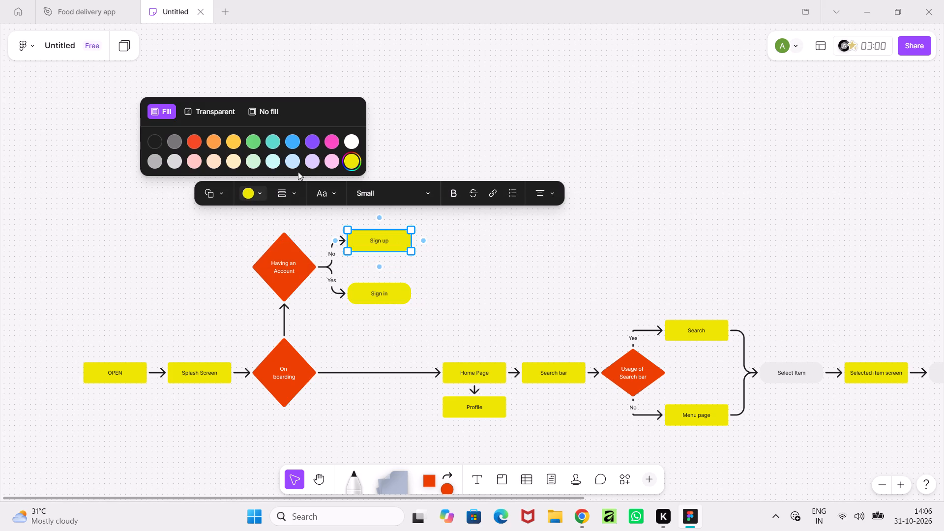
pyautogui.click(351, 165)
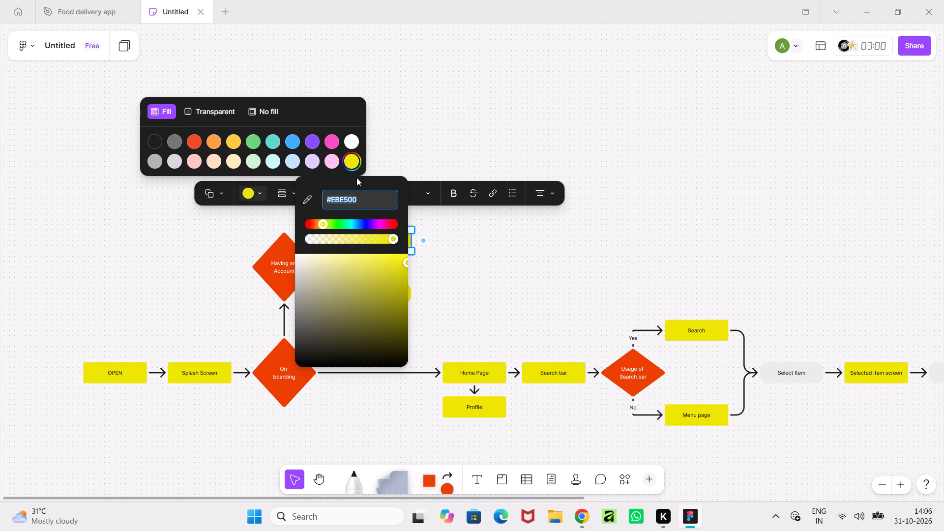
pyautogui.write('ebebeb')
pyautogui.press('Return')
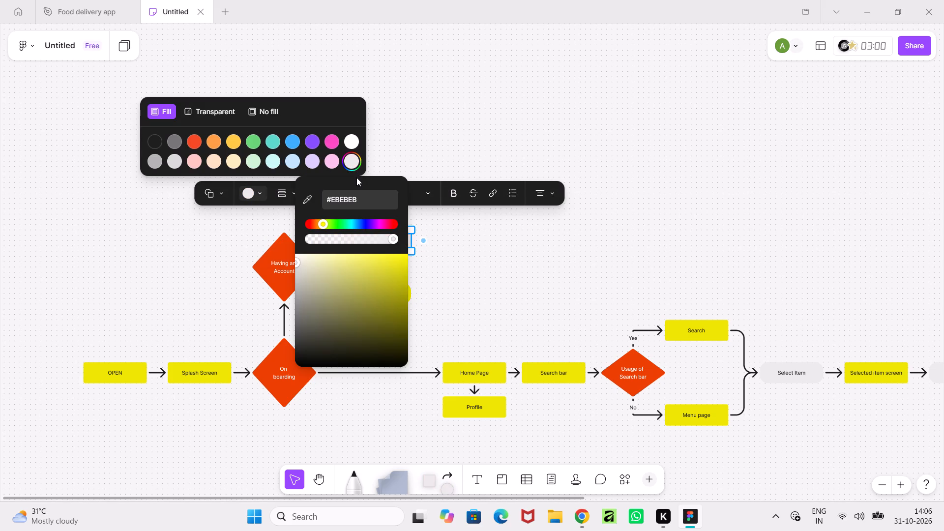
pyautogui.click(495, 306)
# Set the Sign in shape's fill to the custom colour #EBEBEB.
pyautogui.keyDown('ctrl'); pyautogui.scroll(3, 448, 303); pyautogui.keyUp('ctrl')
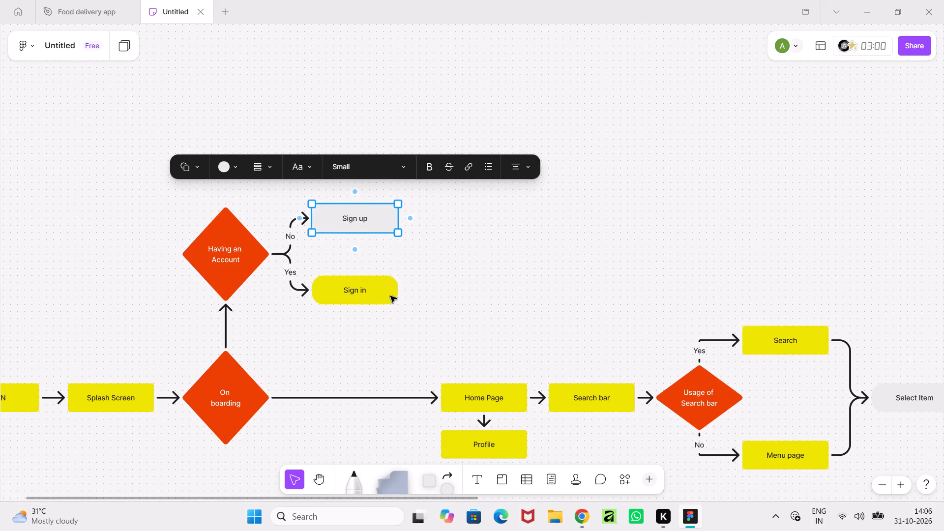
pyautogui.click(390, 296)
pyautogui.click(223, 234)
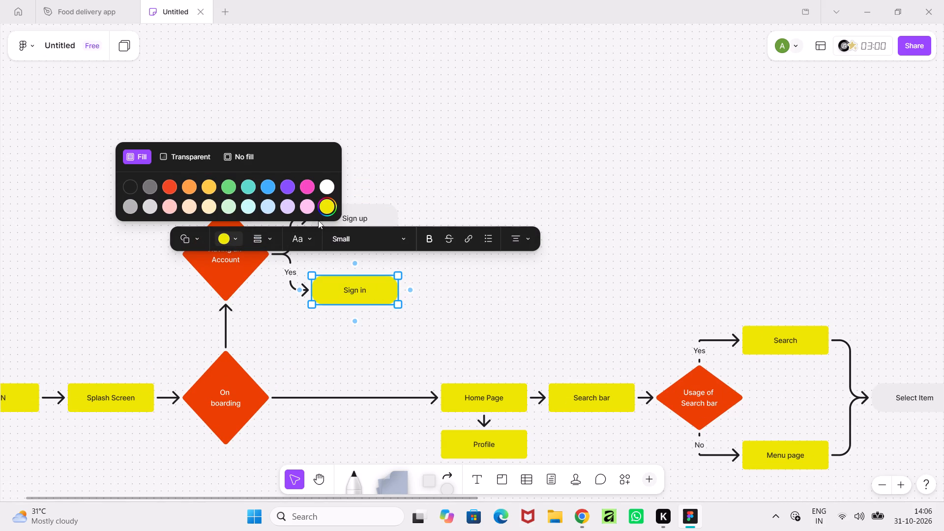
pyautogui.click(328, 207)
pyautogui.write('ebebeb')
pyautogui.press('Return')
pyautogui.click(642, 288)
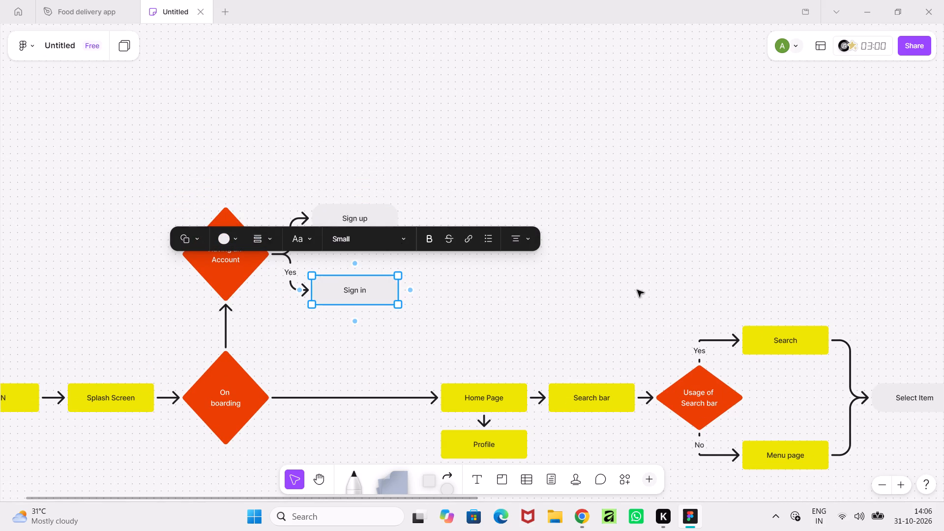
pyautogui.keyDown('ctrl'); pyautogui.scroll(-1, 637, 291); pyautogui.keyUp('ctrl')
pyautogui.click(637, 291)
# Change the On boarding diamond to a rectangle and reduce its height to match the Splash Screen box, in line with it.
pyautogui.keyDown('ctrl'); pyautogui.scroll(-2, 611, 298); pyautogui.keyUp('ctrl')
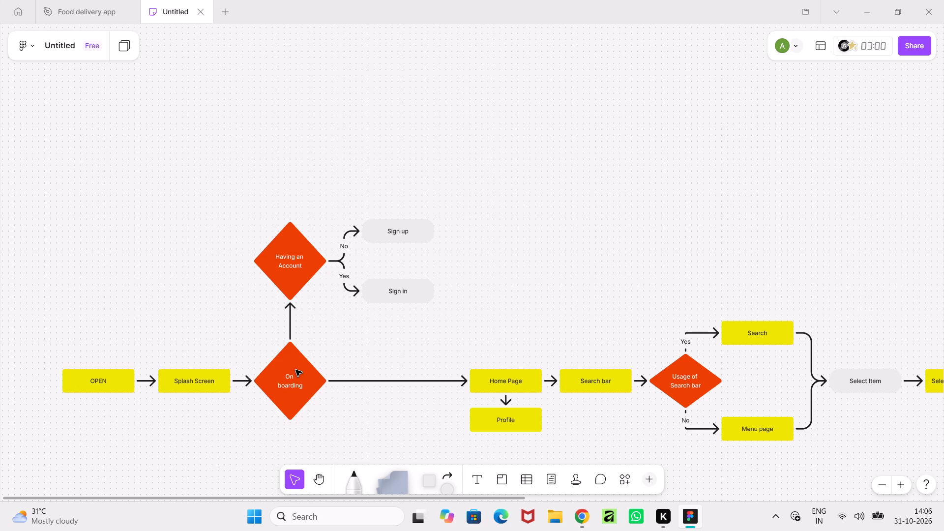
pyautogui.click(305, 375)
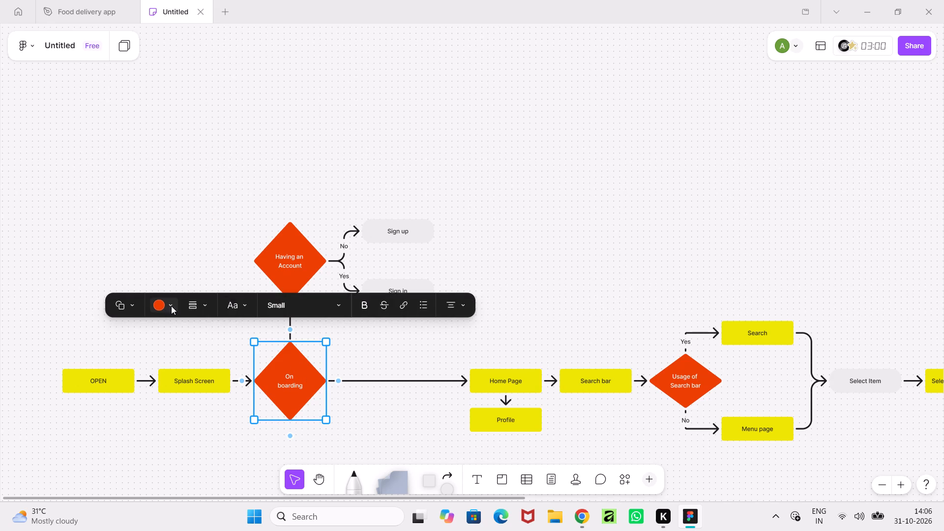
pyautogui.click(135, 306)
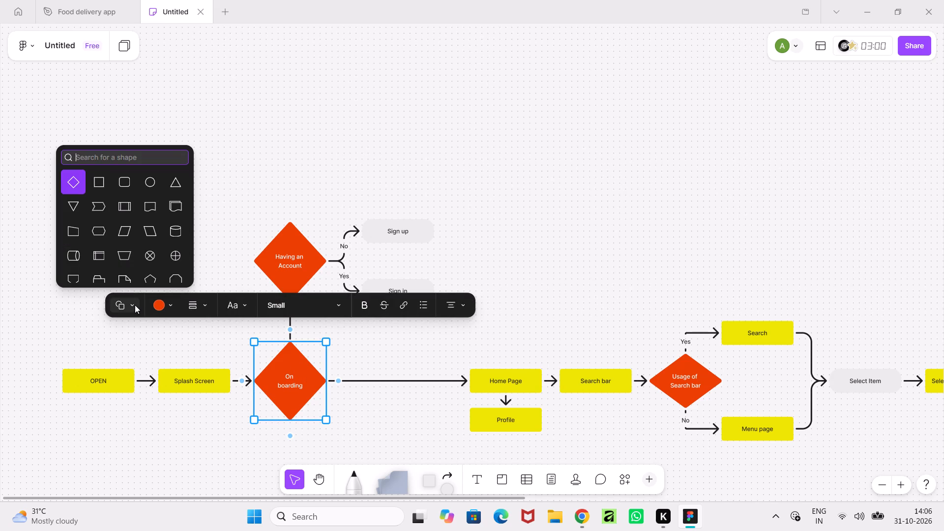
pyautogui.click(102, 188)
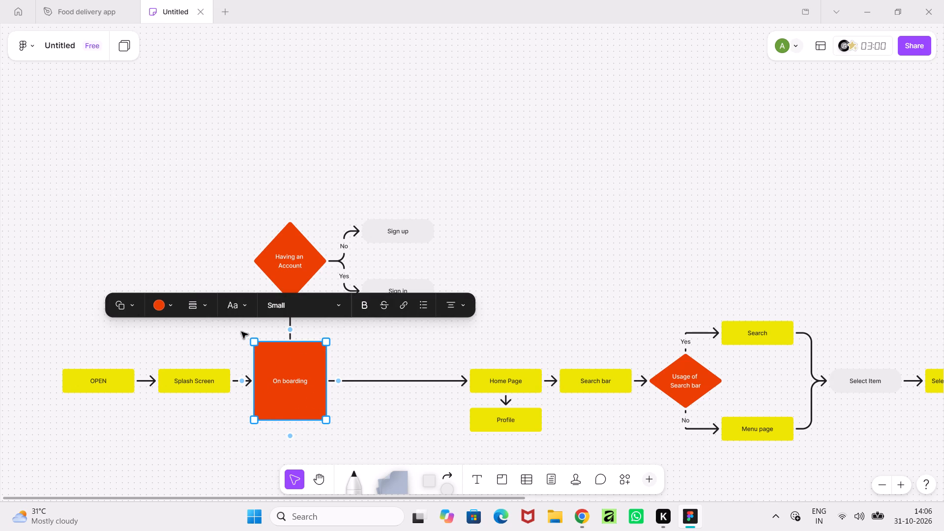
pyautogui.moveTo(291, 345); pyautogui.dragTo(289, 368)
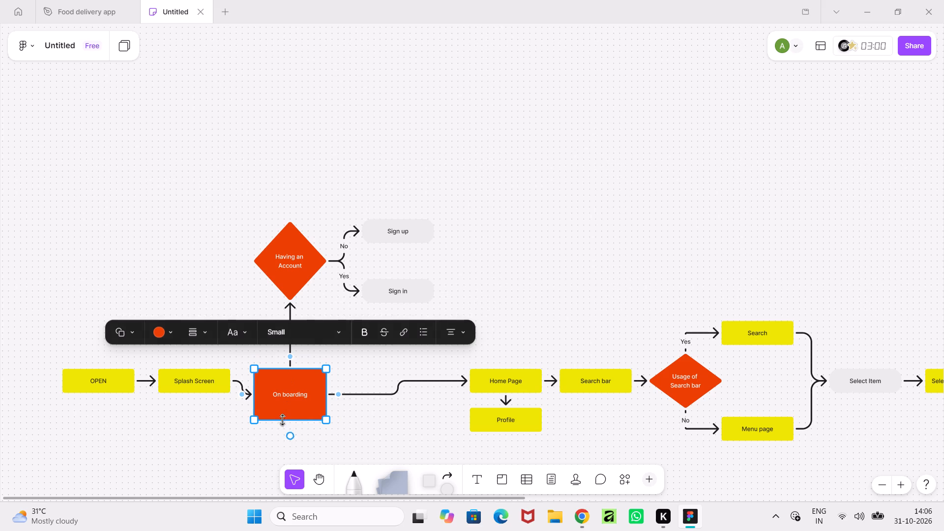
pyautogui.moveTo(282, 423); pyautogui.dragTo(289, 398)
# Set the On boarding rectangle's fill to the custom colour #EBE500.
pyautogui.click(170, 333)
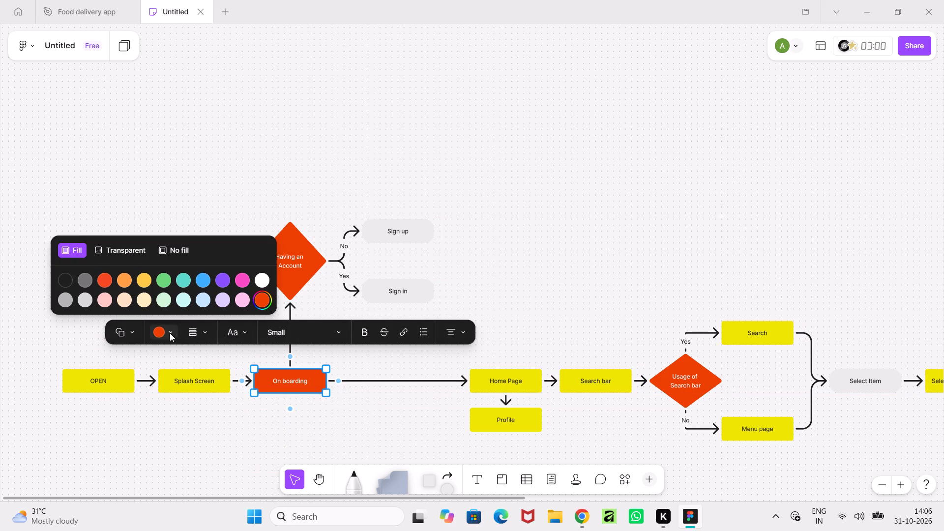
pyautogui.click(269, 300)
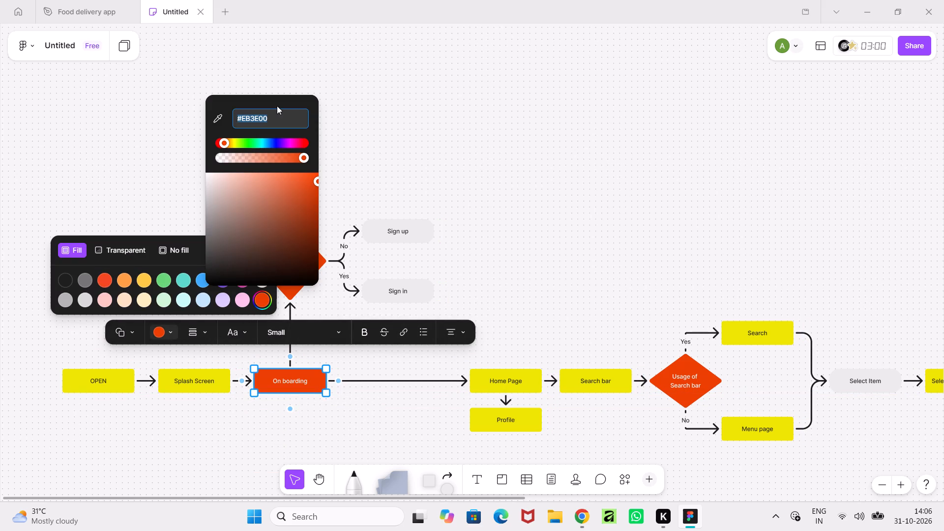
pyautogui.write('ebe5')
pyautogui.write('00')
pyautogui.press('Return')
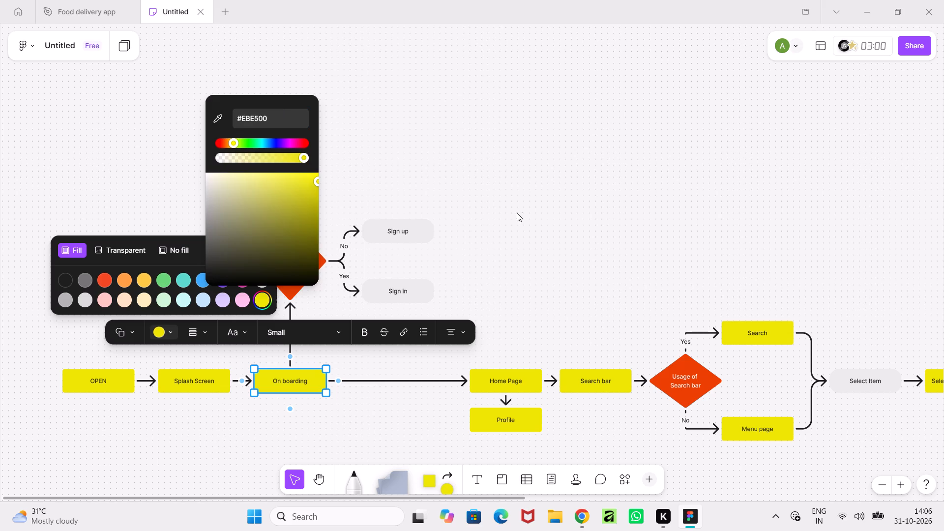
pyautogui.click(518, 213)
pyautogui.click(518, 213)
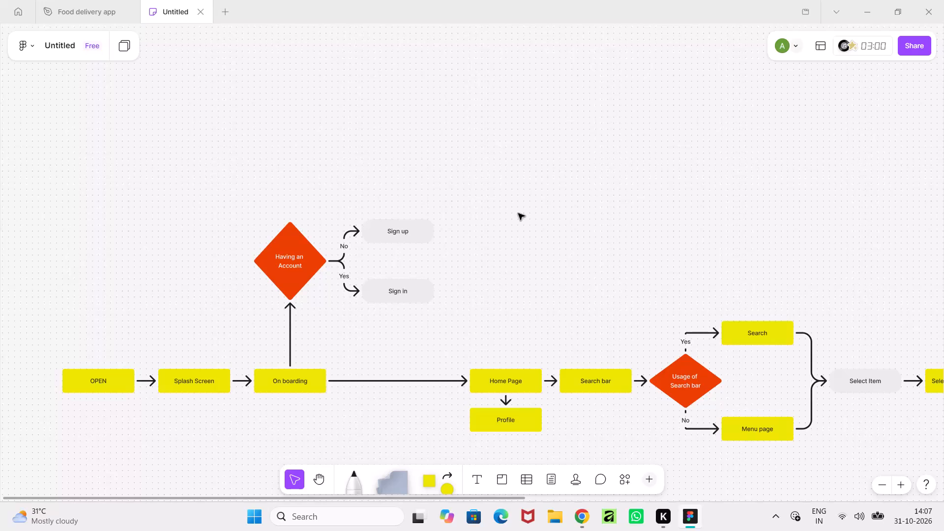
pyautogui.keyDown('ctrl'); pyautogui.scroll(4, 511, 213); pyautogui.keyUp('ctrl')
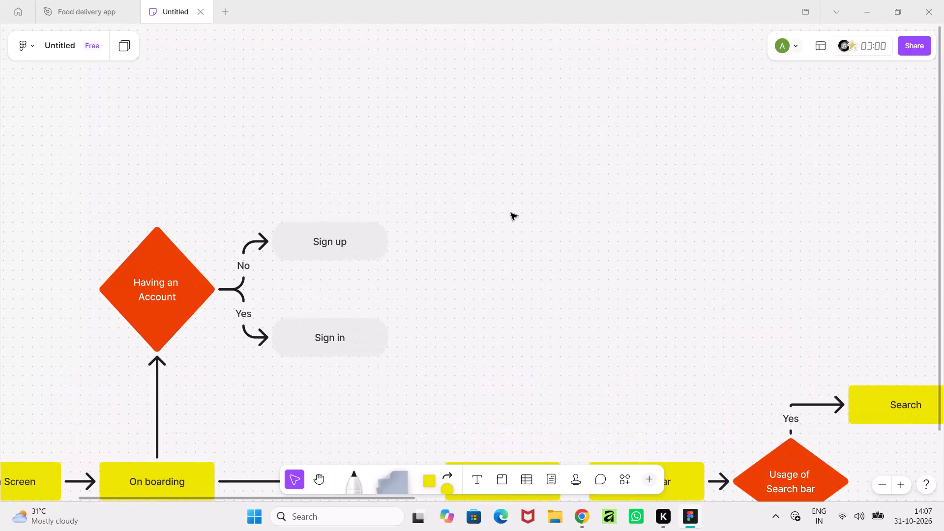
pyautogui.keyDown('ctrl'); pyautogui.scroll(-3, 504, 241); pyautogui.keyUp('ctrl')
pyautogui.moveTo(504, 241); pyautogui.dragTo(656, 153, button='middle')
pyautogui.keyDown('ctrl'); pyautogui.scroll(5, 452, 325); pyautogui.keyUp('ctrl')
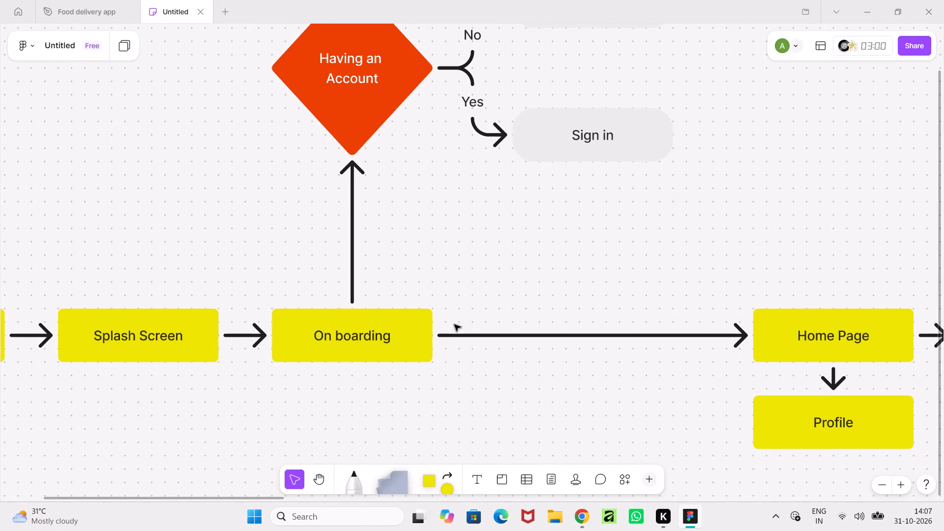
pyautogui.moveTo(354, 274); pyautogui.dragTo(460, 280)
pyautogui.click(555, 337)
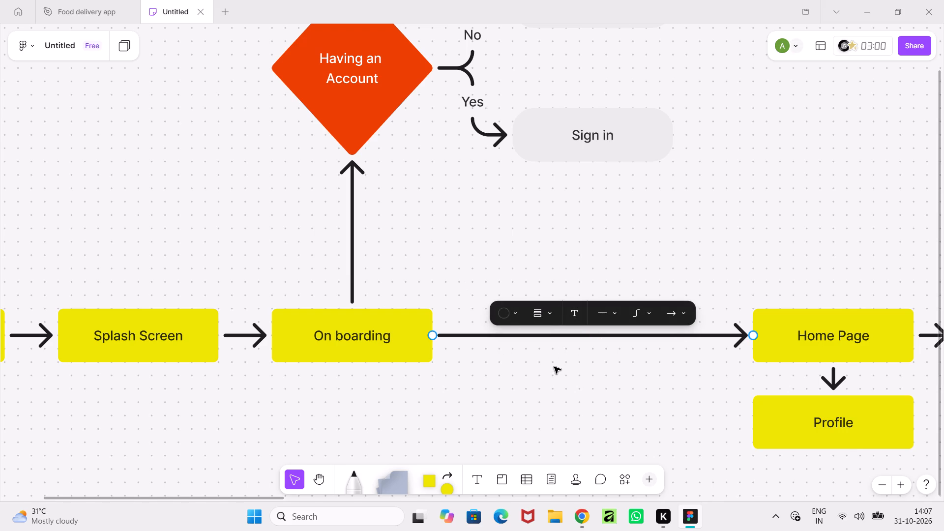
# Move the OPEN, Splash Screen and On boarding boxes with the account branch closer to Home Page, aligning Sign up and Sign in above it.
pyautogui.click(775, 354)
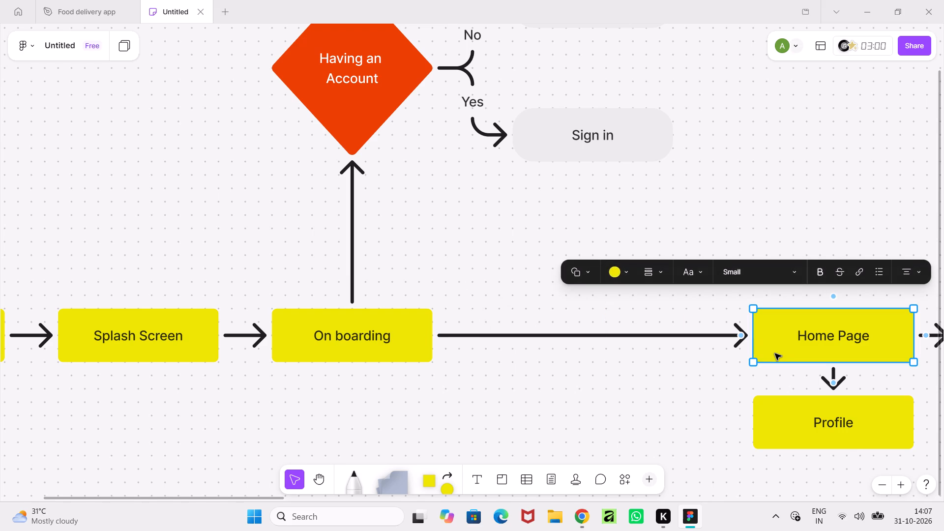
pyautogui.click(775, 354)
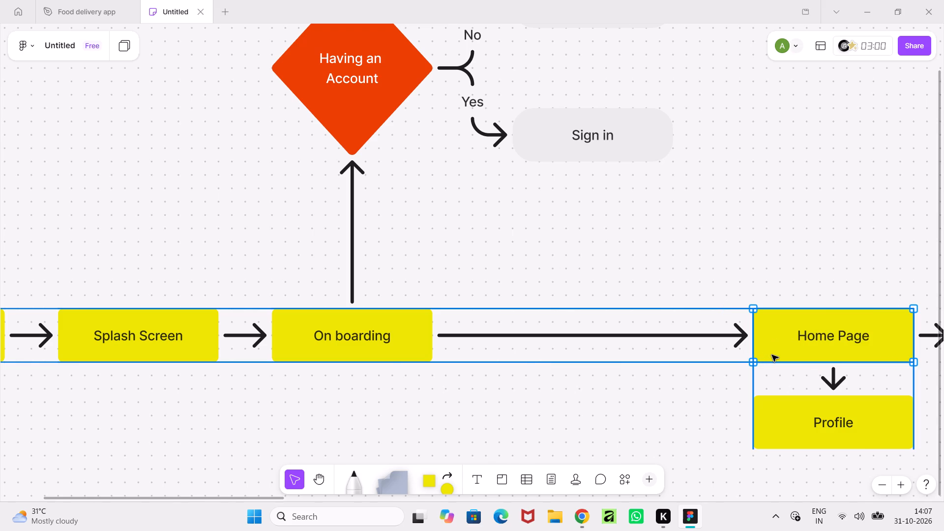
pyautogui.click(523, 389)
pyautogui.keyDown('ctrl'); pyautogui.scroll(-10, 520, 394); pyautogui.keyUp('ctrl')
pyautogui.middleClick(518, 399)
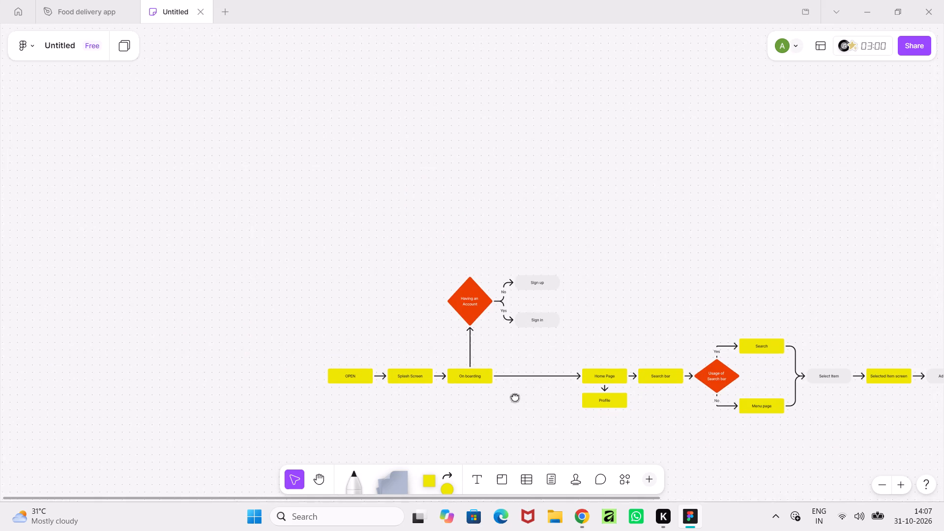
pyautogui.moveTo(254, 182); pyautogui.dragTo(560, 429)
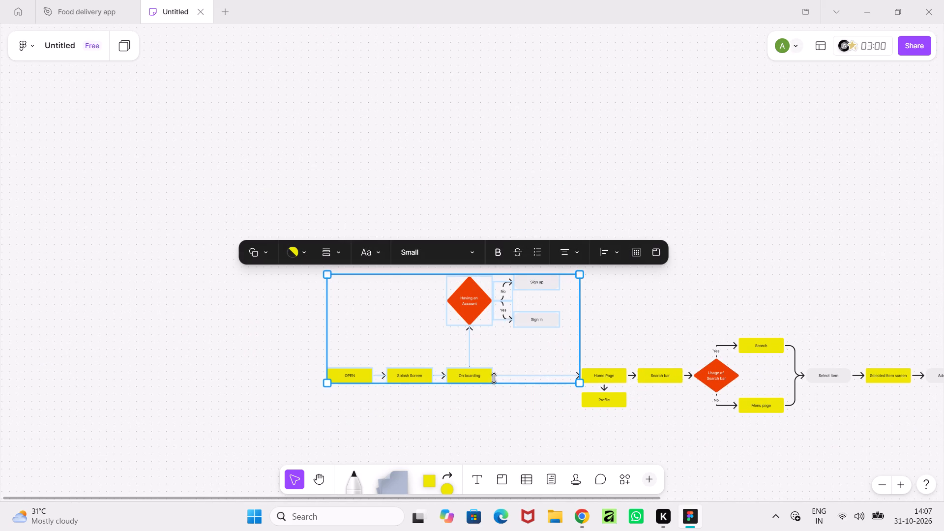
pyautogui.click(493, 400)
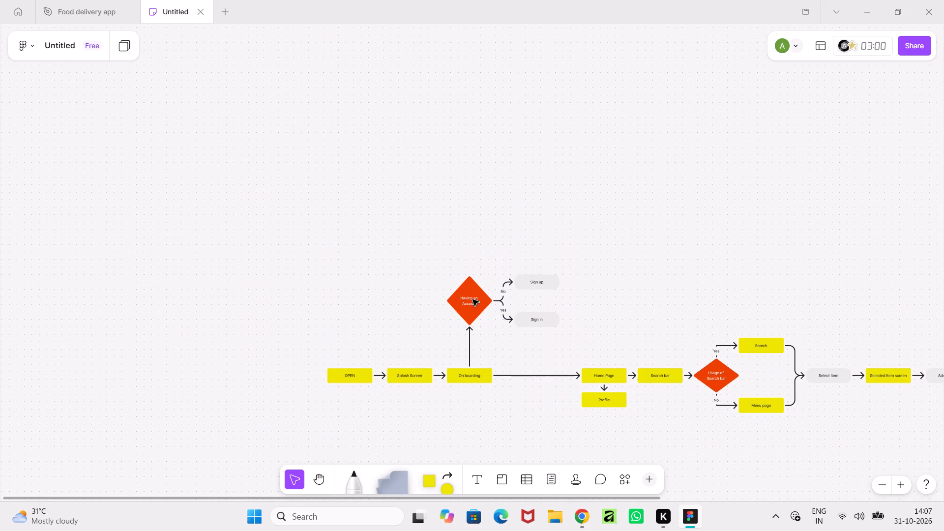
pyautogui.moveTo(578, 326); pyautogui.dragTo(388, 251)
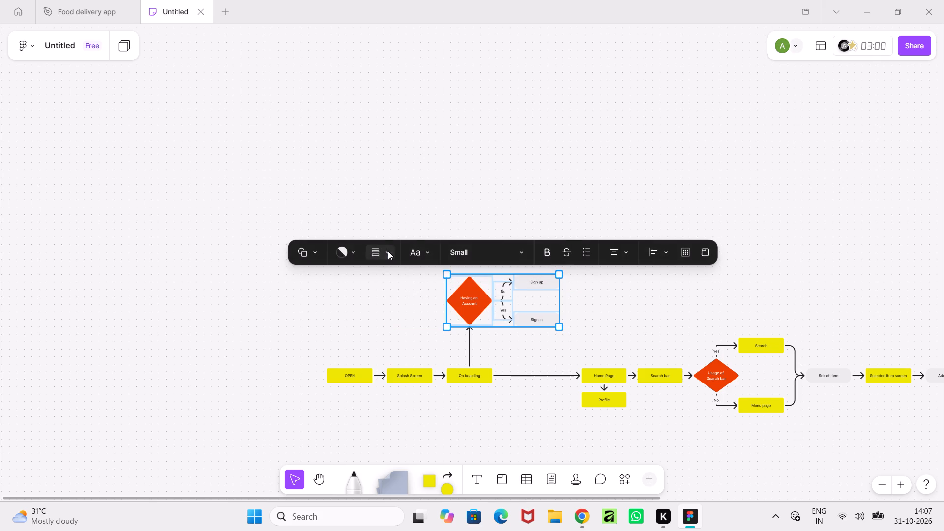
pyautogui.keyDown('shift'); pyautogui.moveTo(308, 349); pyautogui.dragTo(479, 427); pyautogui.keyUp('shift')
pyautogui.moveTo(467, 361); pyautogui.dragTo(485, 361)
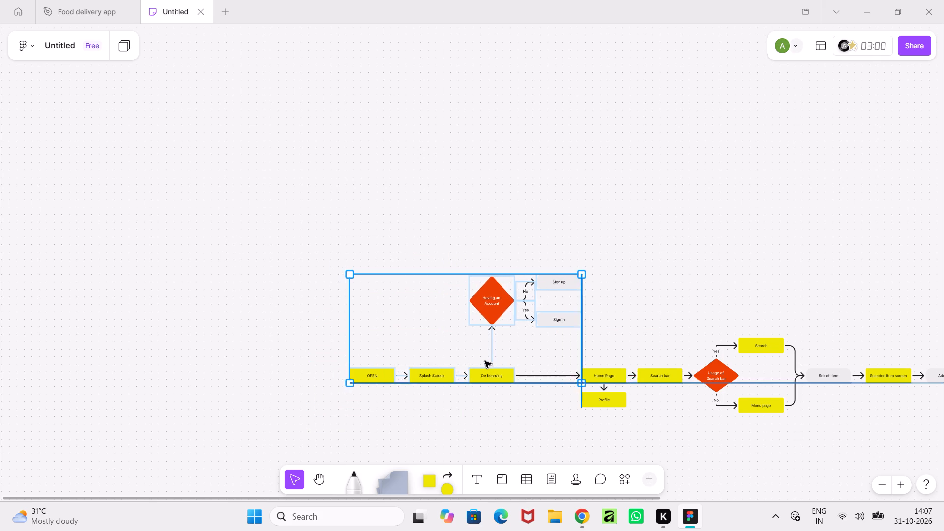
pyautogui.moveTo(485, 361); pyautogui.dragTo(536, 365)
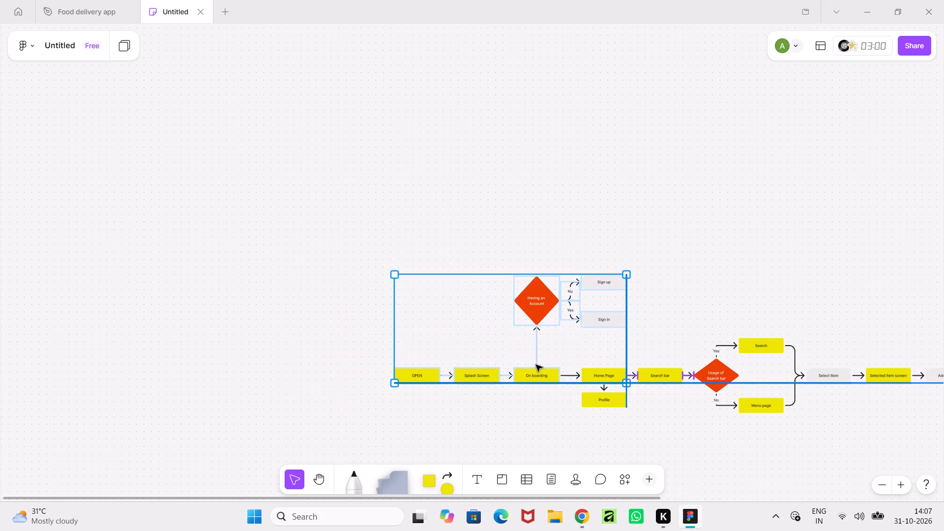
pyautogui.moveTo(536, 365); pyautogui.dragTo(538, 363)
pyautogui.click(767, 298)
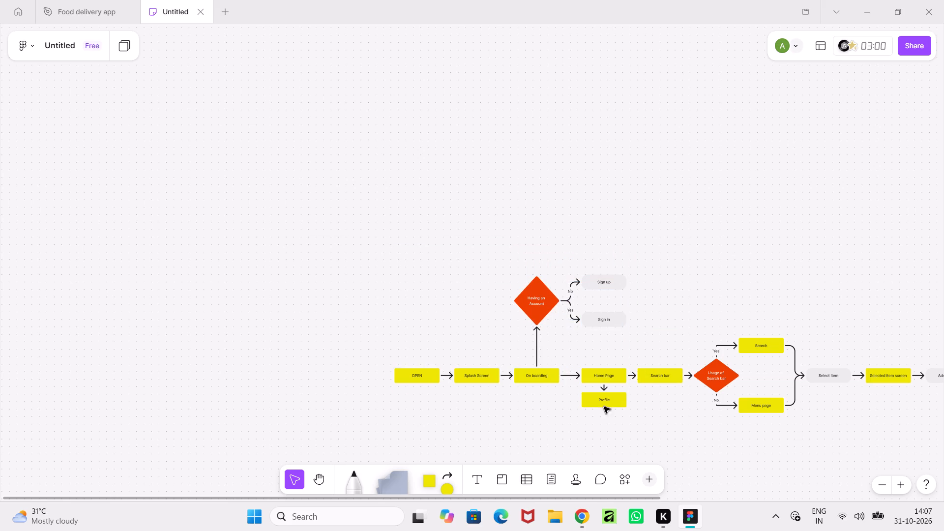
# Move the Having an Account diamond with its Sign up and Sign in branches down, closer to the On boarding box.
pyautogui.keyDown('ctrl'); pyautogui.scroll(5, 514, 421); pyautogui.keyUp('ctrl')
pyautogui.keyDown('ctrl'); pyautogui.scroll(-5, 514, 421); pyautogui.keyUp('ctrl')
pyautogui.moveTo(514, 421); pyautogui.dragTo(205, 376, button='middle')
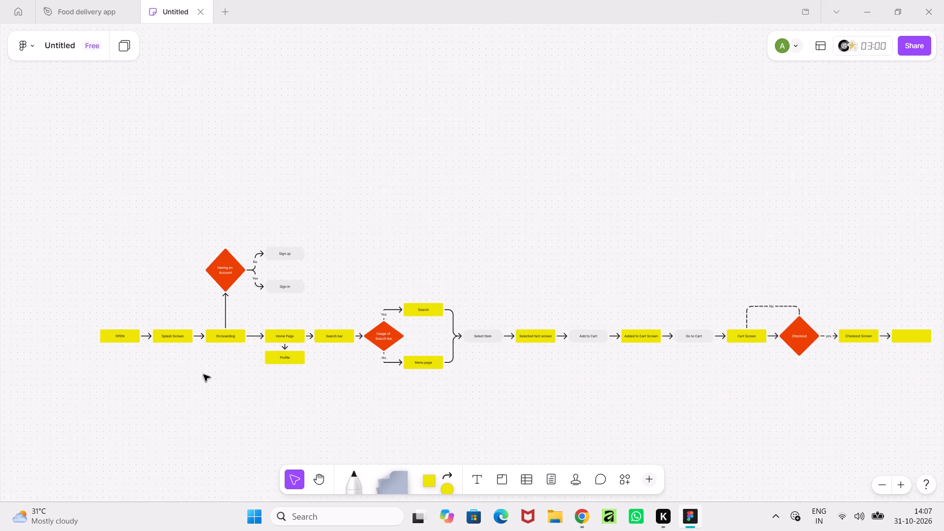
pyautogui.keyDown('ctrl'); pyautogui.scroll(-1, 442, 377); pyautogui.keyUp('ctrl')
pyautogui.keyDown('ctrl'); pyautogui.scroll(5, 373, 408); pyautogui.keyUp('ctrl')
pyautogui.moveTo(373, 408); pyautogui.dragTo(405, 409, button='middle')
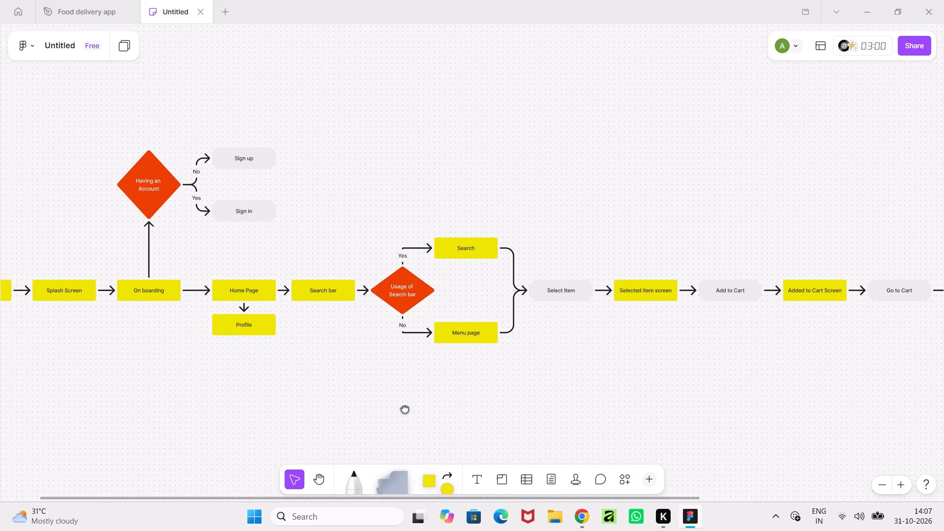
pyautogui.moveTo(405, 409); pyautogui.dragTo(568, 427, button='middle')
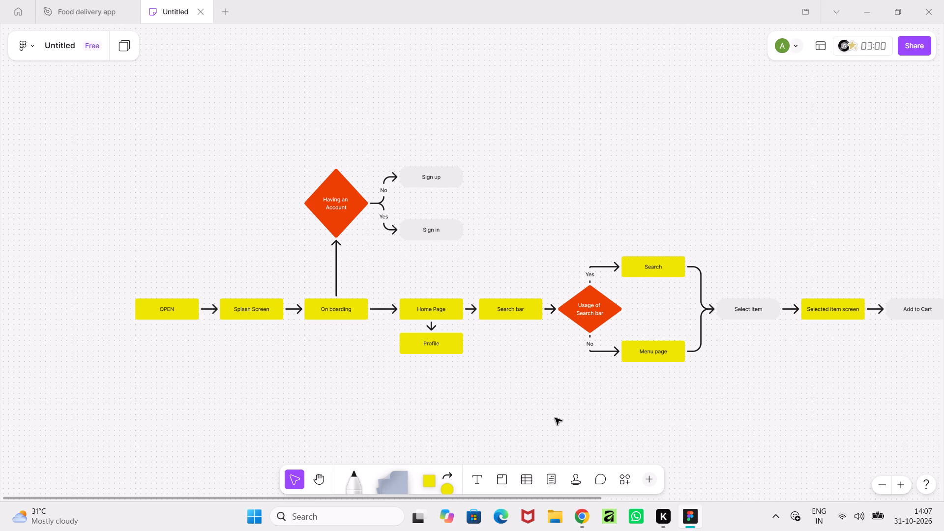
pyautogui.moveTo(556, 414); pyautogui.dragTo(500, 425, button='middle')
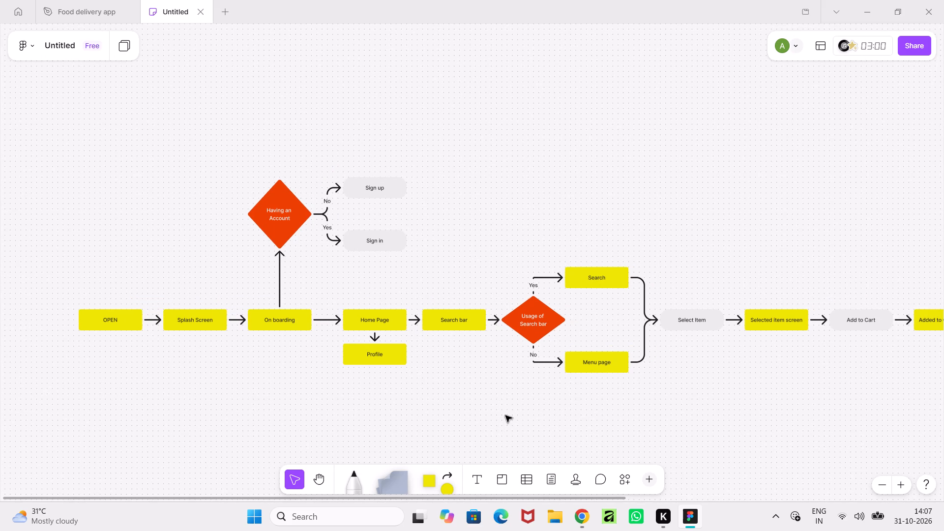
pyautogui.click(288, 223)
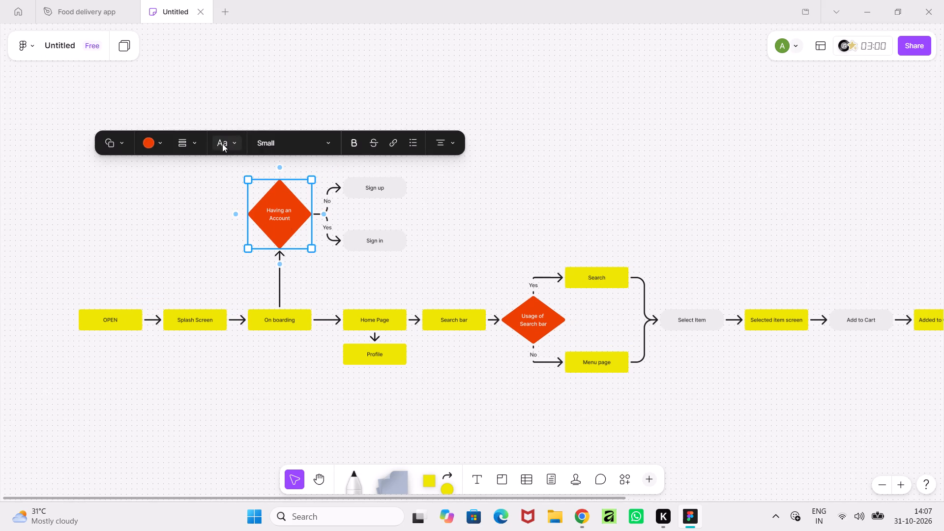
pyautogui.click(204, 199)
pyautogui.moveTo(207, 140); pyautogui.dragTo(418, 238)
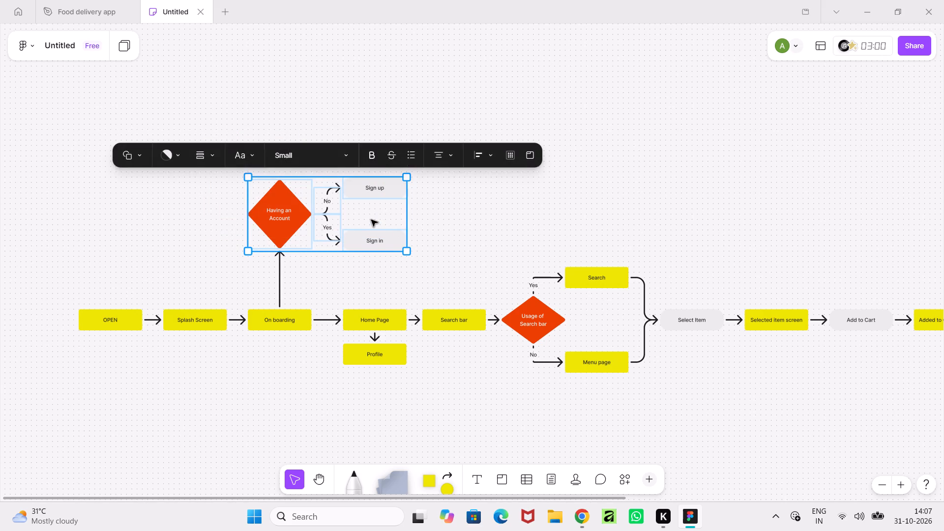
pyautogui.moveTo(371, 220); pyautogui.dragTo(372, 259)
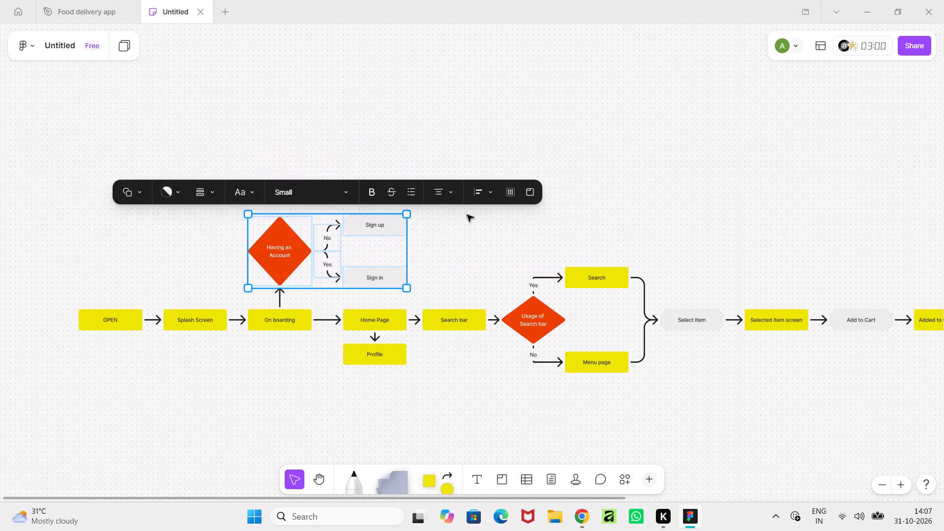
pyautogui.click(467, 215)
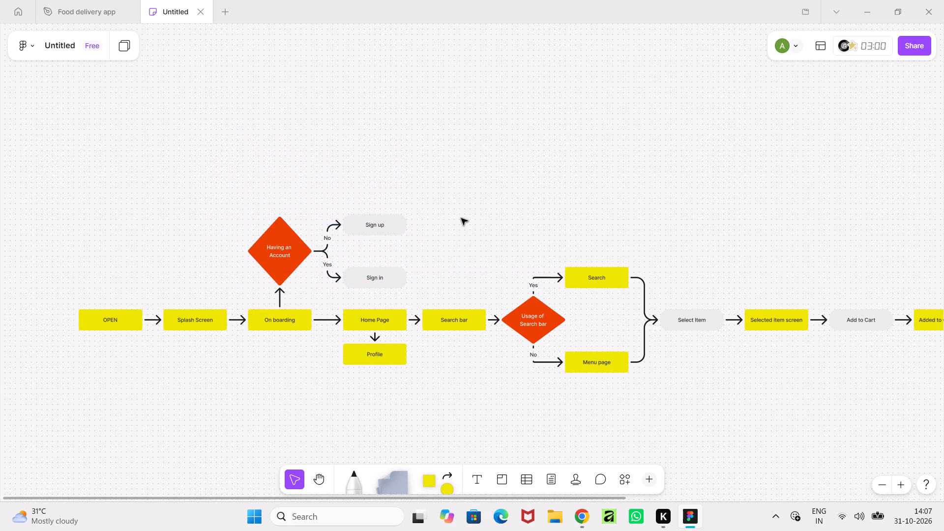
# Review the whole user flow from OPEN through search and cart to the empty box after Checkout Screen.
pyautogui.moveTo(461, 218); pyautogui.dragTo(563, 223, button='middle')
pyautogui.moveTo(547, 223); pyautogui.dragTo(448, 218, button='middle')
pyautogui.moveTo(497, 214); pyautogui.dragTo(426, 213, button='middle')
pyautogui.moveTo(436, 208); pyautogui.dragTo(404, 207, button='middle')
pyautogui.moveTo(416, 202); pyautogui.dragTo(344, 200, button='middle')
pyautogui.moveTo(415, 180); pyautogui.dragTo(348, 193, button='middle')
pyautogui.moveTo(392, 184); pyautogui.dragTo(329, 188, button='middle')
pyautogui.moveTo(329, 188); pyautogui.dragTo(285, 190, button='middle')
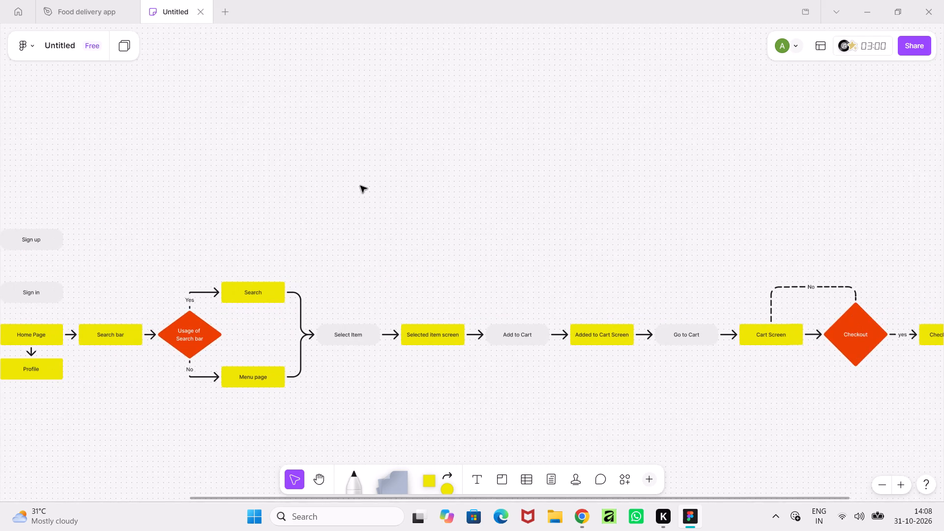
pyautogui.moveTo(360, 186); pyautogui.dragTo(276, 188, button='middle')
pyautogui.moveTo(357, 180); pyautogui.dragTo(291, 187, button='middle')
pyautogui.moveTo(387, 177); pyautogui.dragTo(282, 185, button='middle')
pyautogui.moveTo(273, 185); pyautogui.dragTo(530, 173, button='middle')
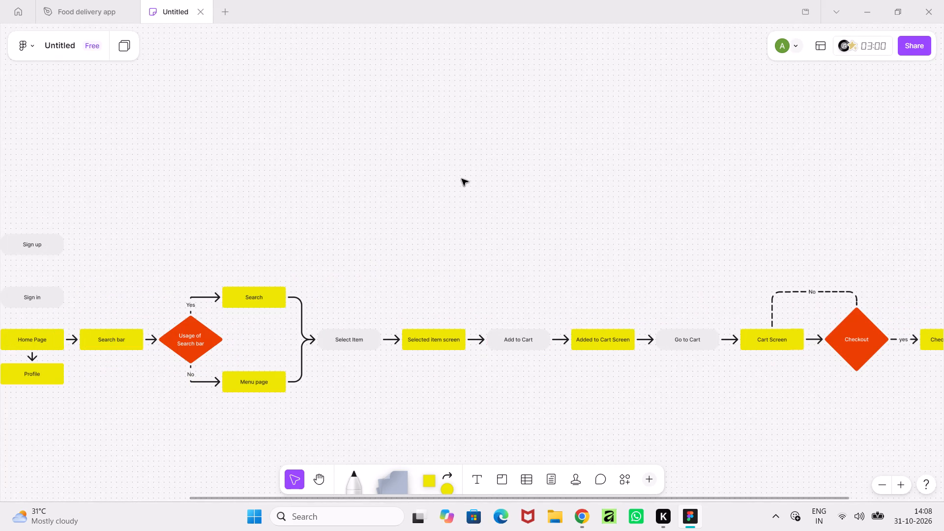
pyautogui.moveTo(462, 179); pyautogui.dragTo(532, 160, button='middle')
pyautogui.moveTo(474, 189); pyautogui.dragTo(548, 184, button='middle')
pyautogui.moveTo(555, 186); pyautogui.dragTo(527, 190, button='middle')
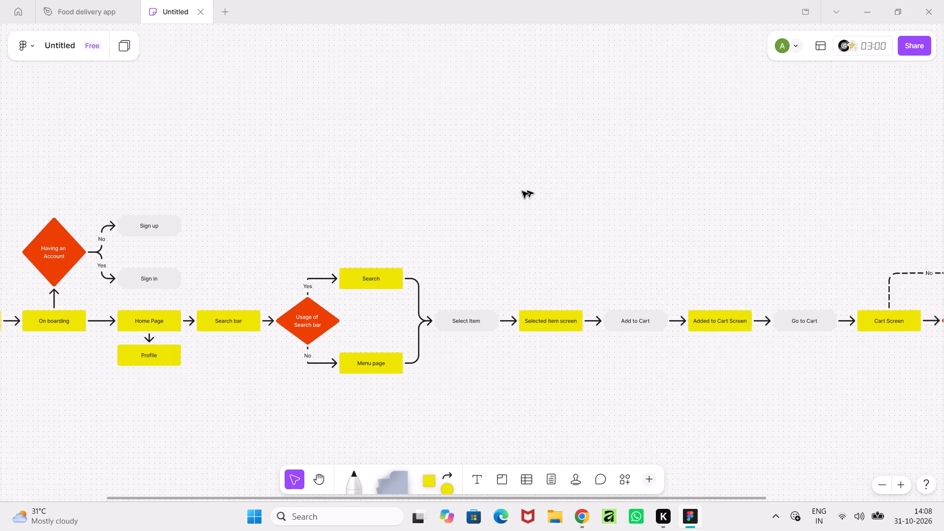
pyautogui.moveTo(522, 191); pyautogui.dragTo(600, 197, button='middle')
pyautogui.moveTo(544, 199); pyautogui.dragTo(623, 194, button='middle')
pyautogui.middleClick(607, 200)
pyautogui.middleClick(623, 193)
pyautogui.moveTo(623, 193); pyautogui.dragTo(724, 199, button='middle')
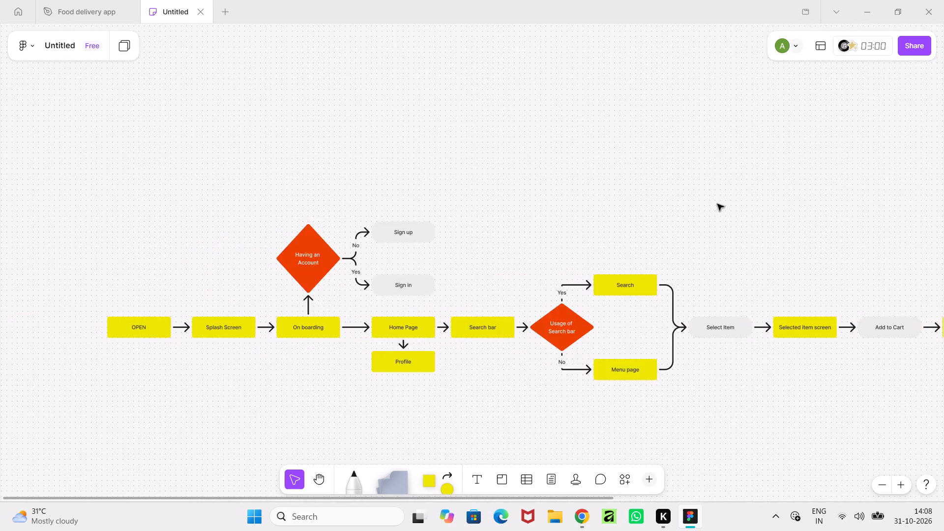
pyautogui.scroll(-5, 716, 206)
pyautogui.scroll(4, 715, 206)
pyautogui.keyDown('ctrl'); pyautogui.scroll(-4, 713, 209); pyautogui.keyUp('ctrl')
pyautogui.keyDown('ctrl'); pyautogui.moveTo(704, 219); pyautogui.dragTo(417, 291, button='middle'); pyautogui.keyUp('ctrl')
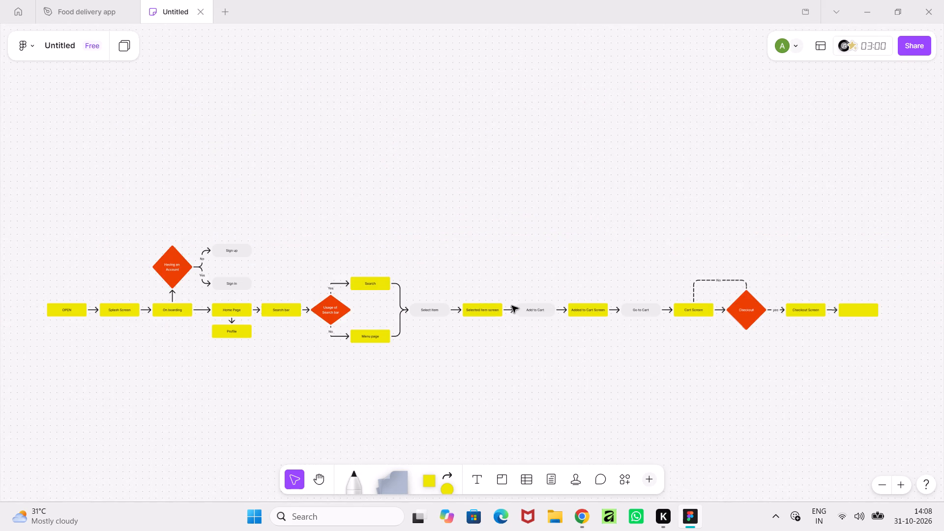
pyautogui.keyDown('ctrl'); pyautogui.scroll(2, 513, 305); pyautogui.keyUp('ctrl')
pyautogui.keyDown('ctrl'); pyautogui.scroll(-3, 513, 305); pyautogui.keyUp('ctrl')
pyautogui.moveTo(518, 423); pyautogui.dragTo(599, 403, button='middle')
pyautogui.keyDown('ctrl'); pyautogui.scroll(3, 594, 404); pyautogui.keyUp('ctrl')
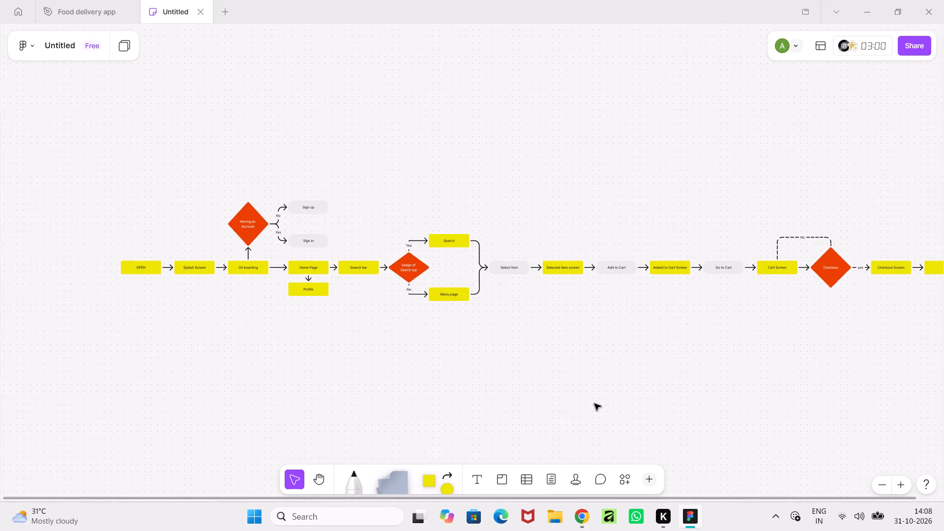
pyautogui.keyDown('ctrl'); pyautogui.scroll(3, 594, 404); pyautogui.keyUp('ctrl')
# Switch to Chrome, search Google in a new tab for the flowchart symbol used for an if statement, and read the AI Overview.
pyautogui.click(571, 517)
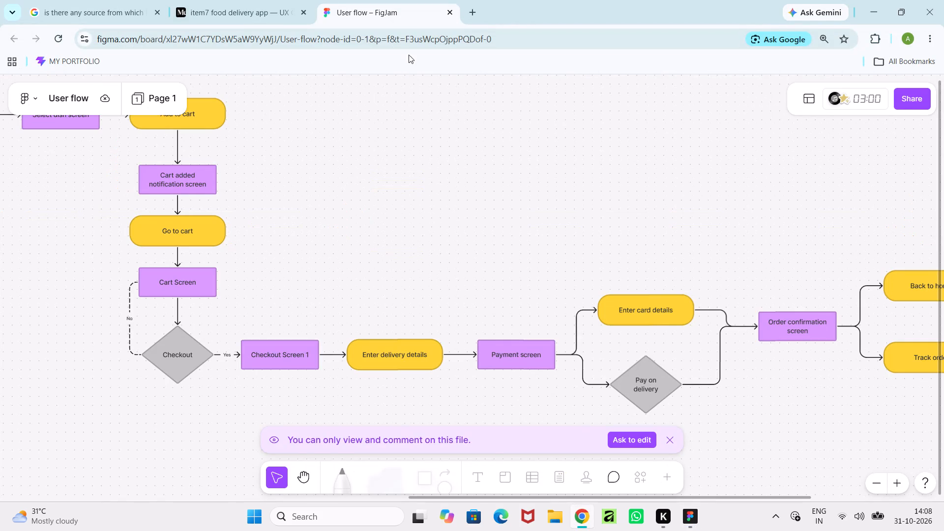
pyautogui.click(479, 16)
pyautogui.click(395, 249)
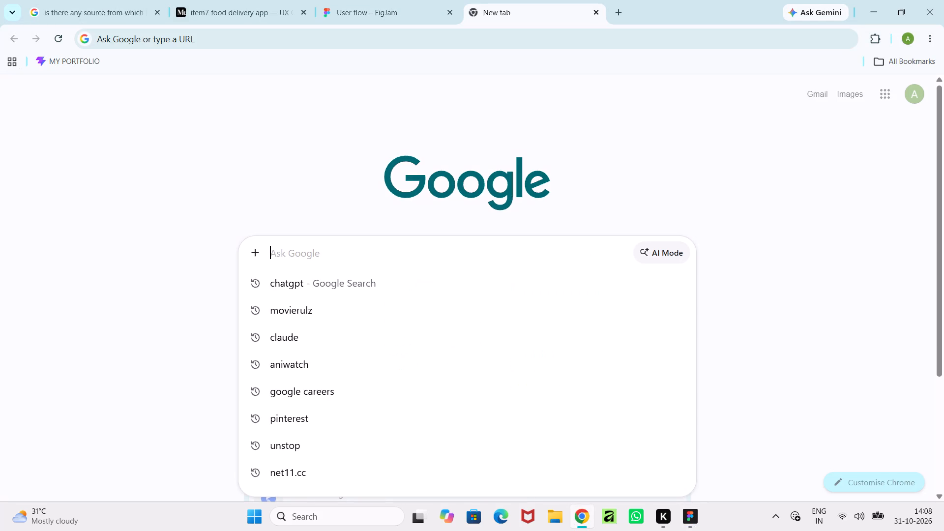
pyautogui.write('in a flow')
pyautogui.press('space')
pyautogui.write('chat')
pyautogui.press('space')
pyautogui.press('BackSpace')
pyautogui.press('BackSpace')
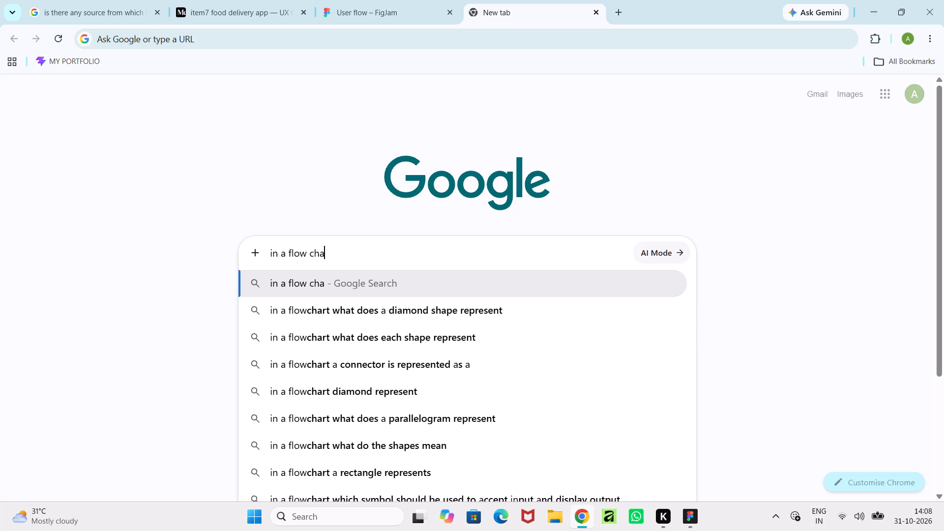
pyautogui.write('rt waht symbol is used for')
pyautogui.press('space')
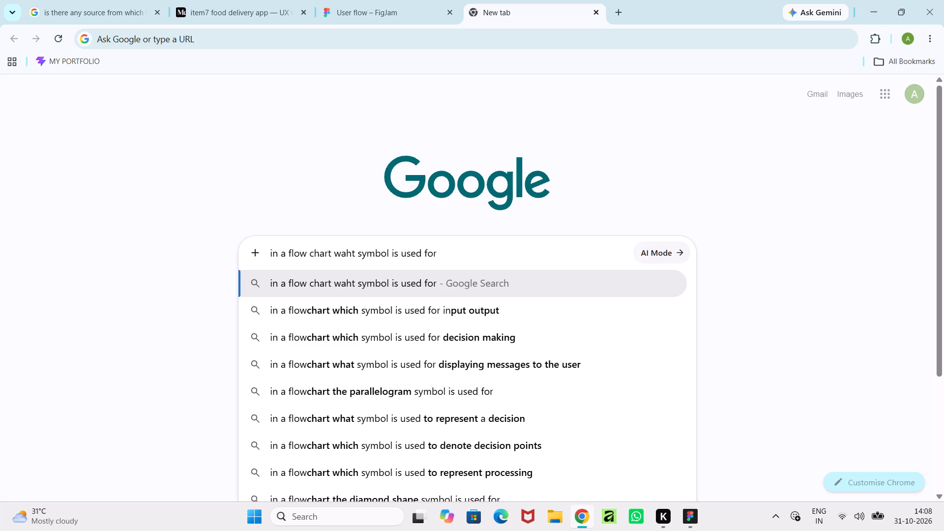
pyautogui.write('if')
pyautogui.press('space')
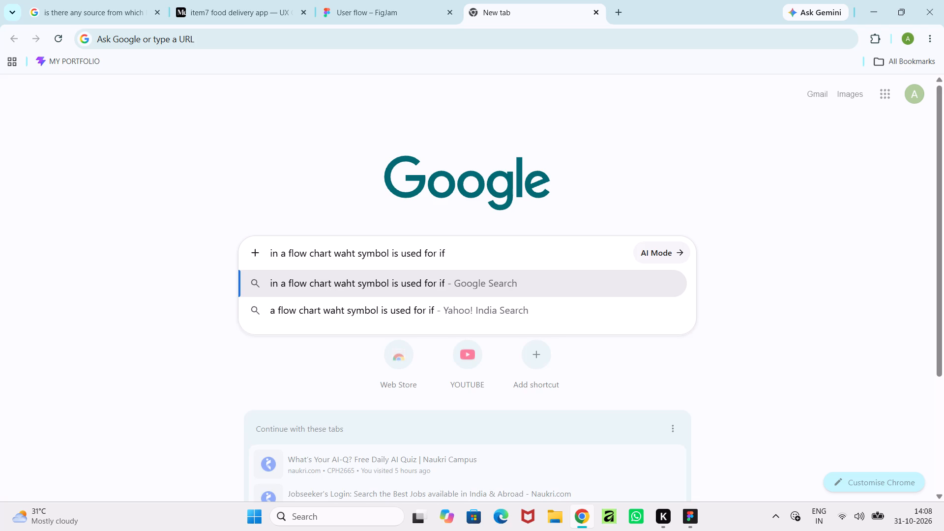
pyautogui.write('statement')
pyautogui.press('Return')
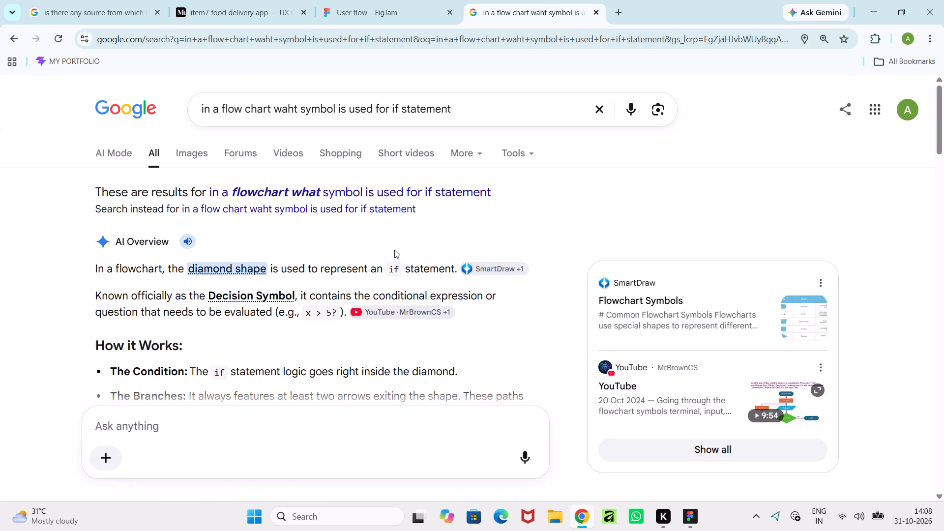
pyautogui.scroll(-1, 394, 250)
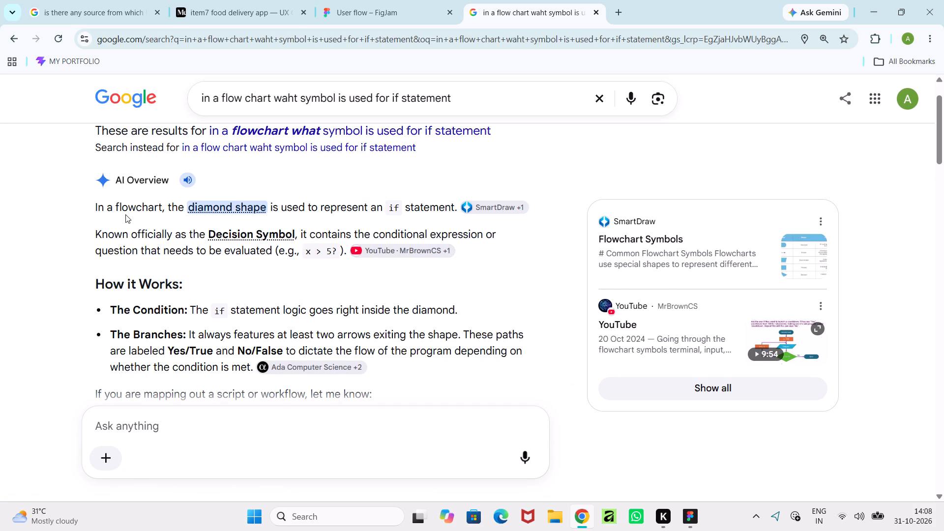
pyautogui.scroll(-4, 125, 214)
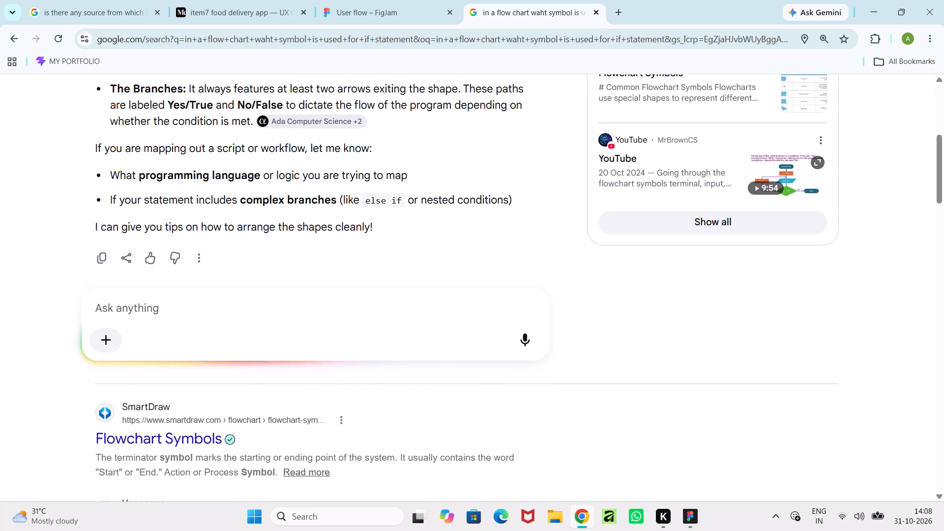
pyautogui.scroll(4, 125, 212)
# Switch to FigJam, move the On boarding box directly above Splash Screen, and delete its connector to Home Page.
pyautogui.click(686, 512)
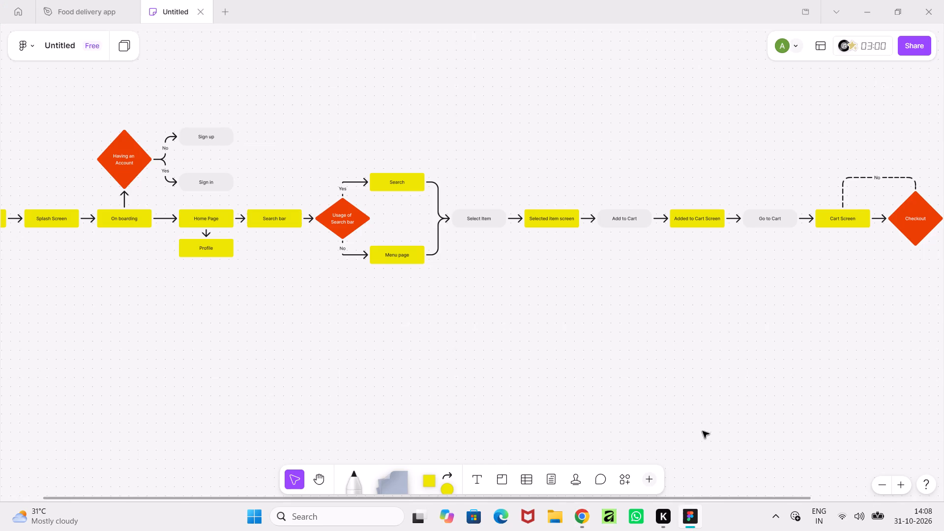
pyautogui.keyDown('ctrl'); pyautogui.scroll(-2, 626, 320); pyautogui.keyUp('ctrl')
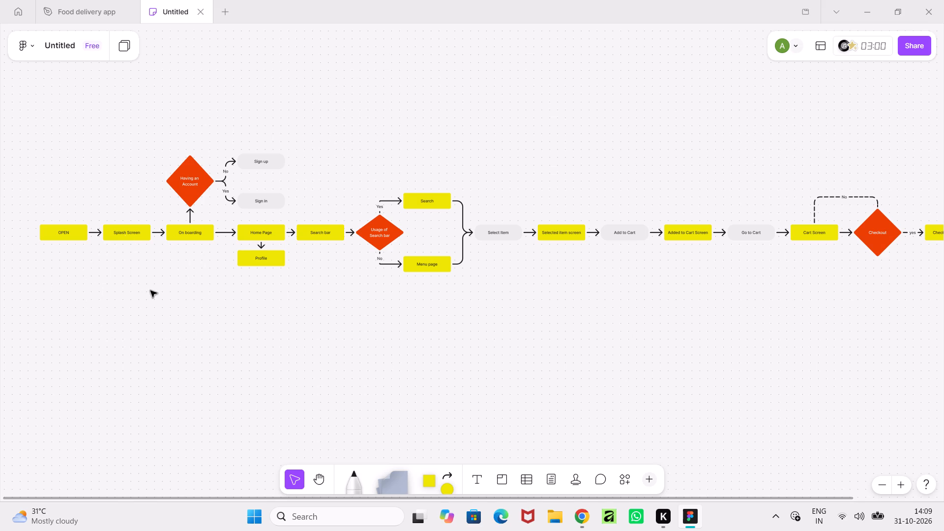
pyautogui.keyDown('ctrl'); pyautogui.scroll(4, 150, 291); pyautogui.keyUp('ctrl')
pyautogui.moveTo(150, 291); pyautogui.dragTo(216, 447, button='middle')
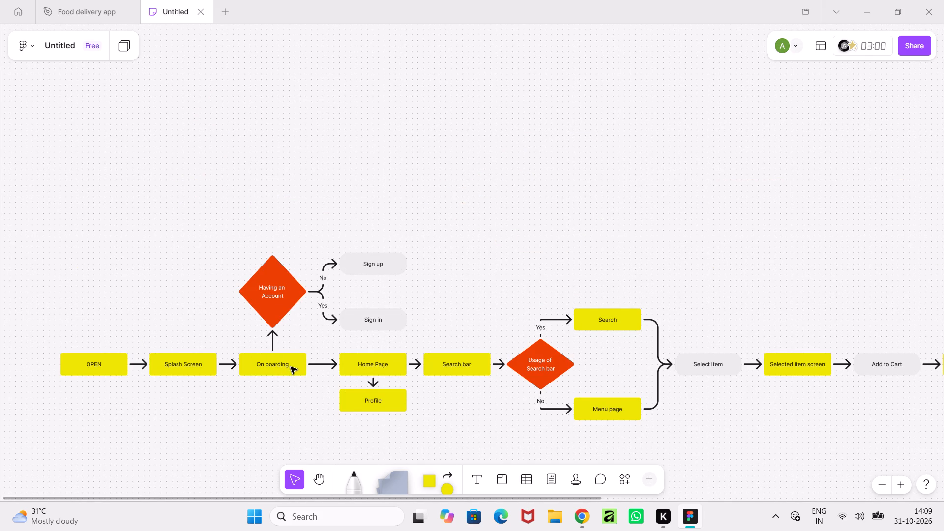
pyautogui.click(300, 373)
pyautogui.moveTo(297, 369); pyautogui.dragTo(264, 341)
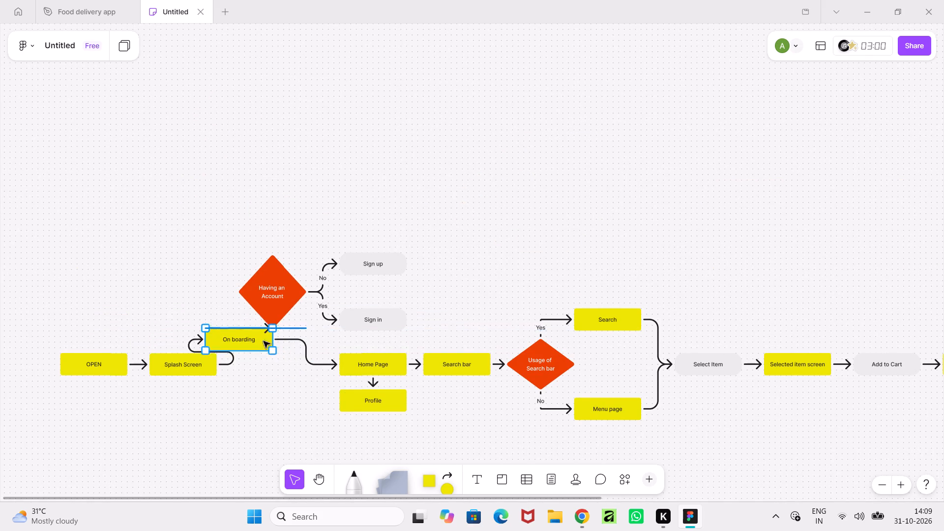
pyautogui.moveTo(264, 341); pyautogui.dragTo(228, 329)
pyautogui.click(298, 364)
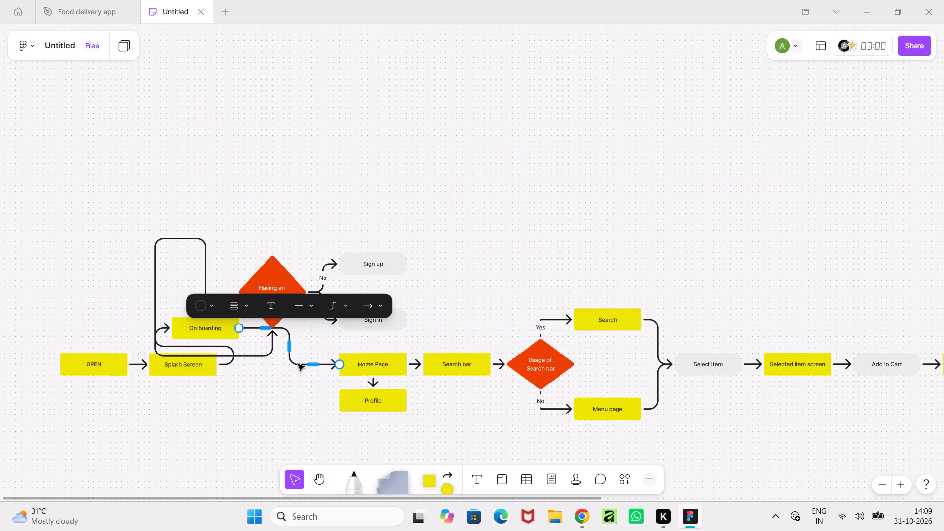
pyautogui.press('Delete')
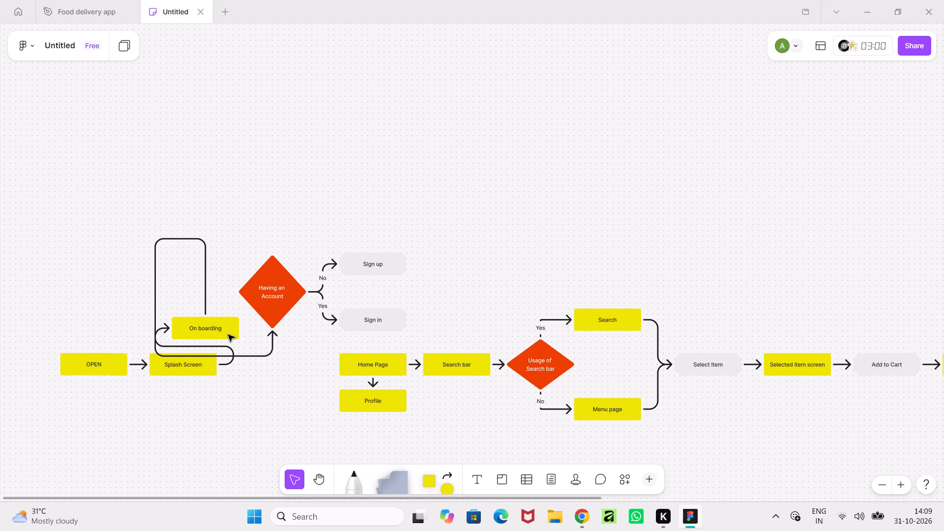
pyautogui.moveTo(228, 335); pyautogui.dragTo(210, 334)
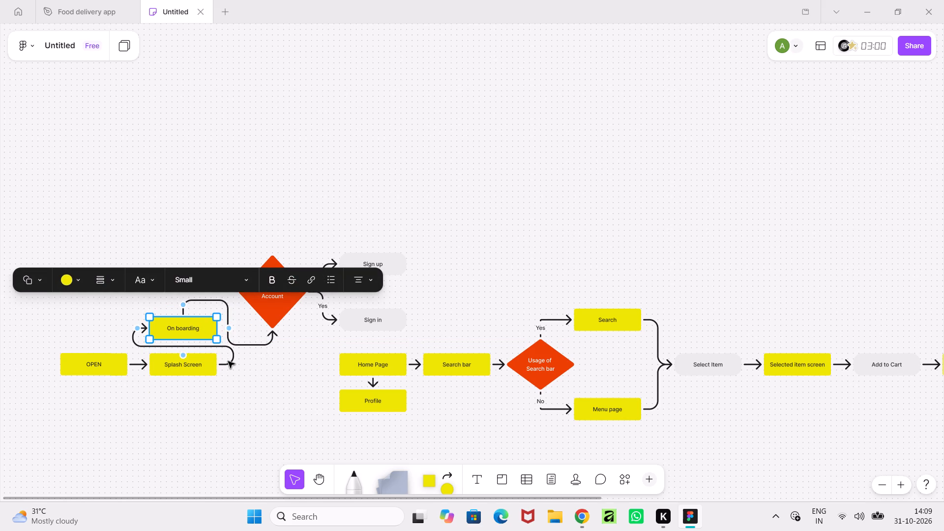
# Reroute the Splash Screen to On boarding connector from the top of Splash Screen to the bottom of On boarding.
pyautogui.click(230, 362)
pyautogui.moveTo(218, 364); pyautogui.dragTo(182, 352)
pyautogui.moveTo(149, 328); pyautogui.dragTo(183, 343)
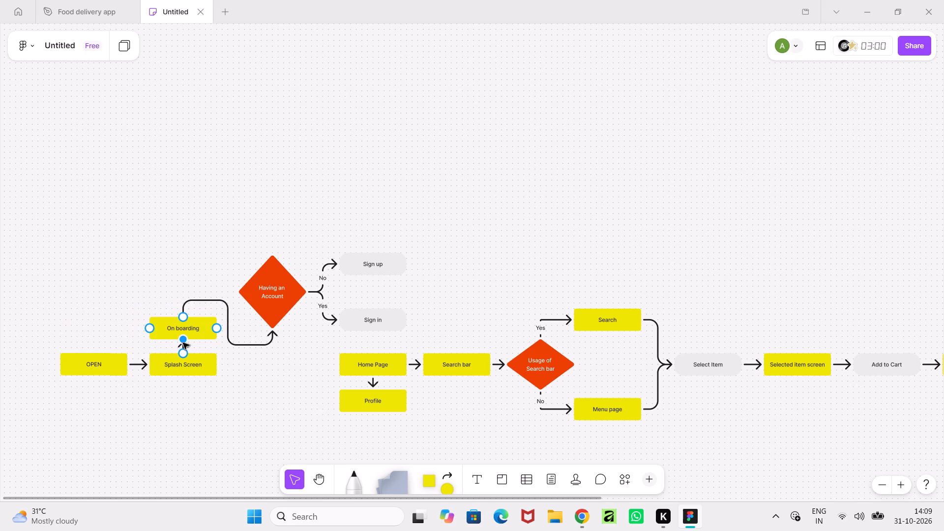
pyautogui.moveTo(183, 343); pyautogui.dragTo(181, 342)
pyautogui.click(282, 393)
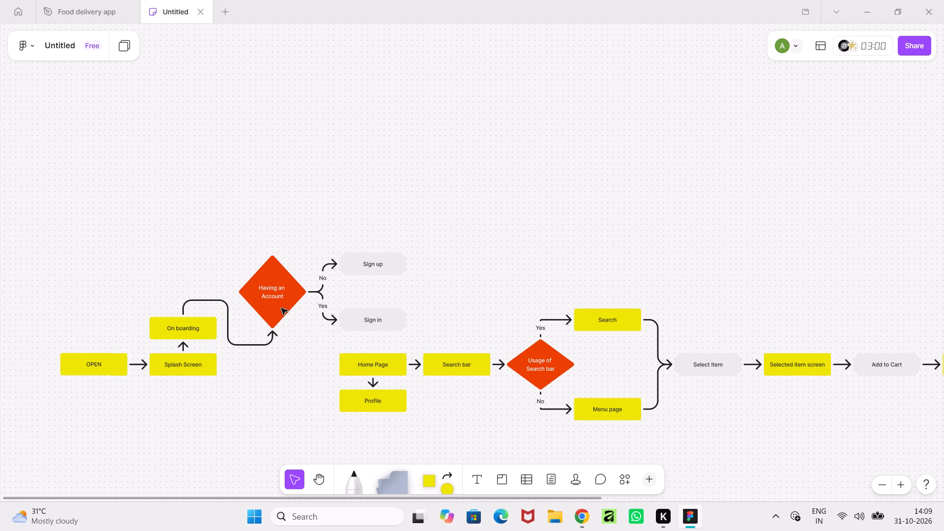
# Stack the Having an Account diamond above On boarding and move Sign up and Sign in closer, centred on the diamond.
pyautogui.moveTo(281, 308); pyautogui.dragTo(195, 272)
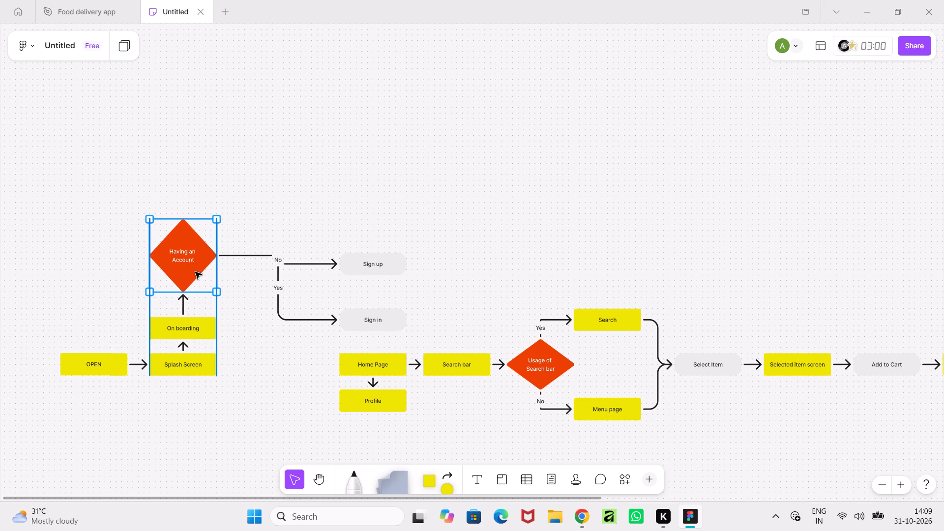
pyautogui.moveTo(195, 272); pyautogui.dragTo(195, 279)
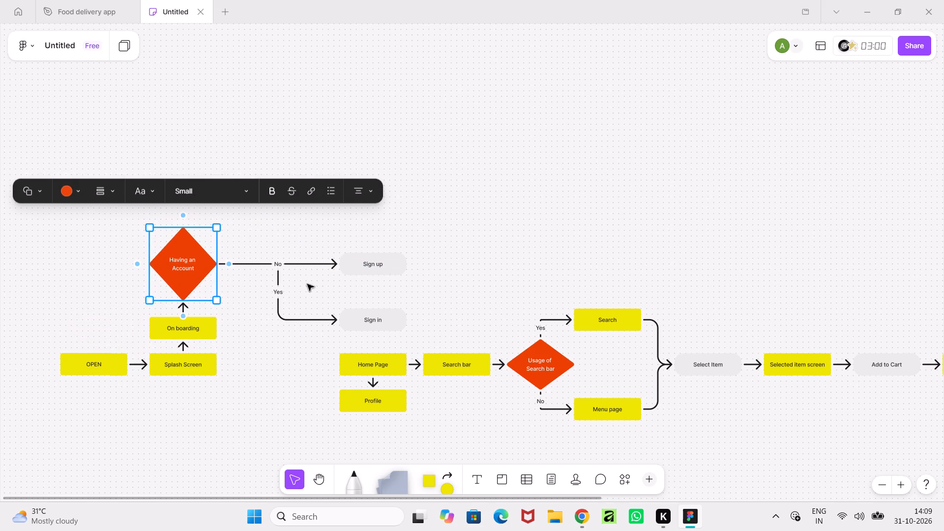
pyautogui.click(358, 272)
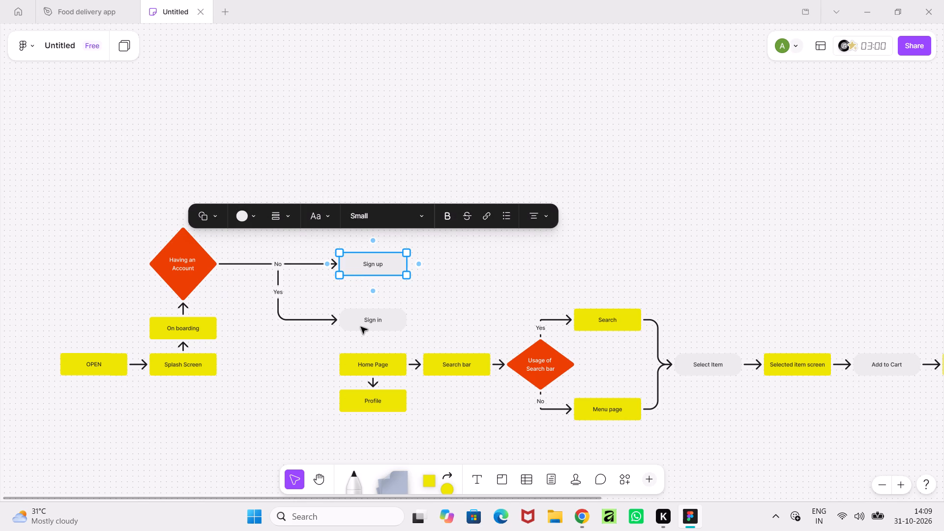
pyautogui.keyDown('shift'); pyautogui.click(354, 327); pyautogui.keyUp('shift')
pyautogui.moveTo(353, 320); pyautogui.dragTo(312, 293)
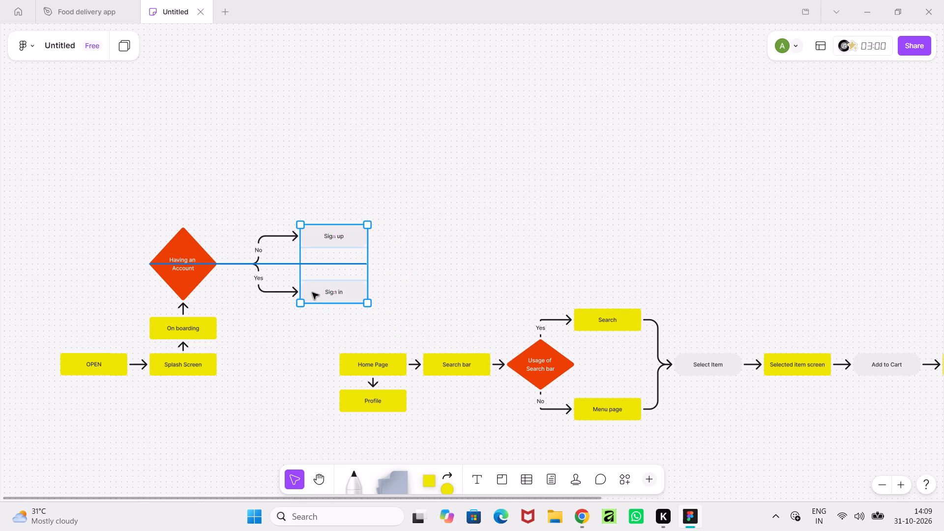
pyautogui.moveTo(312, 293); pyautogui.dragTo(275, 291)
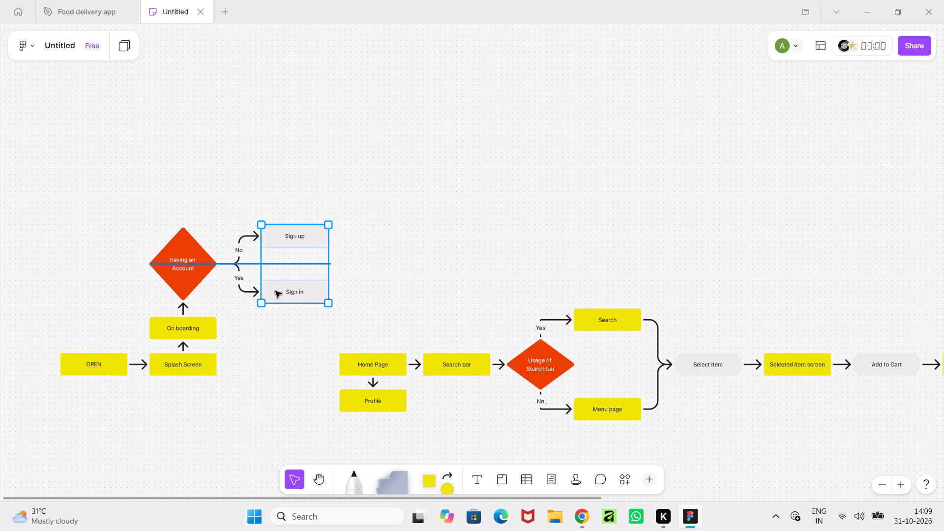
pyautogui.moveTo(275, 291); pyautogui.dragTo(263, 291)
pyautogui.click(367, 286)
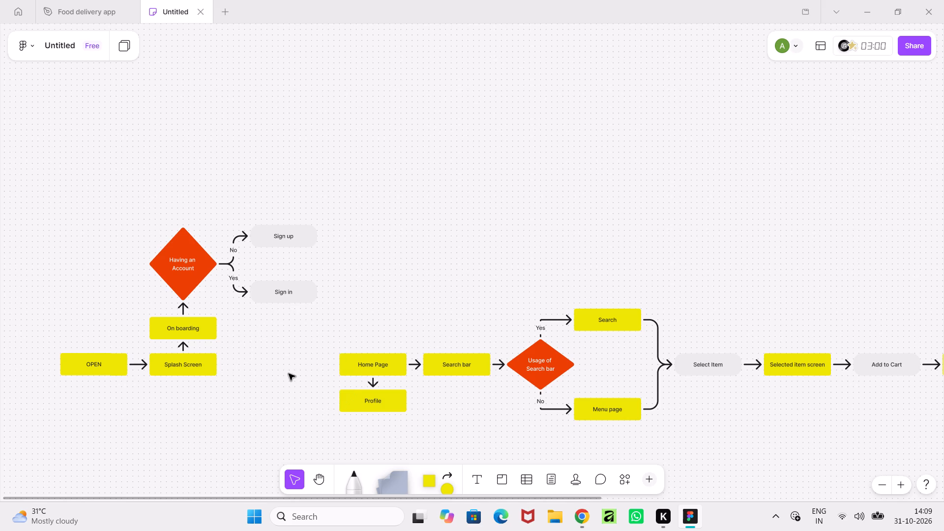
# Move OPEN, Splash Screen, On boarding and the account branch together toward Home Page, keeping OPEN and Splash Screen in its row.
pyautogui.moveTo(30, 152); pyautogui.dragTo(294, 422)
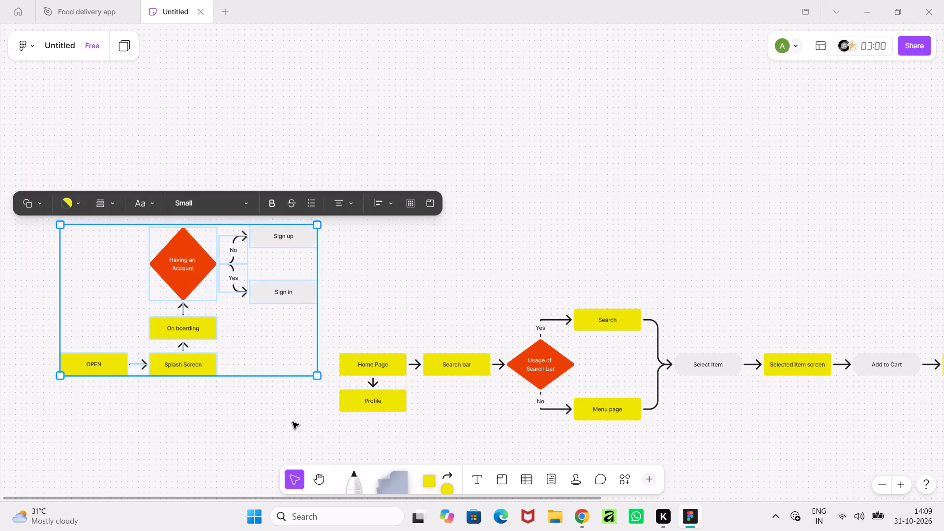
pyautogui.moveTo(260, 353); pyautogui.dragTo(352, 348)
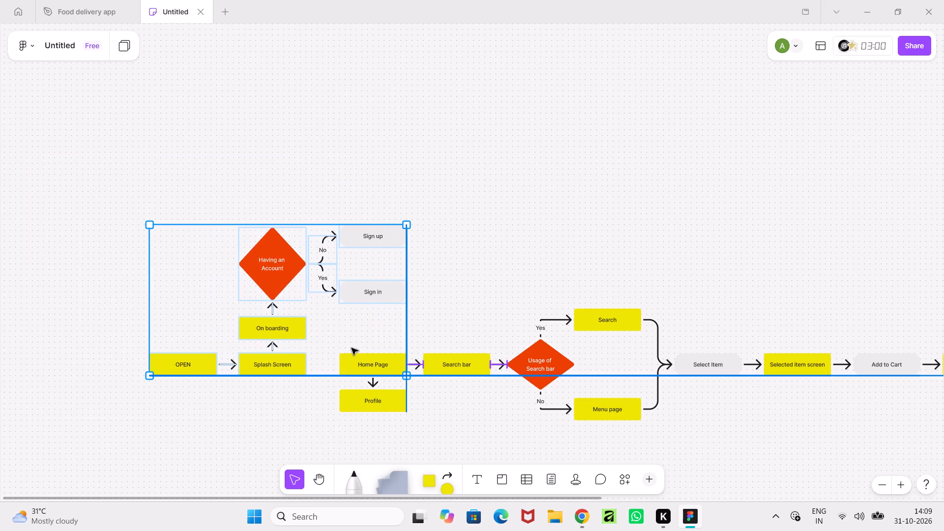
pyautogui.moveTo(352, 348); pyautogui.dragTo(356, 350)
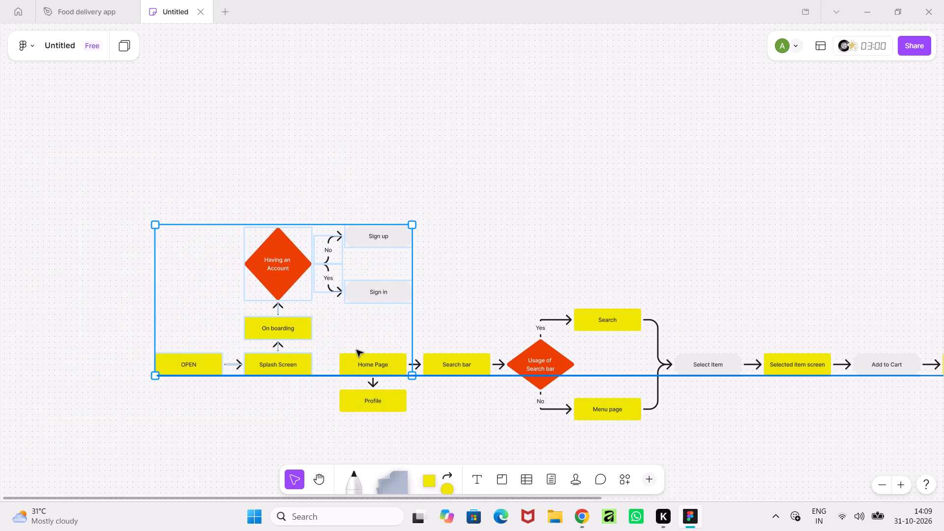
pyautogui.moveTo(356, 350); pyautogui.dragTo(357, 350)
pyautogui.click(360, 329)
pyautogui.click(500, 254)
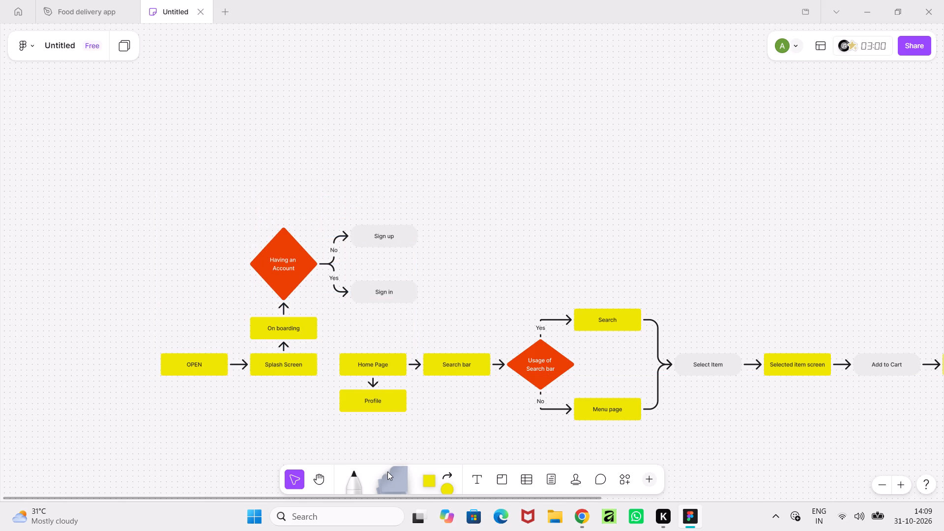
# Connect Splash Screen to Home Page with an arrow.
pyautogui.keyDown('shift'); pyautogui.scroll(3, 421, 407); pyautogui.keyUp('shift')
pyautogui.keyDown('ctrl'); pyautogui.scroll(4, 421, 407); pyautogui.keyUp('ctrl')
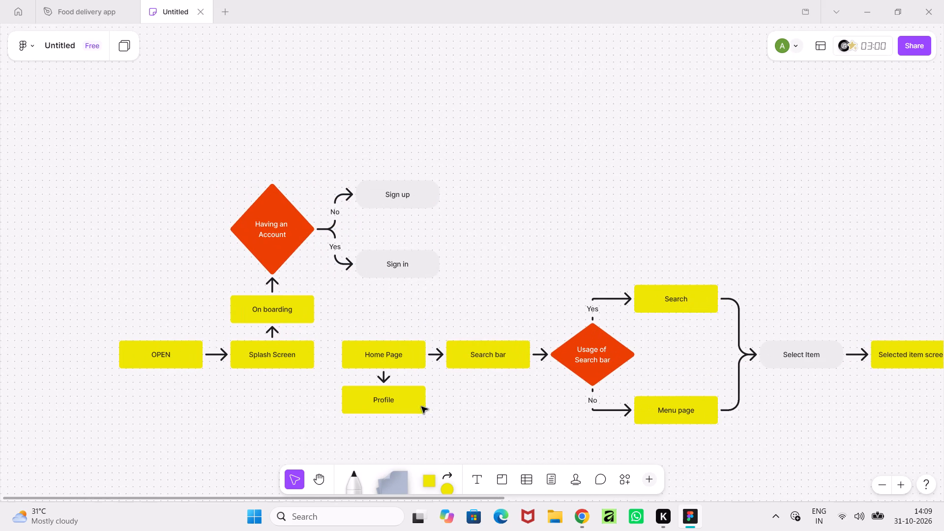
pyautogui.moveTo(471, 412); pyautogui.dragTo(441, 426, button='middle')
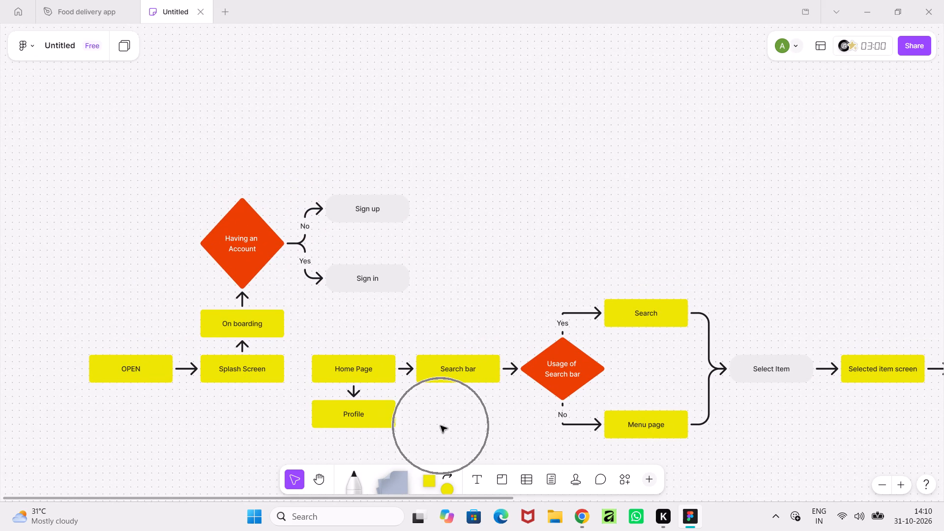
pyautogui.click(269, 373)
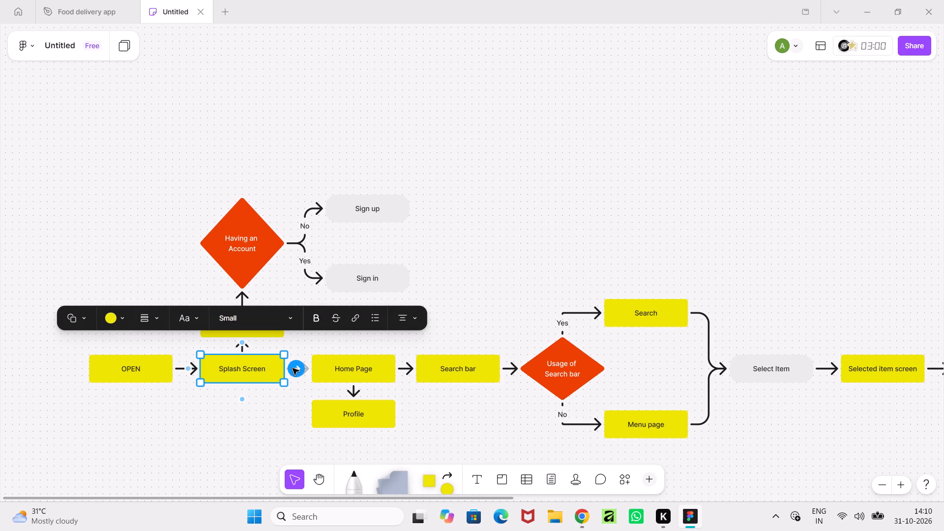
pyautogui.moveTo(293, 368); pyautogui.dragTo(316, 370)
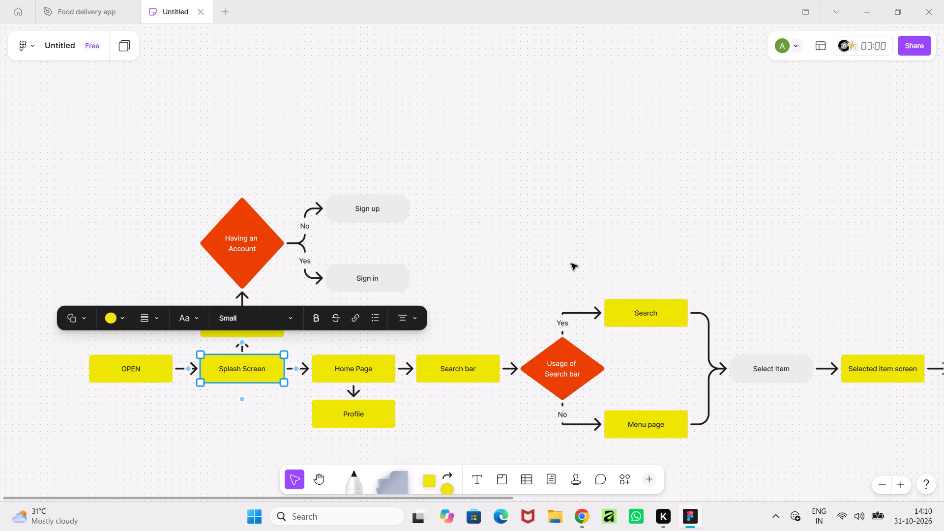
pyautogui.click(562, 264)
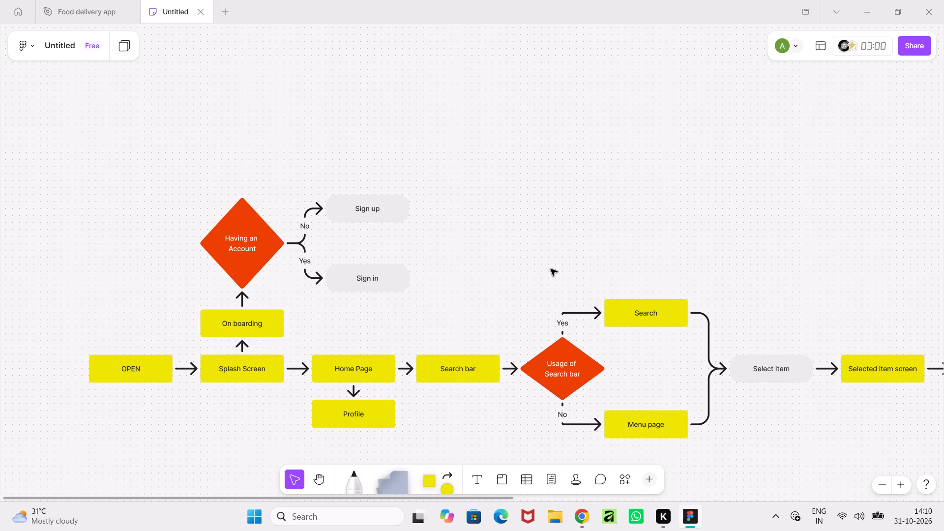
# Raise On boarding, the Having an Account diamond, Sign up and Sign in together, widening the gap above Splash Screen.
pyautogui.keyDown('ctrl'); pyautogui.scroll(-5, 551, 269); pyautogui.keyUp('ctrl')
pyautogui.moveTo(602, 380); pyautogui.dragTo(305, 377, button='middle')
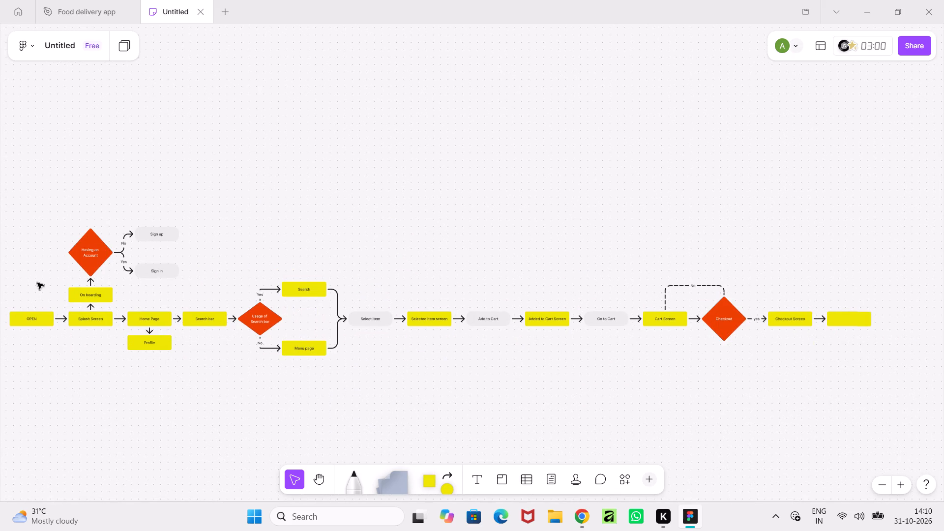
pyautogui.click(104, 293)
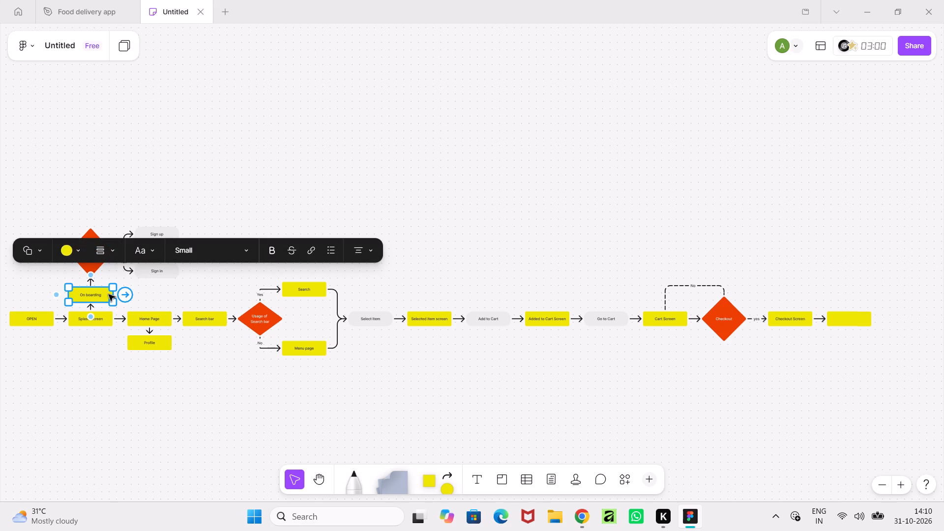
pyautogui.click(286, 198)
pyautogui.moveTo(45, 195); pyautogui.dragTo(134, 266)
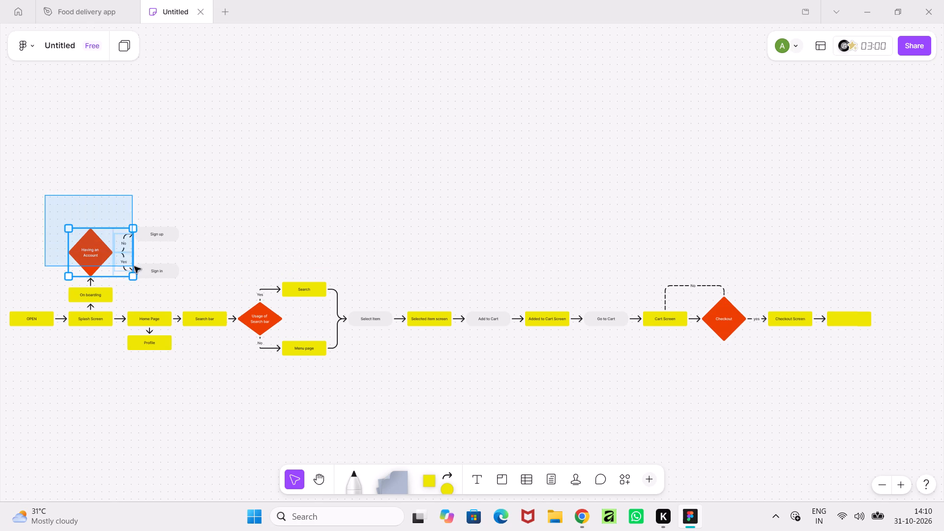
pyautogui.moveTo(134, 266); pyautogui.dragTo(178, 294)
pyautogui.moveTo(135, 289); pyautogui.dragTo(136, 258)
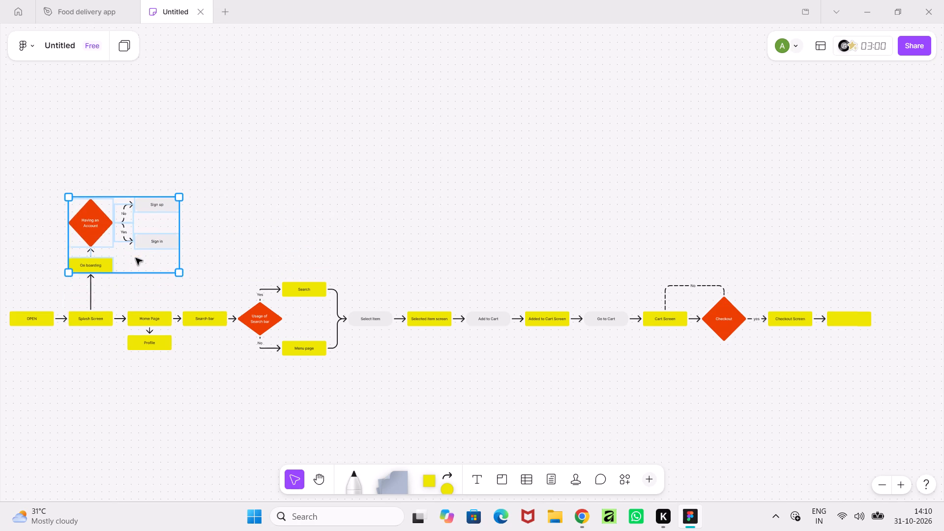
pyautogui.moveTo(136, 258); pyautogui.dragTo(136, 246)
pyautogui.click(282, 227)
# Connect the Sign up shape to the top centre of Home Page with an arrow.
pyautogui.keyDown('ctrl'); pyautogui.scroll(-2, 272, 233); pyautogui.keyUp('ctrl')
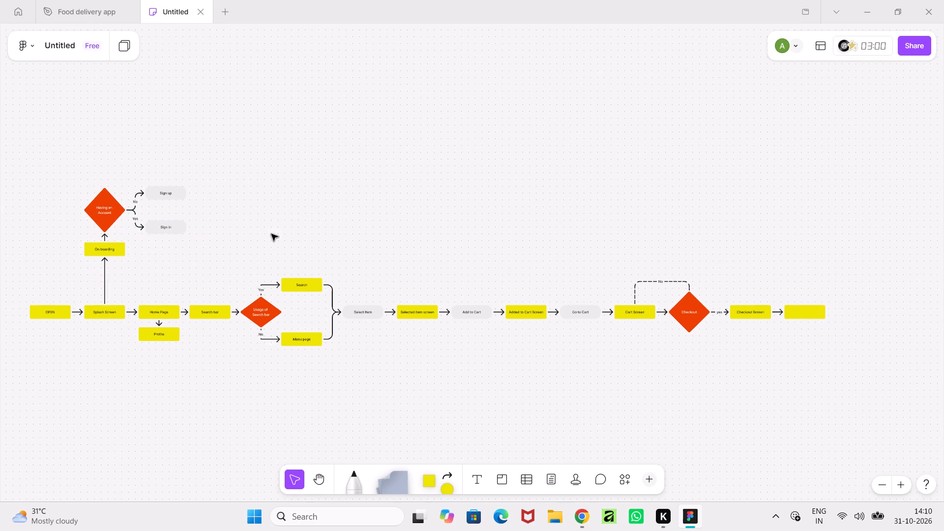
pyautogui.moveTo(211, 425); pyautogui.dragTo(370, 466, button='middle')
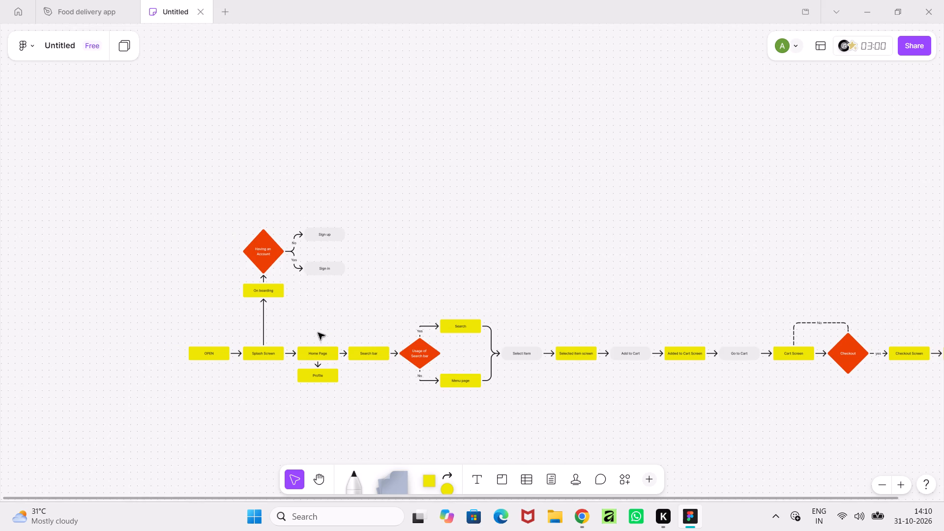
pyautogui.moveTo(319, 319); pyautogui.dragTo(248, 369, button='middle')
pyautogui.keyDown('ctrl'); pyautogui.scroll(3, 249, 363); pyautogui.keyUp('ctrl')
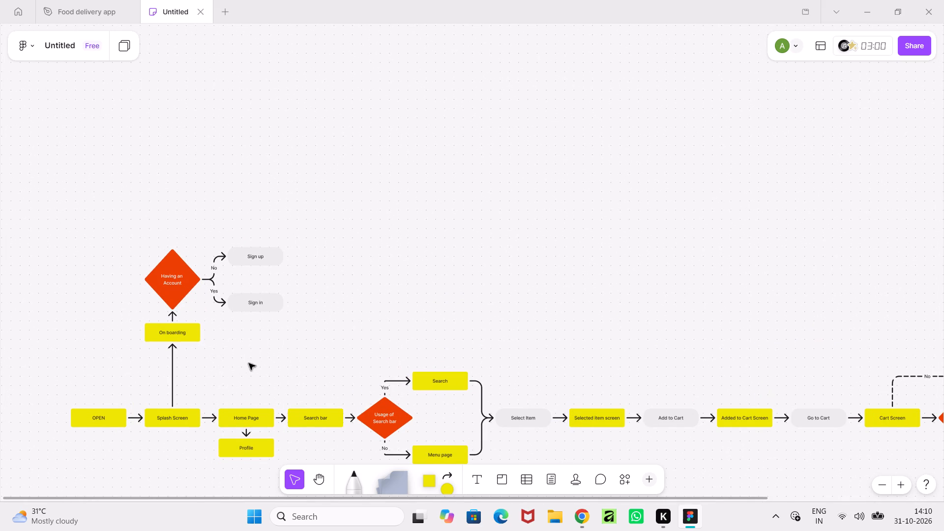
pyautogui.click(281, 260)
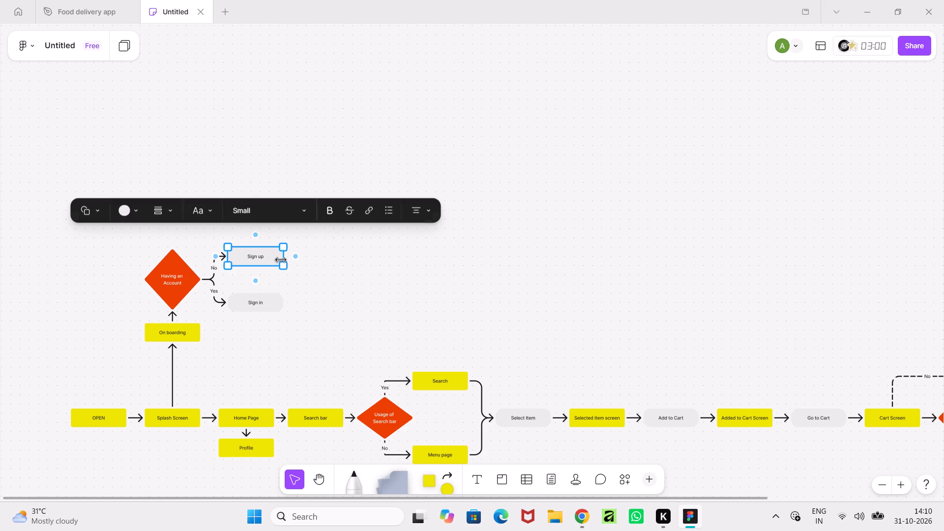
pyautogui.moveTo(298, 256); pyautogui.dragTo(255, 405)
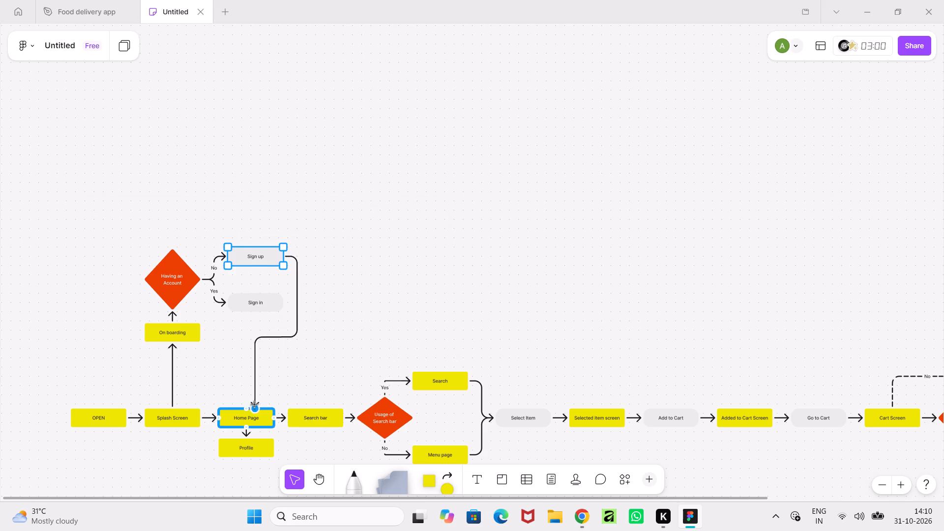
pyautogui.moveTo(255, 405); pyautogui.dragTo(249, 409)
# Connect the Sign in shape to the top centre of Home Page with an arrow.
pyautogui.click(273, 307)
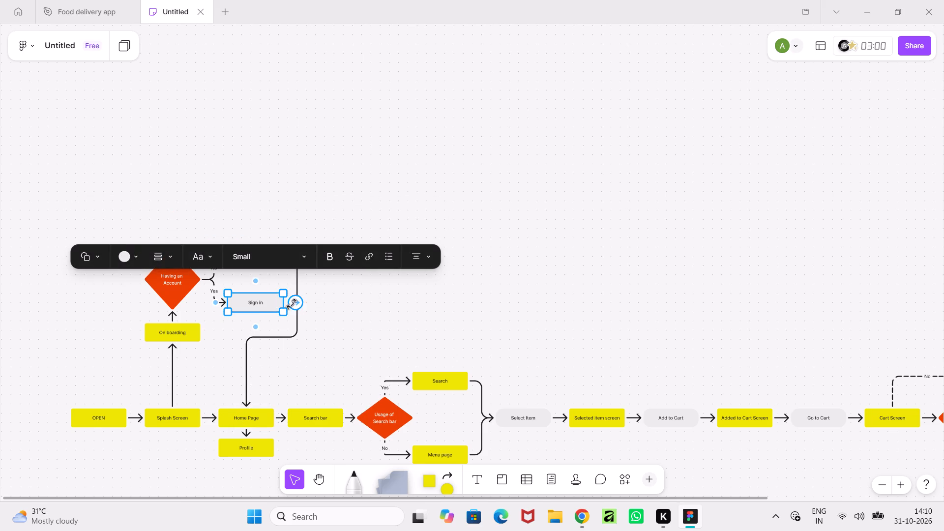
pyautogui.moveTo(294, 304); pyautogui.dragTo(247, 405)
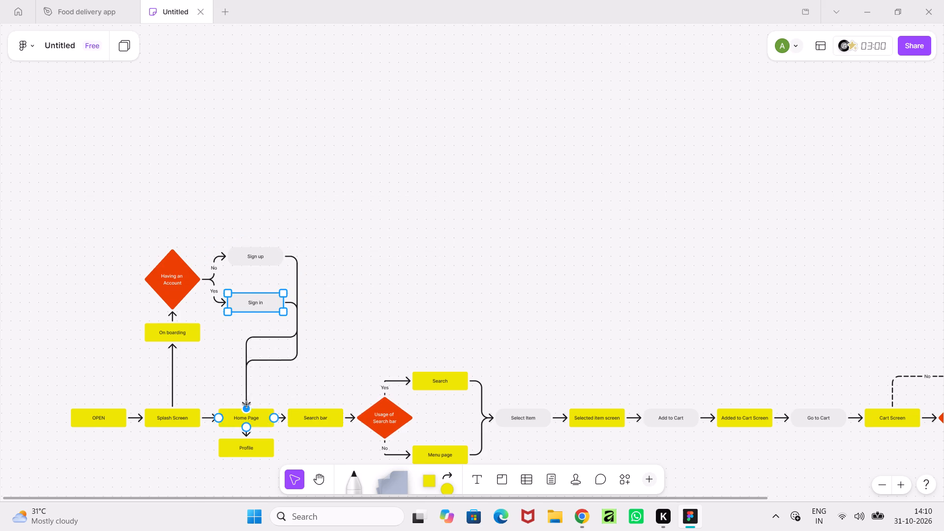
pyautogui.moveTo(247, 405); pyautogui.dragTo(246, 405)
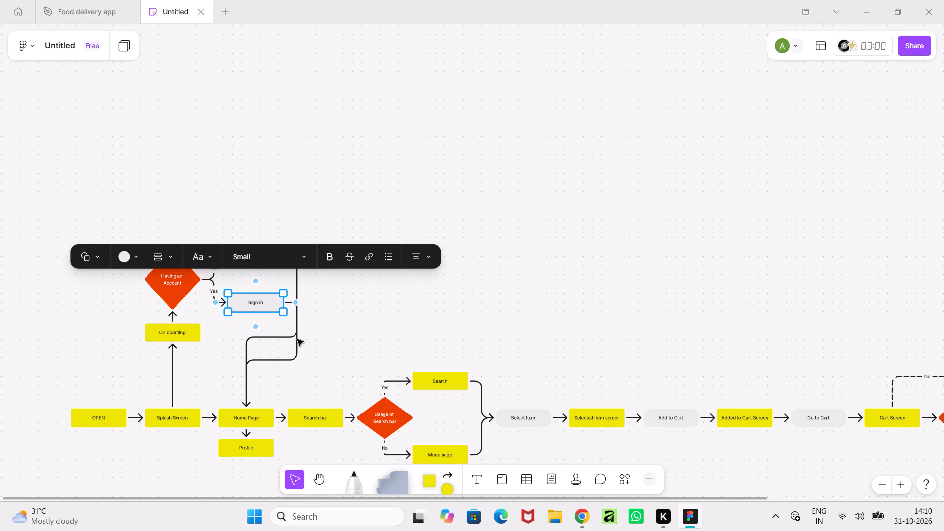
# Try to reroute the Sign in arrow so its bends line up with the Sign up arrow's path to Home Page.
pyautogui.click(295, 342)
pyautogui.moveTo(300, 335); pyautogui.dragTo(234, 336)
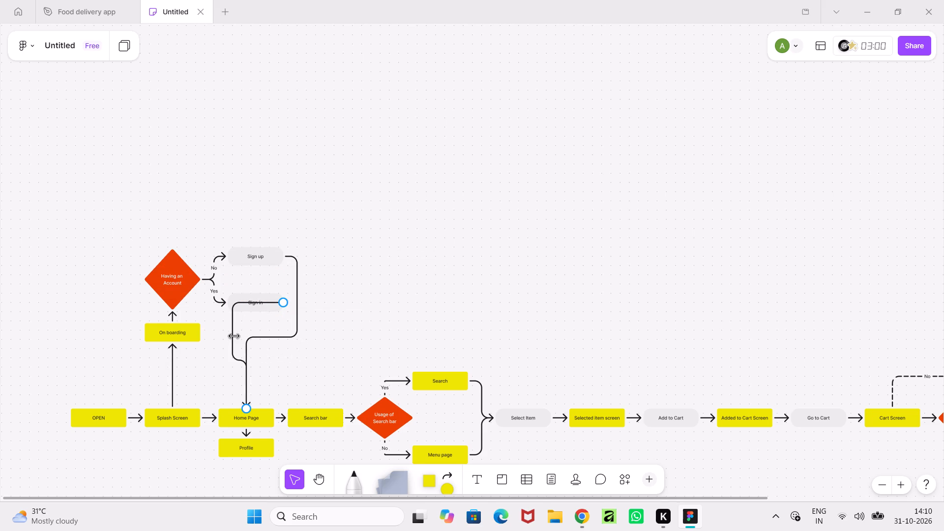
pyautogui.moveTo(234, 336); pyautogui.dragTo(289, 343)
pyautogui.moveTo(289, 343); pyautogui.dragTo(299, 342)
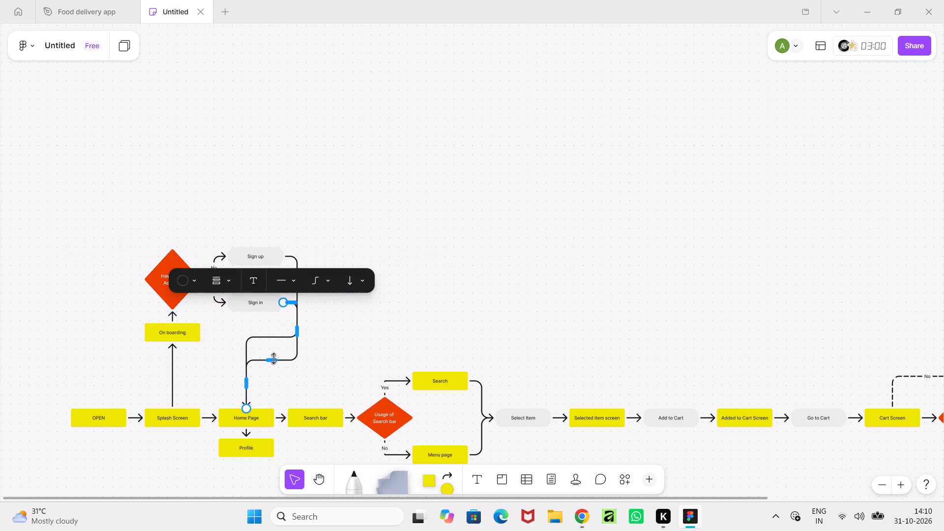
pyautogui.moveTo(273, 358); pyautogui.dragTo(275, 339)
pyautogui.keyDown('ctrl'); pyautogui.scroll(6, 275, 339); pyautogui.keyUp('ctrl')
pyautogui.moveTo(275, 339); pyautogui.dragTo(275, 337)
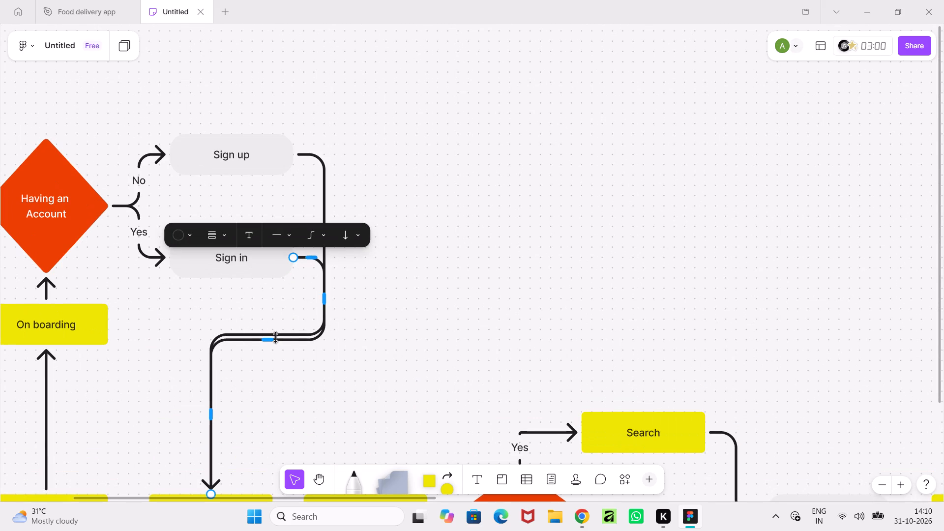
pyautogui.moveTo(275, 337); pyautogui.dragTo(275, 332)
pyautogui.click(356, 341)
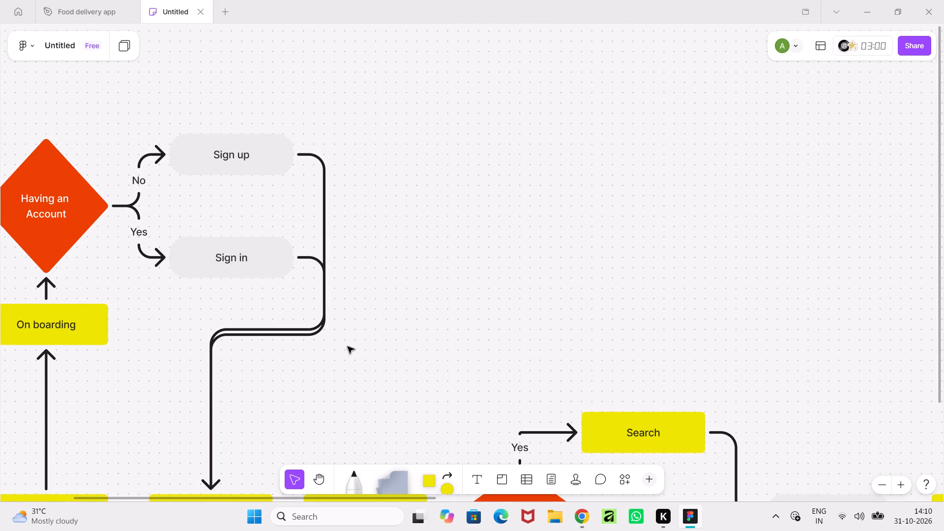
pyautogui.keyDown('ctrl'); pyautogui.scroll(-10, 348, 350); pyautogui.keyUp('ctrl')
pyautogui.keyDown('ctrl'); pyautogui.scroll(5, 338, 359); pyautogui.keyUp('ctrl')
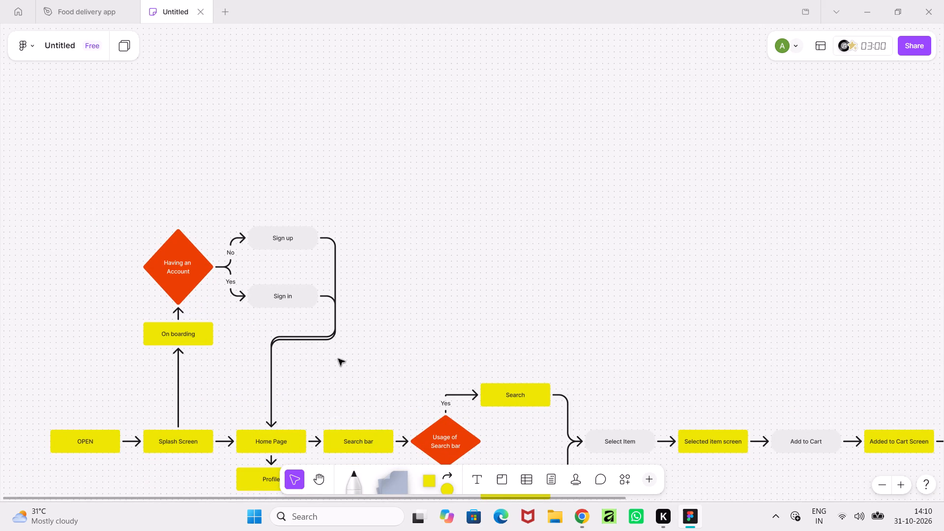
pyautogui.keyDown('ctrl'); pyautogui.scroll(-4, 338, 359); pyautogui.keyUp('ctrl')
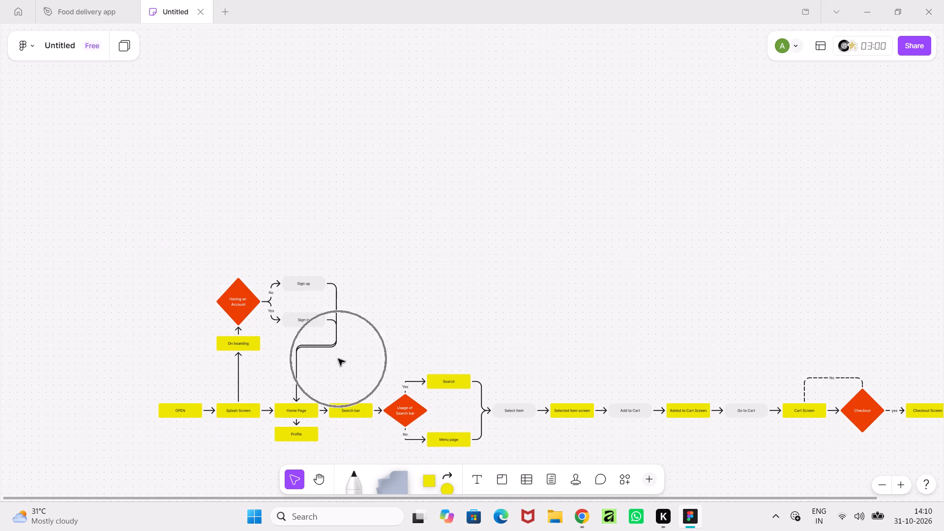
# Lower the horizontal segment of the Sign in arrow toward Home Page, separating it from the Sign up arrow.
pyautogui.click(320, 346)
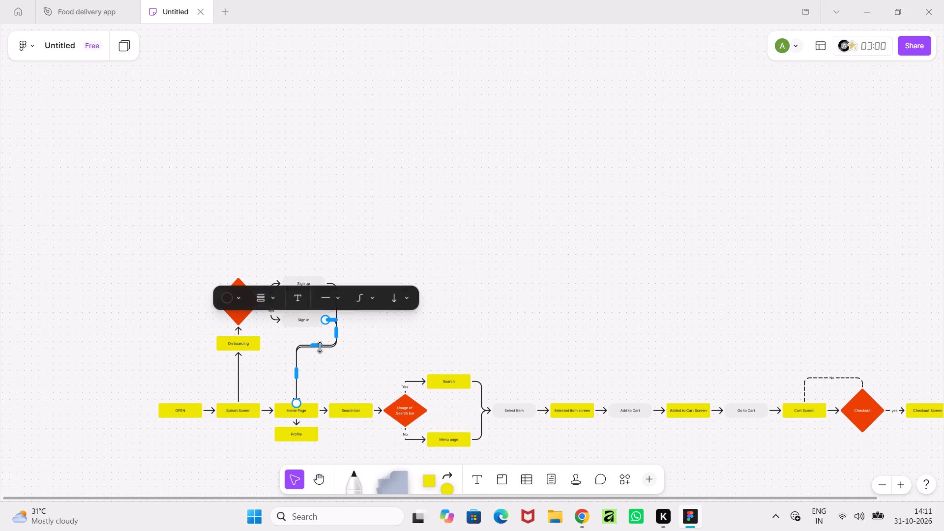
pyautogui.moveTo(320, 348); pyautogui.dragTo(321, 364)
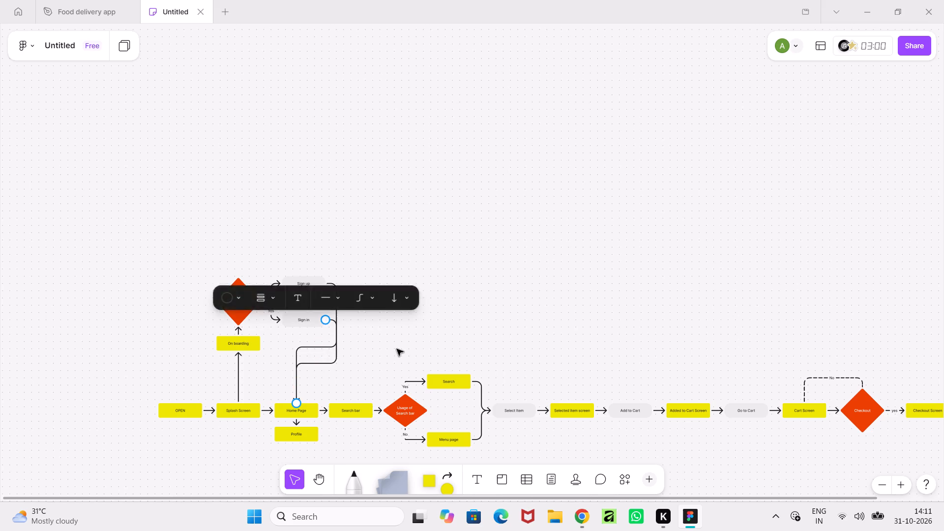
pyautogui.click(397, 349)
pyautogui.keyDown('ctrl'); pyautogui.scroll(4, 388, 354); pyautogui.keyUp('ctrl')
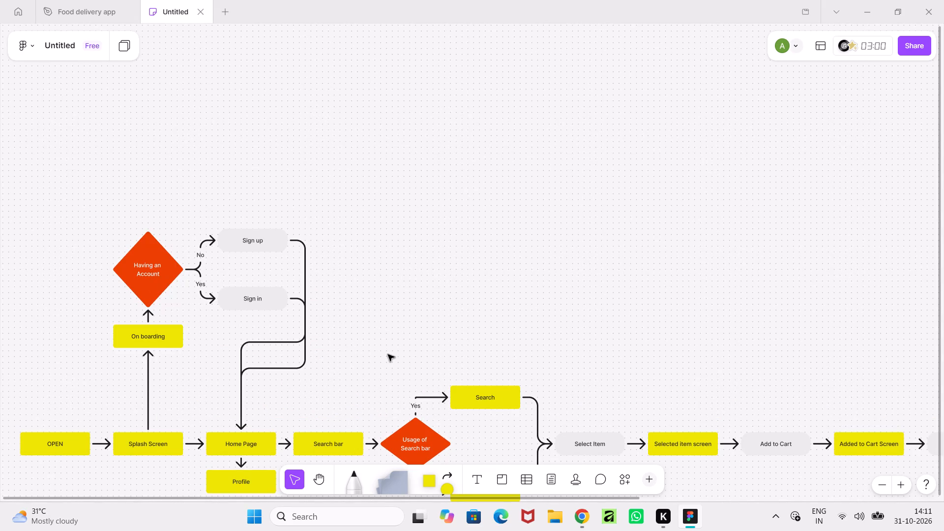
pyautogui.keyDown('ctrl'); pyautogui.scroll(-3, 388, 354); pyautogui.keyUp('ctrl')
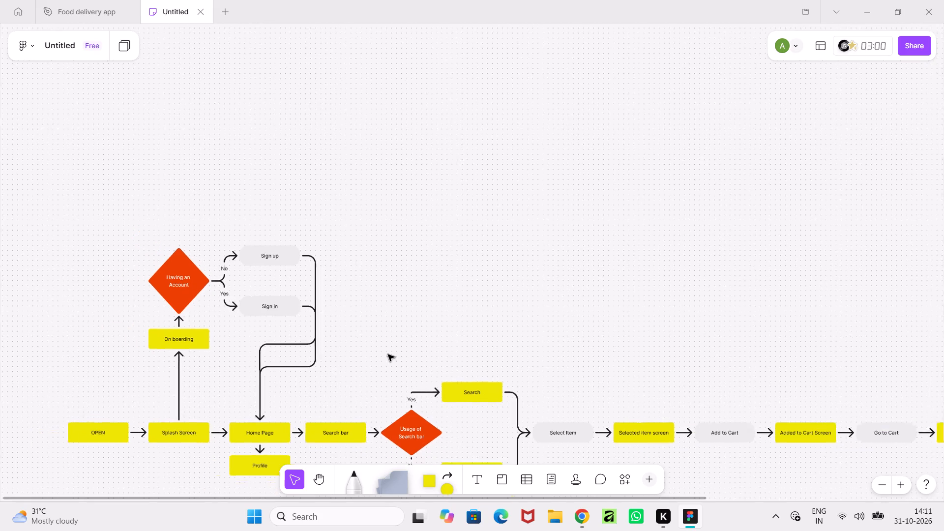
pyautogui.keyDown('ctrl'); pyautogui.scroll(-1, 388, 355); pyautogui.keyUp('ctrl')
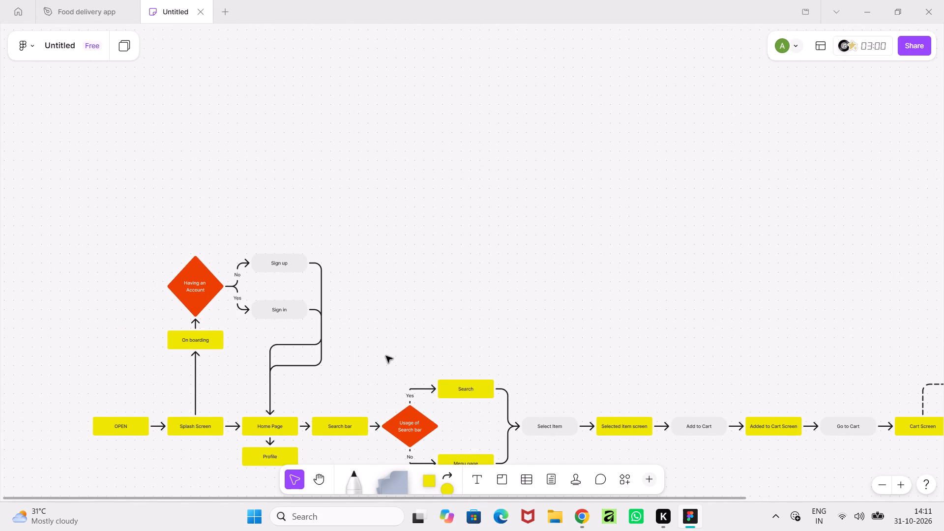
# Raise On boarding, the Having an Account diamond, Sign up and Sign in together slightly farther above Splash Screen.
pyautogui.moveTo(77, 178); pyautogui.dragTo(154, 287)
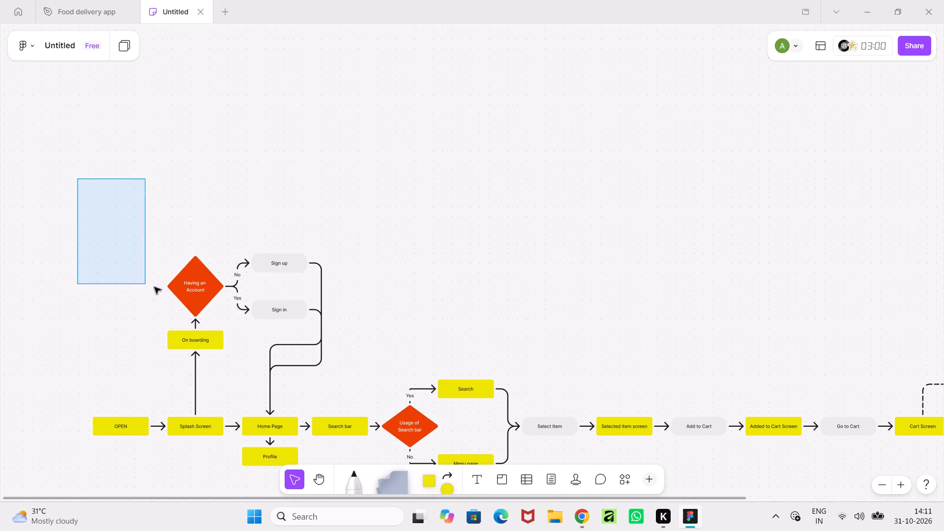
pyautogui.moveTo(154, 287); pyautogui.dragTo(336, 345)
pyautogui.moveTo(274, 330); pyautogui.dragTo(274, 351)
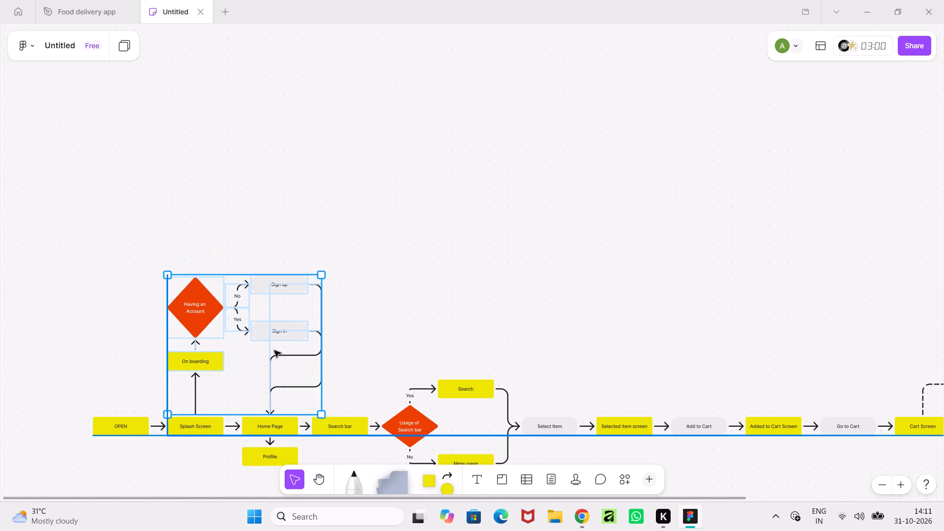
pyautogui.moveTo(274, 351); pyautogui.dragTo(274, 365)
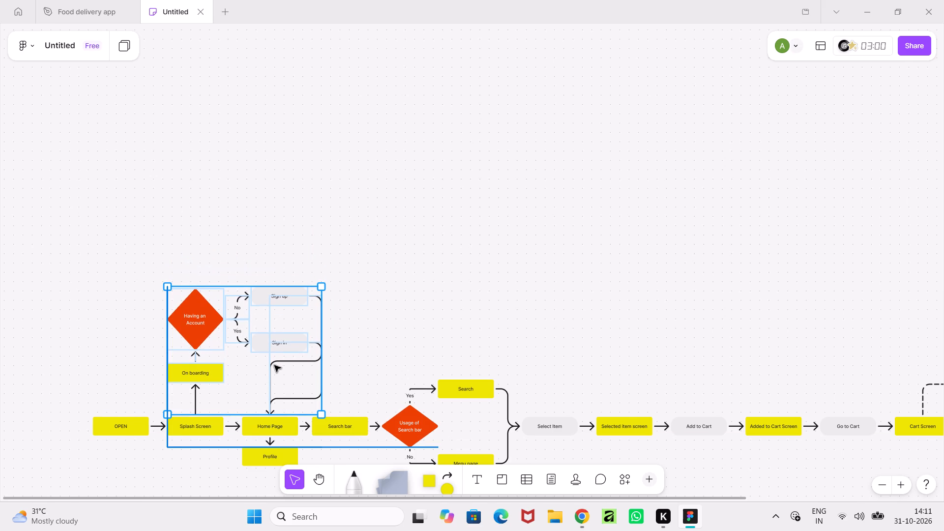
pyautogui.moveTo(274, 365); pyautogui.dragTo(280, 316)
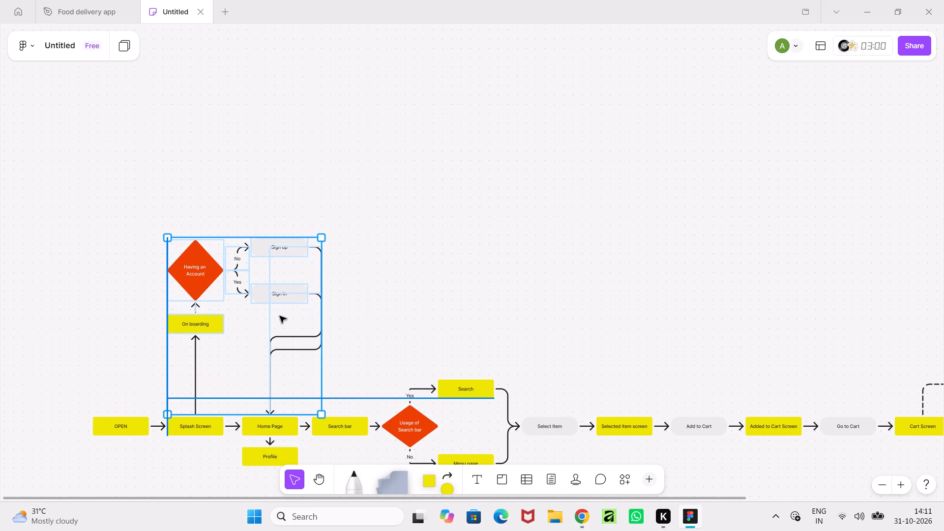
pyautogui.moveTo(280, 316); pyautogui.dragTo(279, 320)
pyautogui.click(416, 332)
# Add an arrow-connected shape above Checkout Screen and change it to a diamond.
pyautogui.keyDown('ctrl'); pyautogui.scroll(-4, 402, 350); pyautogui.keyUp('ctrl')
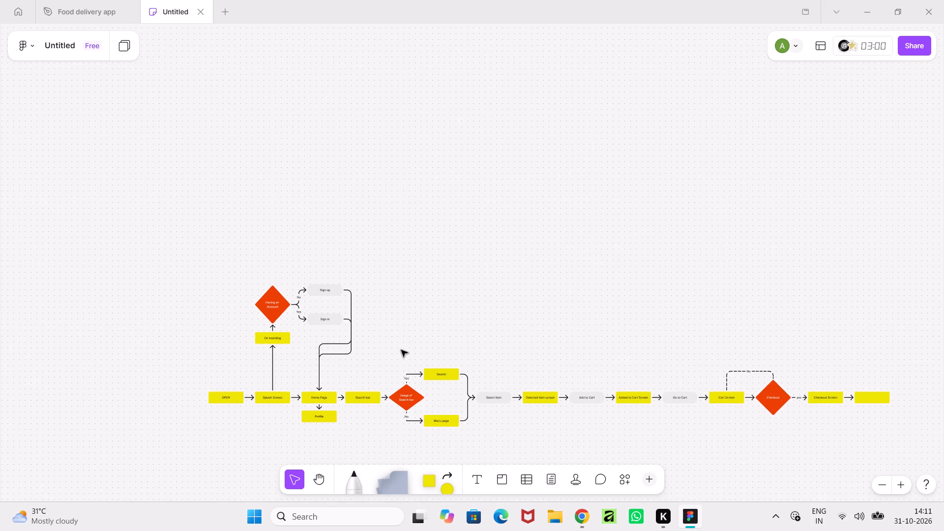
pyautogui.moveTo(401, 350); pyautogui.dragTo(110, 295, button='middle')
pyautogui.keyDown('ctrl'); pyautogui.scroll(4, 595, 413); pyautogui.keyUp('ctrl')
pyautogui.keyDown('ctrl'); pyautogui.scroll(3, 509, 355); pyautogui.keyUp('ctrl')
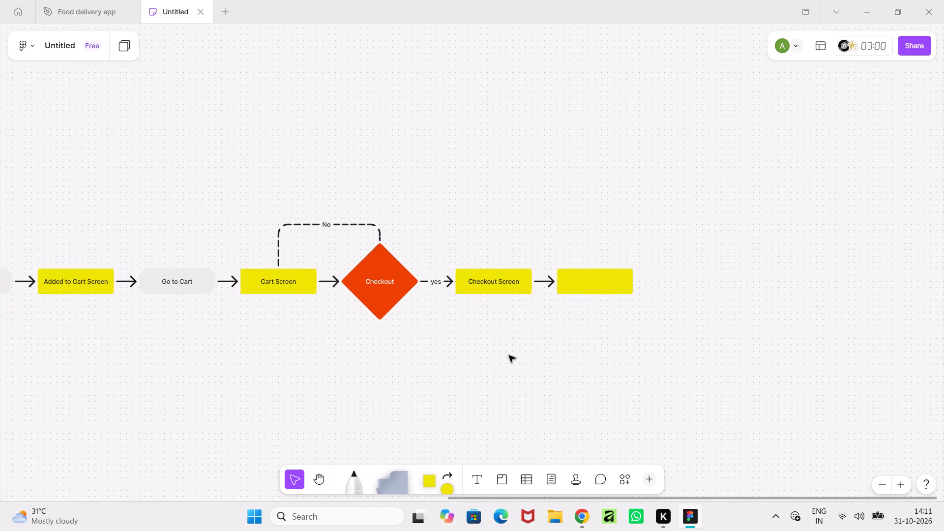
pyautogui.moveTo(509, 355); pyautogui.dragTo(497, 422, button='middle')
pyautogui.click(512, 355)
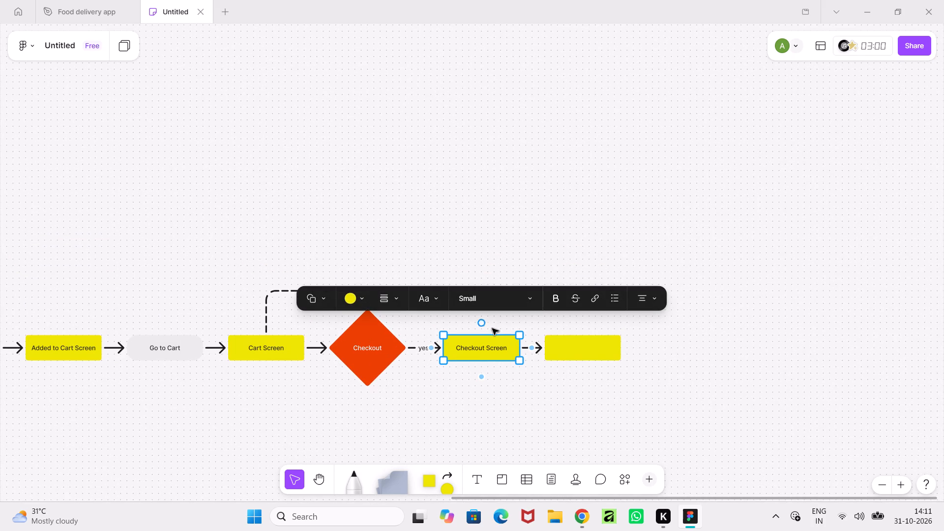
pyautogui.click(484, 321)
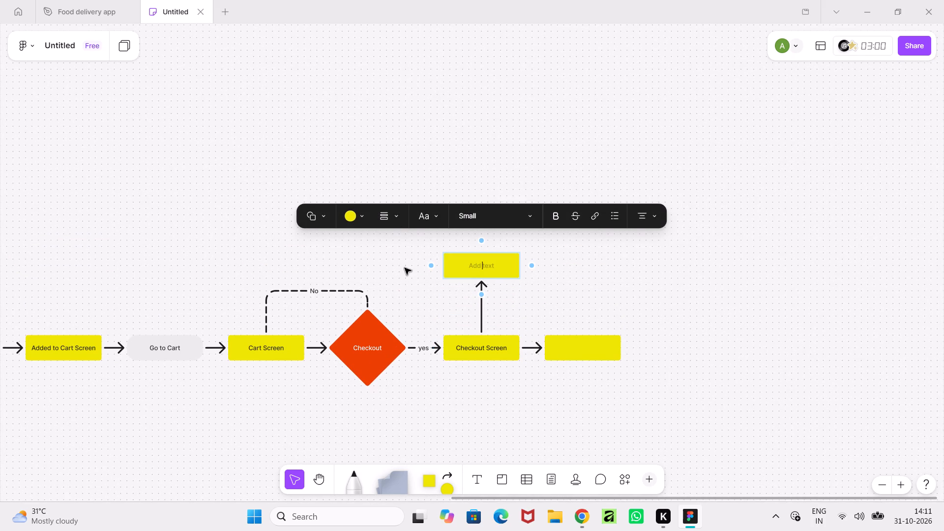
pyautogui.click(358, 213)
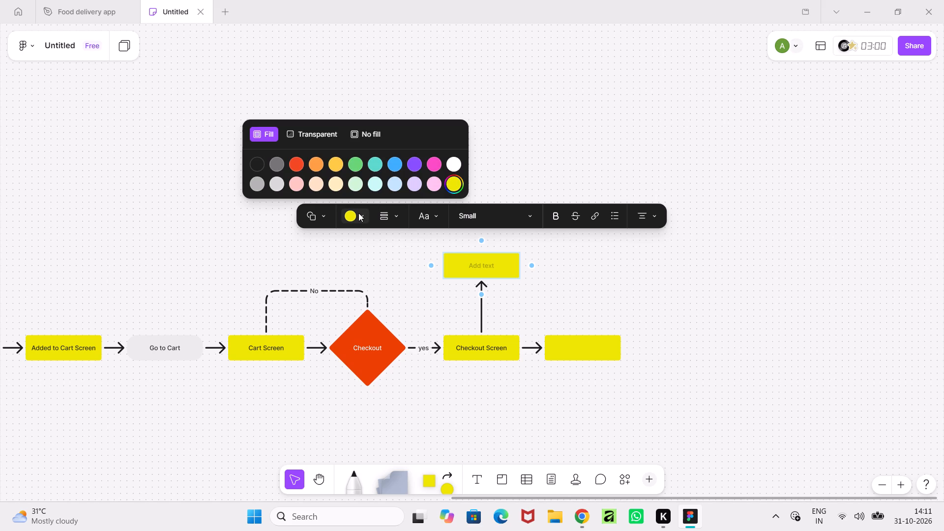
pyautogui.click(323, 223)
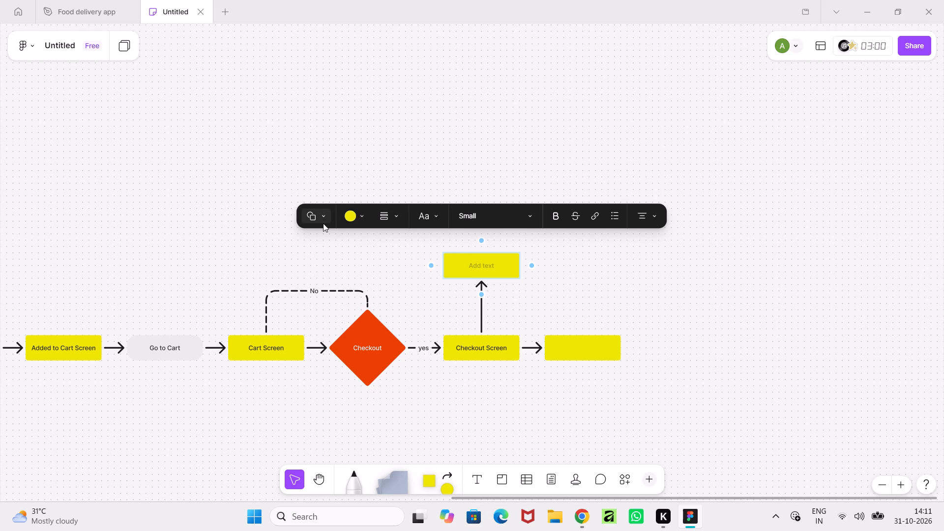
pyautogui.click(324, 207)
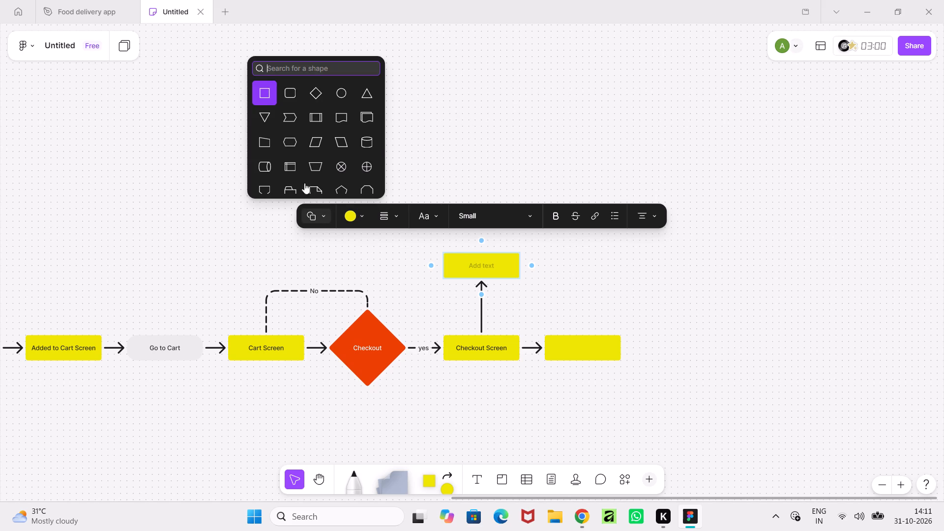
pyautogui.click(321, 88)
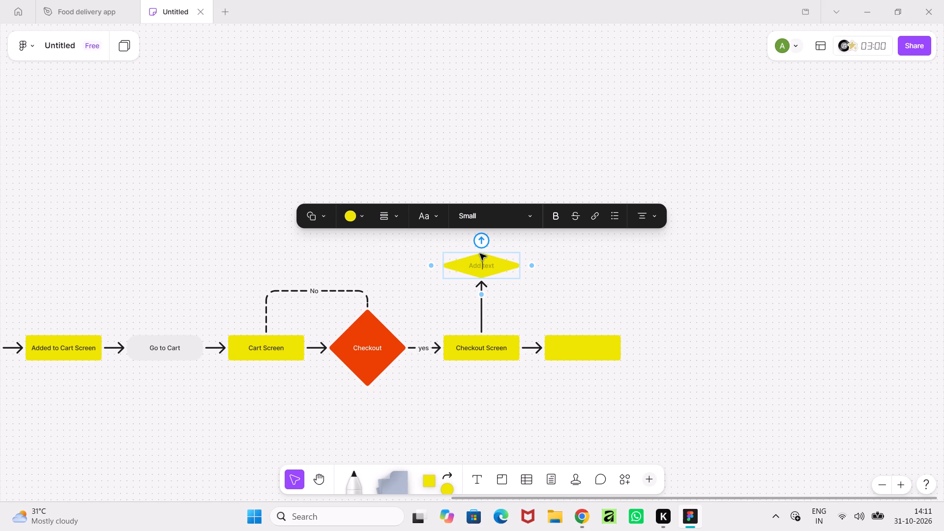
# Make the new blank diamond taller and move it higher, centred above Checkout Screen.
pyautogui.click(488, 255)
pyautogui.moveTo(485, 254); pyautogui.dragTo(483, 220)
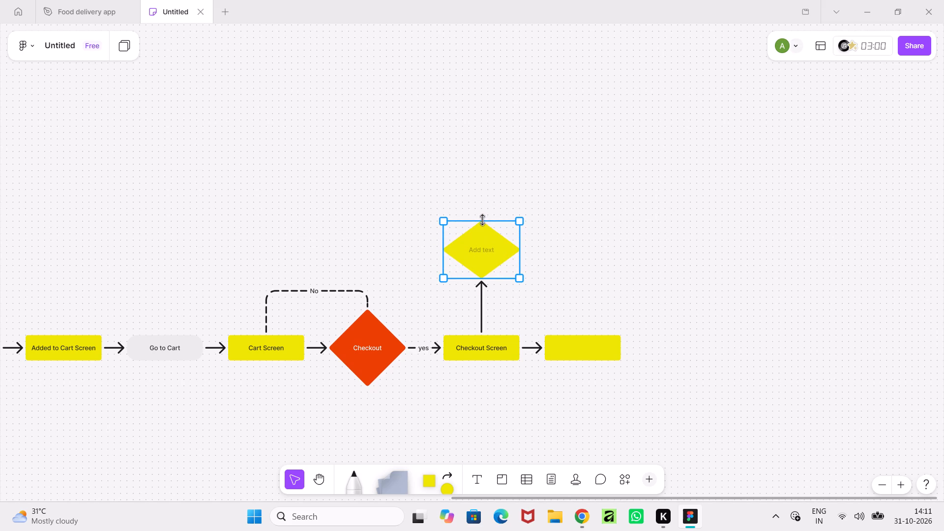
pyautogui.moveTo(483, 220); pyautogui.dragTo(483, 212)
pyautogui.moveTo(481, 248); pyautogui.dragTo(477, 219)
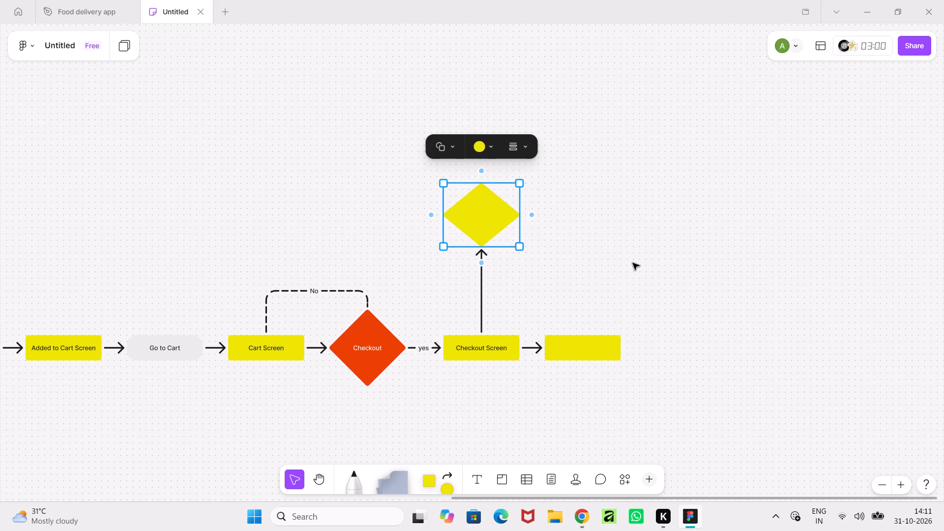
# Delete the arrow between Checkout Screen and the blank yellow rectangle.
pyautogui.click(533, 348)
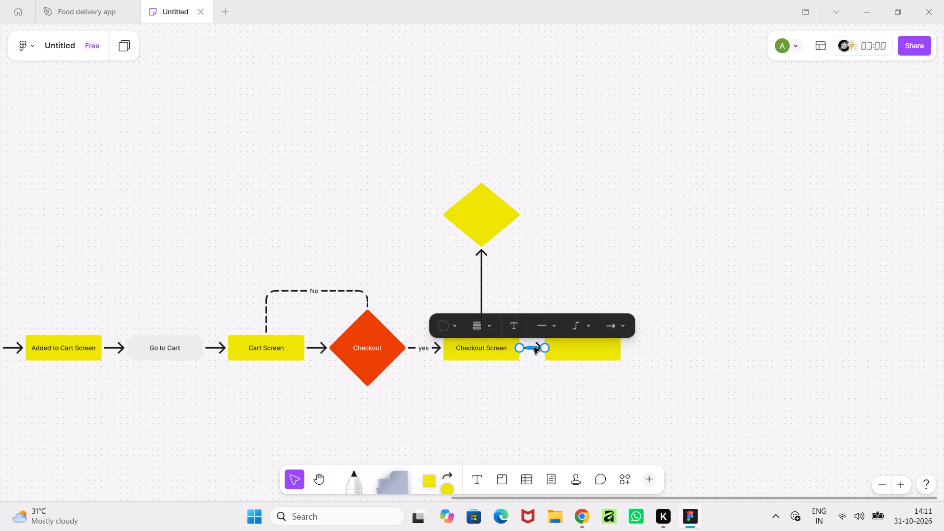
pyautogui.press('Delete')
# Move the blank yellow rectangle up to the right of the new diamond, aligned with its centre.
pyautogui.click(605, 343)
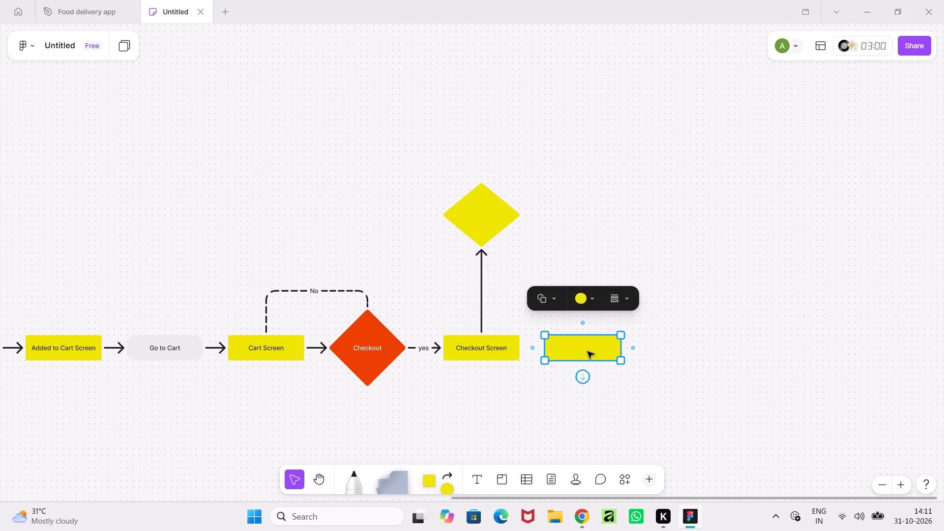
pyautogui.moveTo(589, 351); pyautogui.dragTo(608, 217)
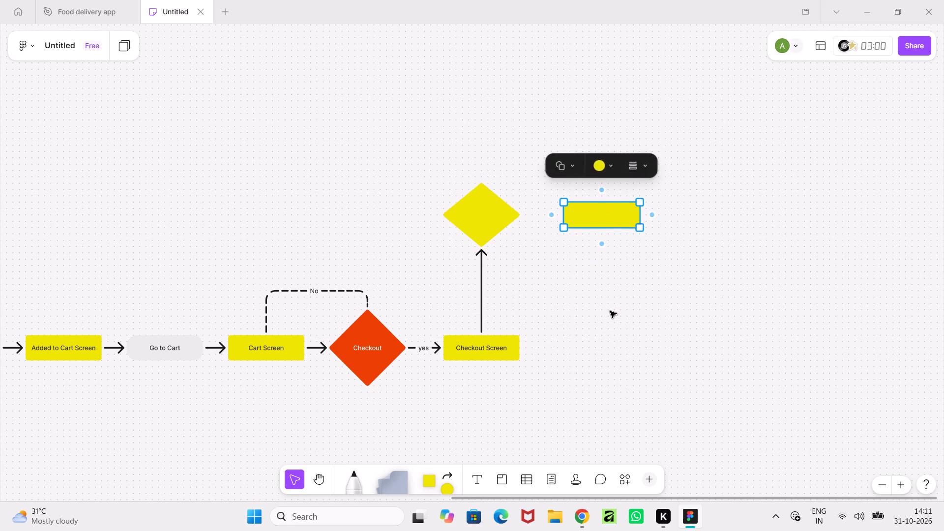
pyautogui.click(610, 311)
# Fill the blank diamond above Checkout Screen with red.
pyautogui.keyDown('ctrl'); pyautogui.scroll(2, 524, 298); pyautogui.keyUp('ctrl')
pyautogui.moveTo(524, 298); pyautogui.dragTo(546, 389, button='middle')
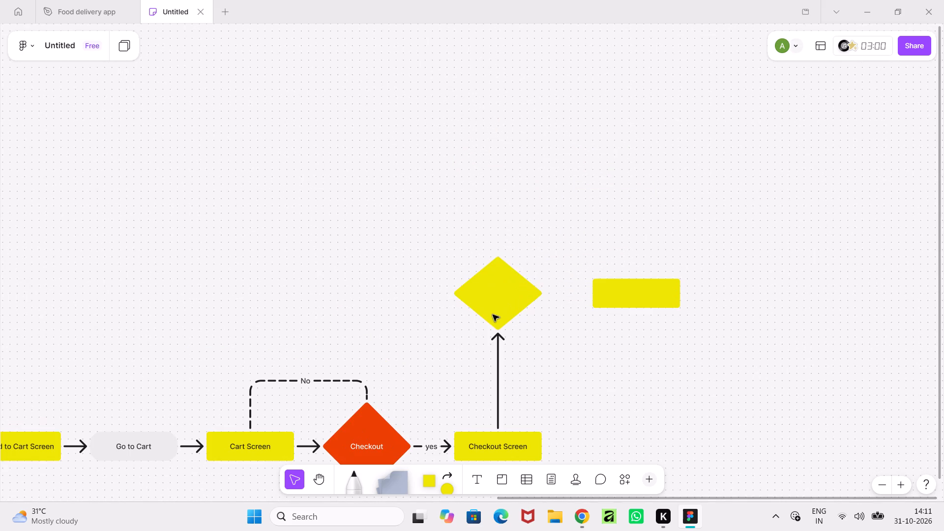
pyautogui.click(488, 306)
pyautogui.click(509, 218)
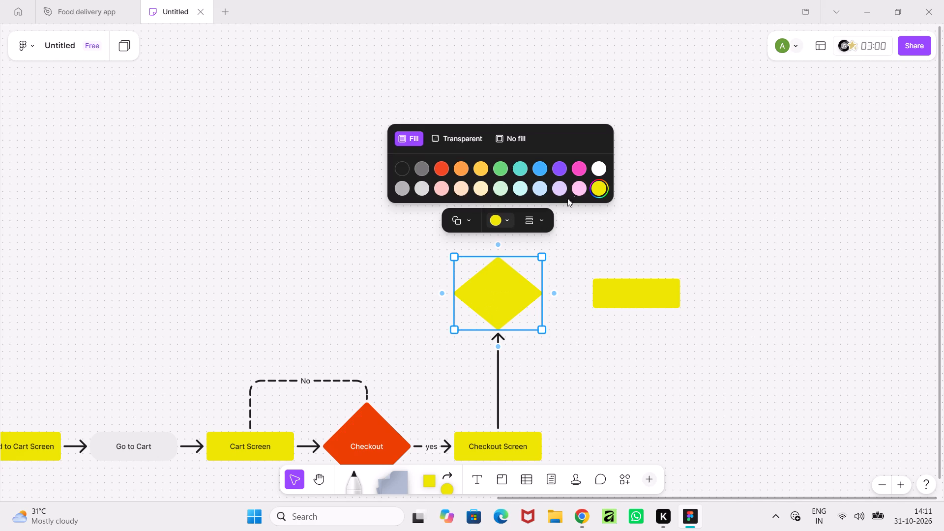
pyautogui.click(447, 167)
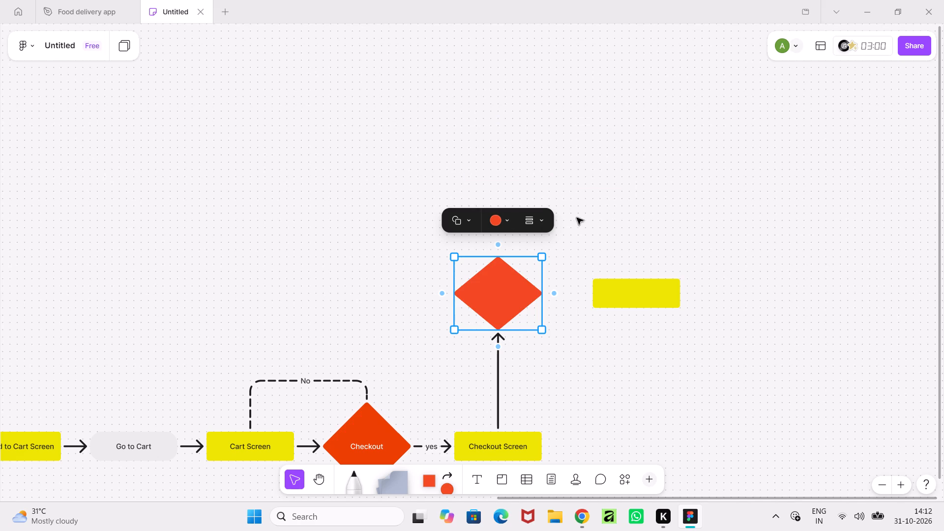
# Set the fill of the blank diamond above Checkout Screen to #EB3E00.
pyautogui.click(496, 226)
pyautogui.click(599, 190)
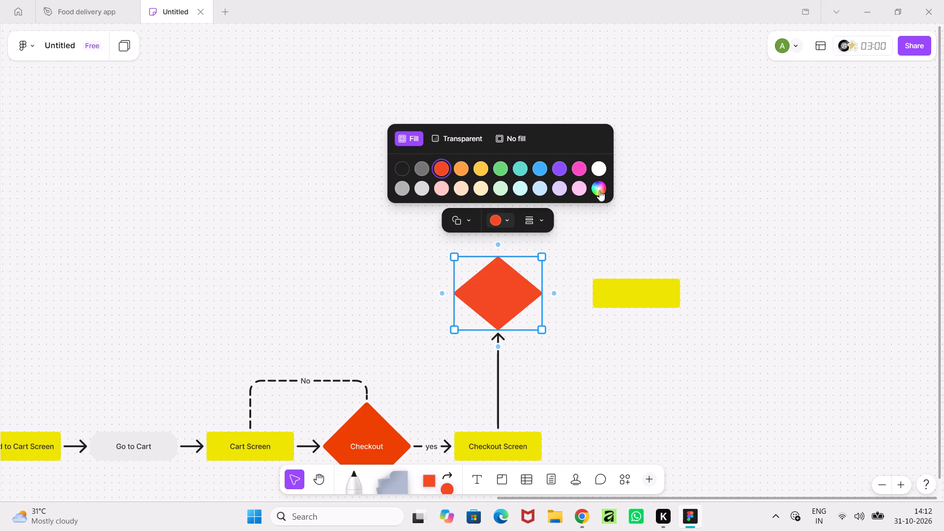
pyautogui.write('eb3e00')
pyautogui.press('Return')
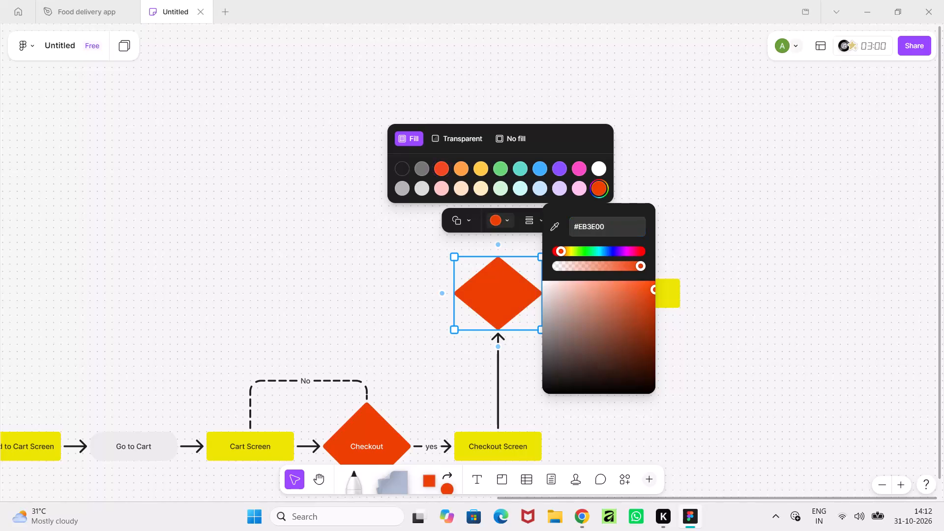
pyautogui.click(371, 317)
# Label the blank diamond above Checkout Screen "Created an account".
pyautogui.click(515, 293)
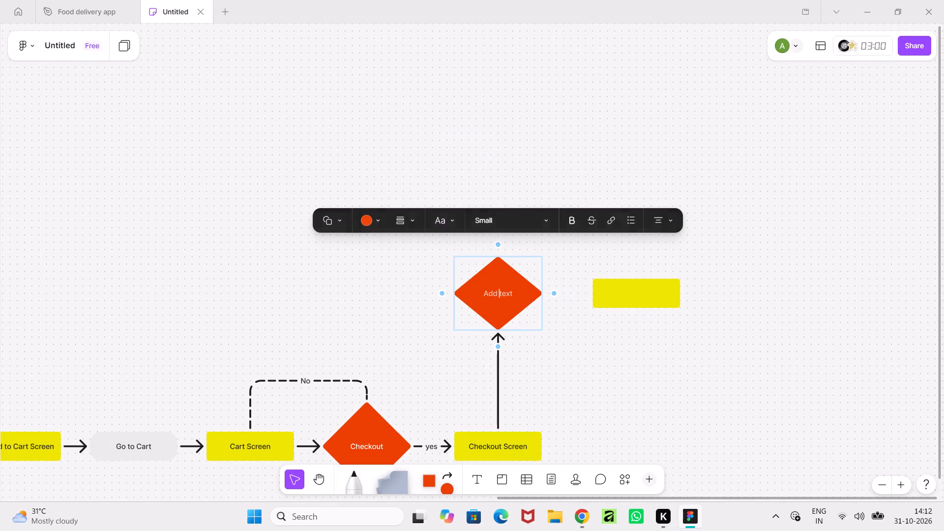
pyautogui.write('Havi')
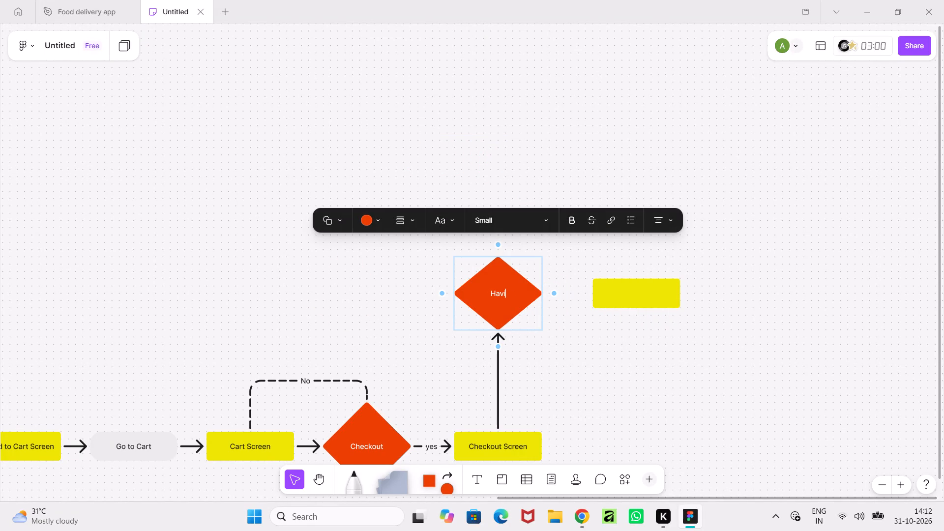
pyautogui.write('nh')
pyautogui.press('space')
pyautogui.press('BackSpace')
pyautogui.press('BackSpace')
pyautogui.write('g an')
pyautogui.press('space')
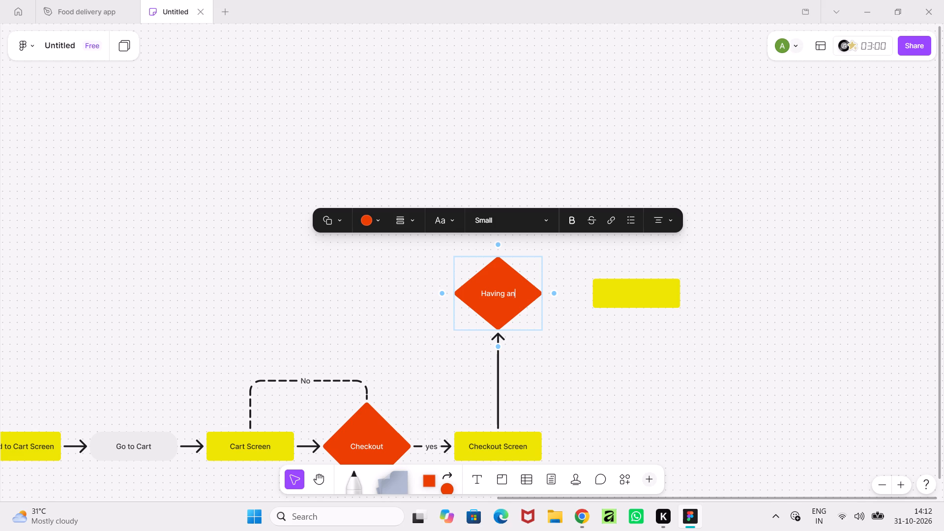
pyautogui.press('BackSpace')
pyautogui.press('BackSpace')
pyautogui.press('BackSpace')
pyautogui.press('BackSpace')
pyautogui.press('BackSpace')
pyautogui.press('BackSpace')
pyautogui.press('BackSpace')
pyautogui.press('BackSpace')
pyautogui.press('BackSpace')
pyautogui.press('BackSpace')
pyautogui.write('Created an')
pyautogui.press('space')
pyautogui.write('account')
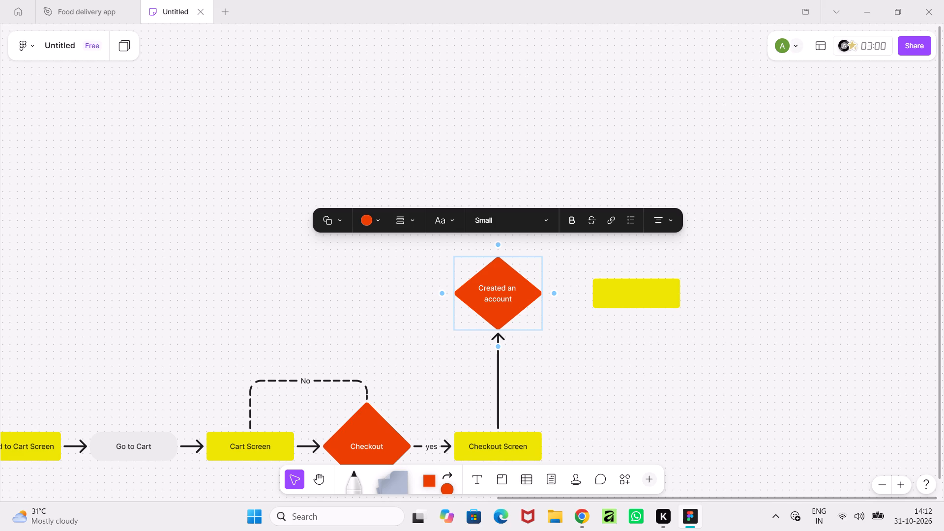
pyautogui.click(840, 410)
# Connect the Created an account diamond to the blank yellow rectangle beside it with an arrow.
pyautogui.keyDown('ctrl'); pyautogui.scroll(-4, 608, 394); pyautogui.keyUp('ctrl')
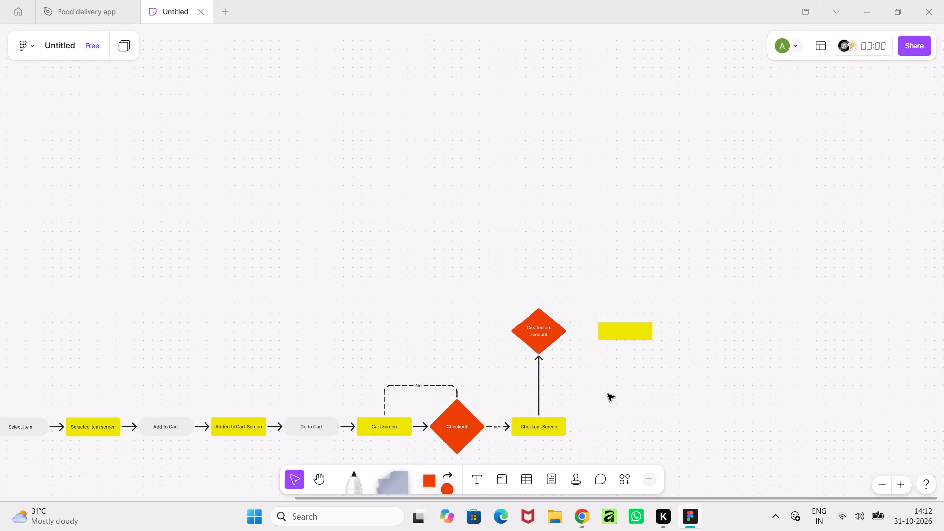
pyautogui.moveTo(608, 394); pyautogui.dragTo(836, 391, button='middle')
pyautogui.keyDown('ctrl'); pyautogui.scroll(-6, 384, 338); pyautogui.keyUp('ctrl')
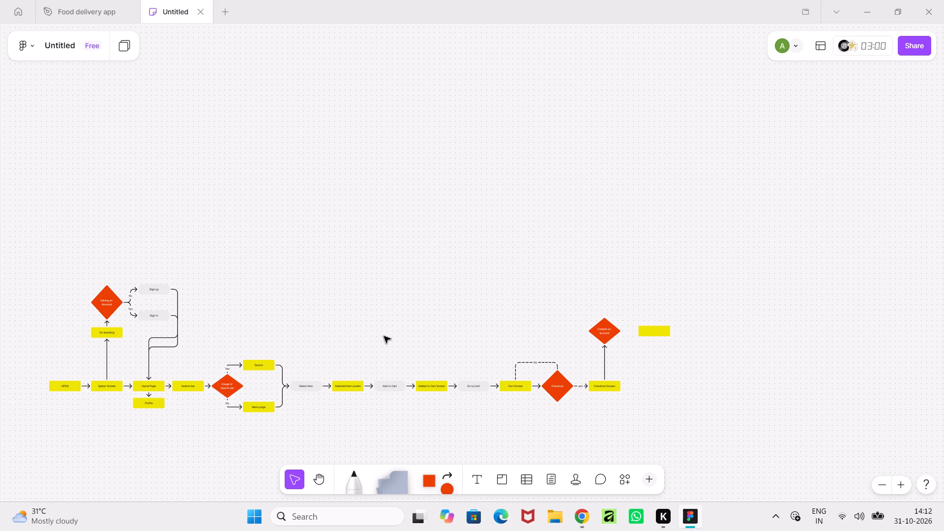
pyautogui.keyDown('ctrl'); pyautogui.scroll(9, 598, 336); pyautogui.keyUp('ctrl')
pyautogui.moveTo(762, 382); pyautogui.dragTo(530, 423, button='middle')
pyautogui.click(432, 366)
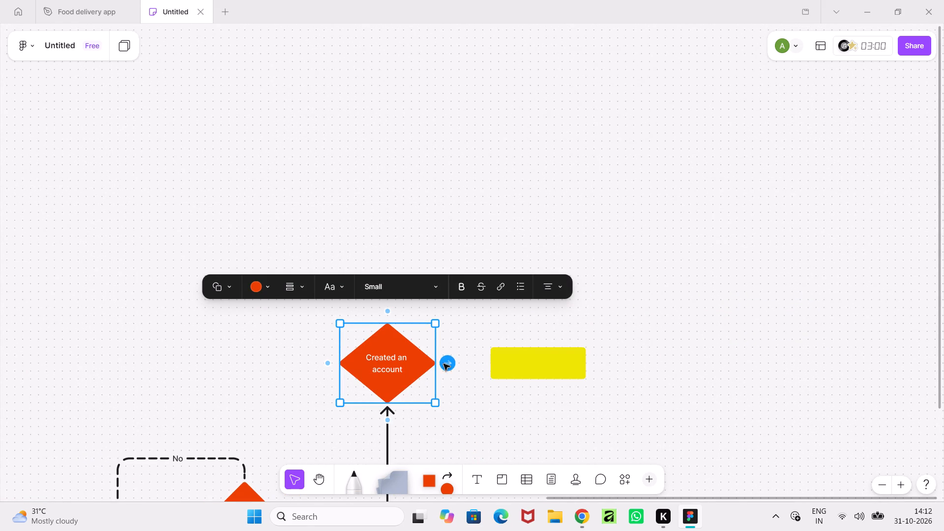
pyautogui.moveTo(448, 366); pyautogui.dragTo(464, 365)
pyautogui.click(482, 411)
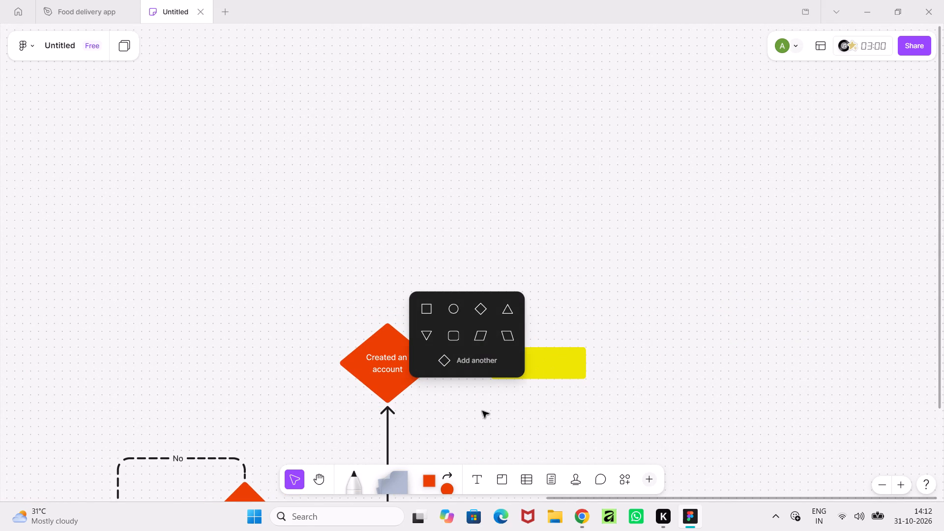
pyautogui.click(428, 361)
pyautogui.moveTo(446, 365); pyautogui.dragTo(492, 362)
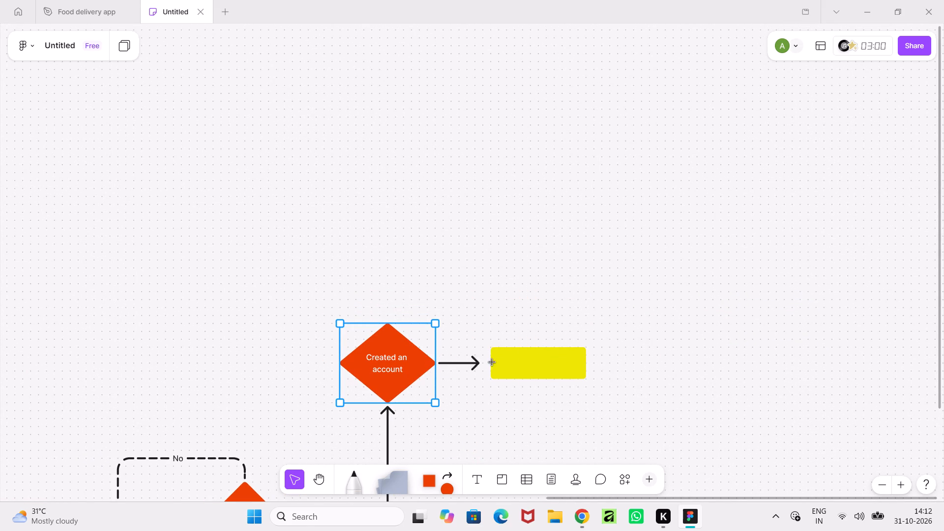
pyautogui.moveTo(492, 362); pyautogui.dragTo(507, 363)
pyautogui.click(532, 398)
# Label the arrow from Created an account to the blank yellow rectangle "Yes".
pyautogui.keyDown('ctrl'); pyautogui.scroll(-3, 509, 390); pyautogui.keyUp('ctrl')
pyautogui.keyDown('ctrl'); pyautogui.scroll(5, 466, 372); pyautogui.keyUp('ctrl')
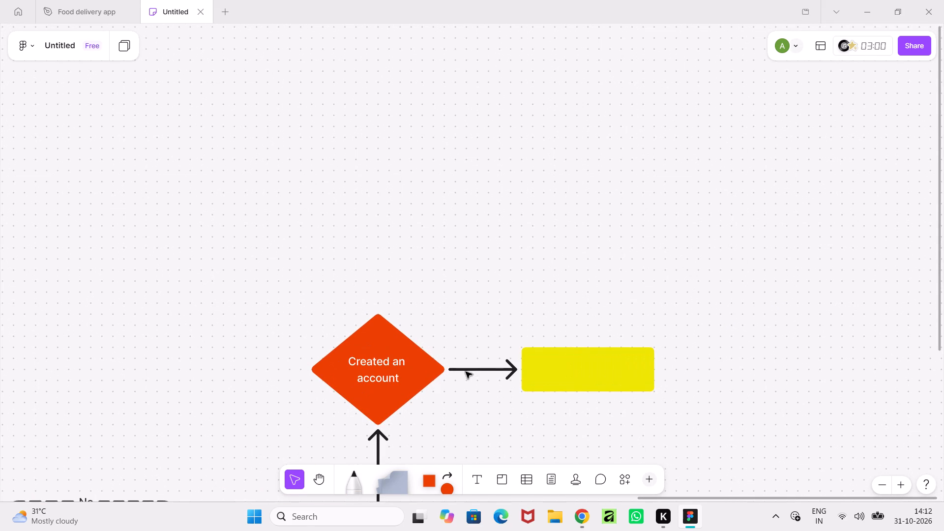
pyautogui.click(485, 370)
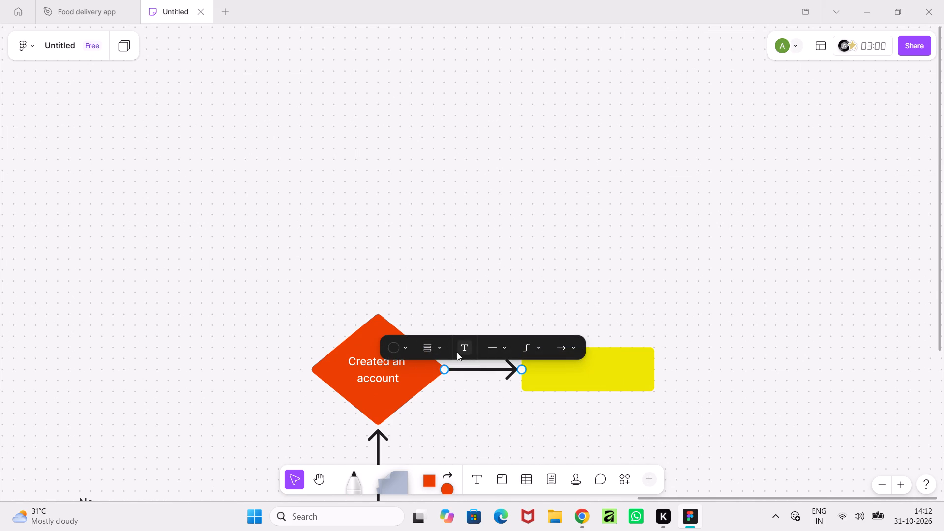
pyautogui.click(471, 346)
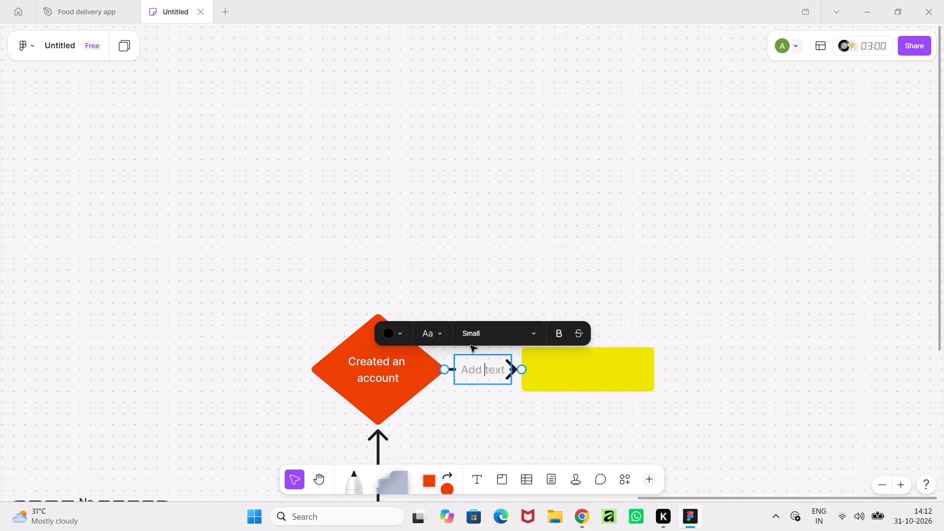
pyautogui.write('Yes')
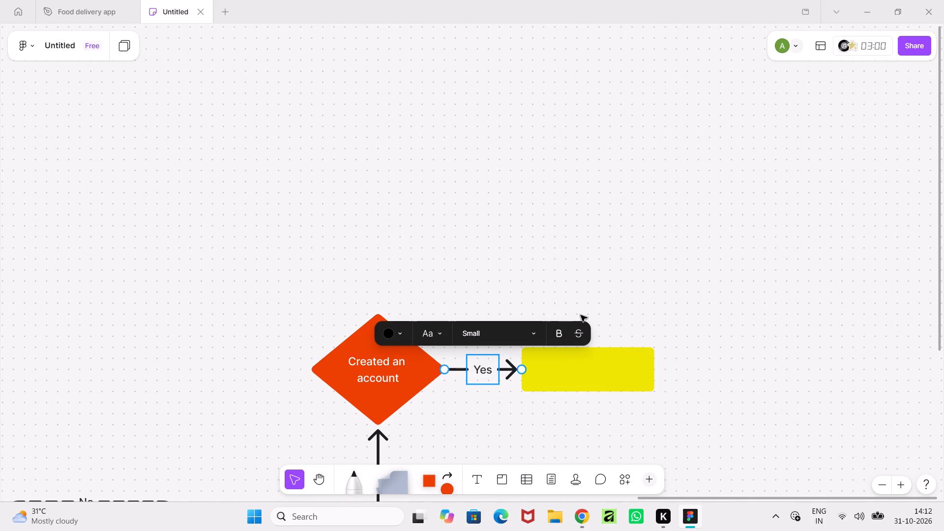
pyautogui.click(581, 315)
pyautogui.click(490, 372)
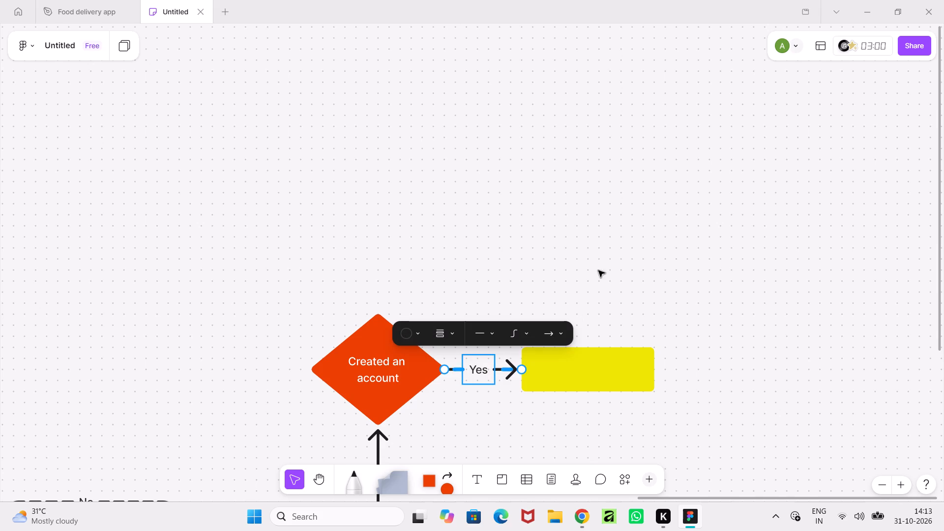
pyautogui.click(699, 222)
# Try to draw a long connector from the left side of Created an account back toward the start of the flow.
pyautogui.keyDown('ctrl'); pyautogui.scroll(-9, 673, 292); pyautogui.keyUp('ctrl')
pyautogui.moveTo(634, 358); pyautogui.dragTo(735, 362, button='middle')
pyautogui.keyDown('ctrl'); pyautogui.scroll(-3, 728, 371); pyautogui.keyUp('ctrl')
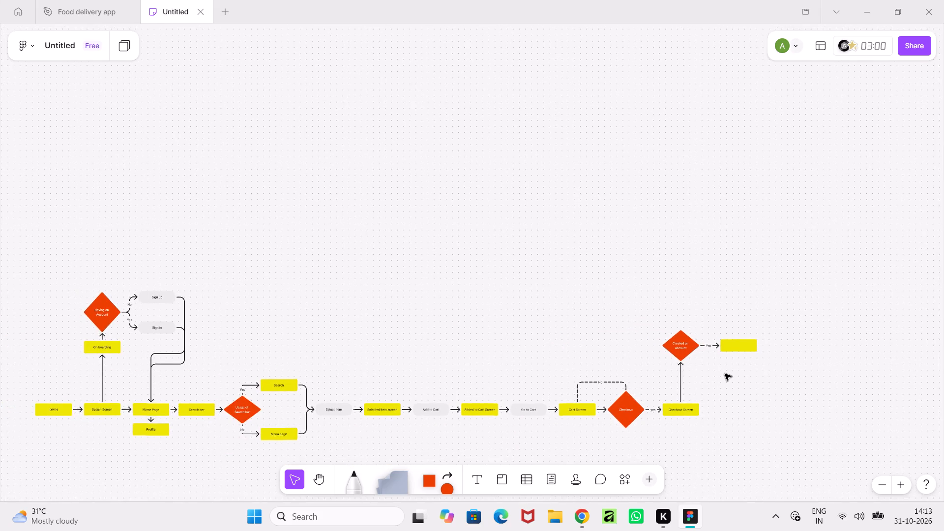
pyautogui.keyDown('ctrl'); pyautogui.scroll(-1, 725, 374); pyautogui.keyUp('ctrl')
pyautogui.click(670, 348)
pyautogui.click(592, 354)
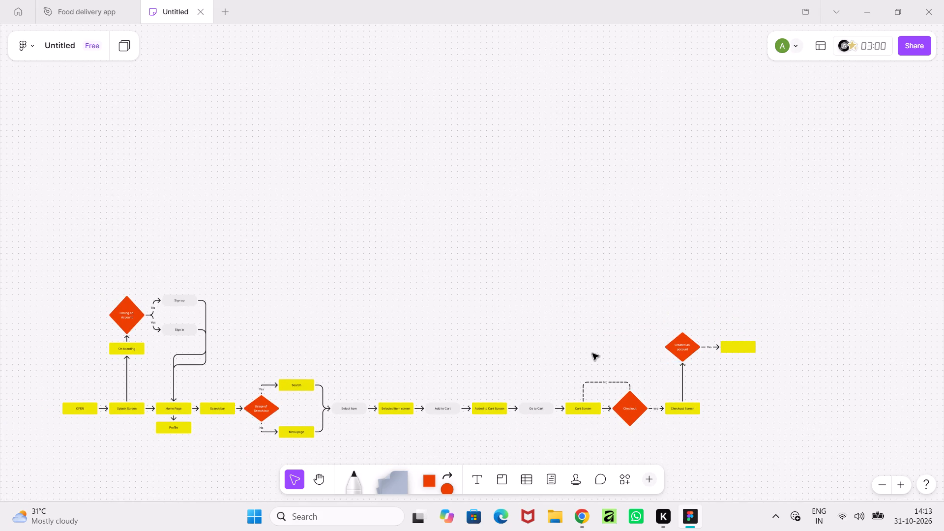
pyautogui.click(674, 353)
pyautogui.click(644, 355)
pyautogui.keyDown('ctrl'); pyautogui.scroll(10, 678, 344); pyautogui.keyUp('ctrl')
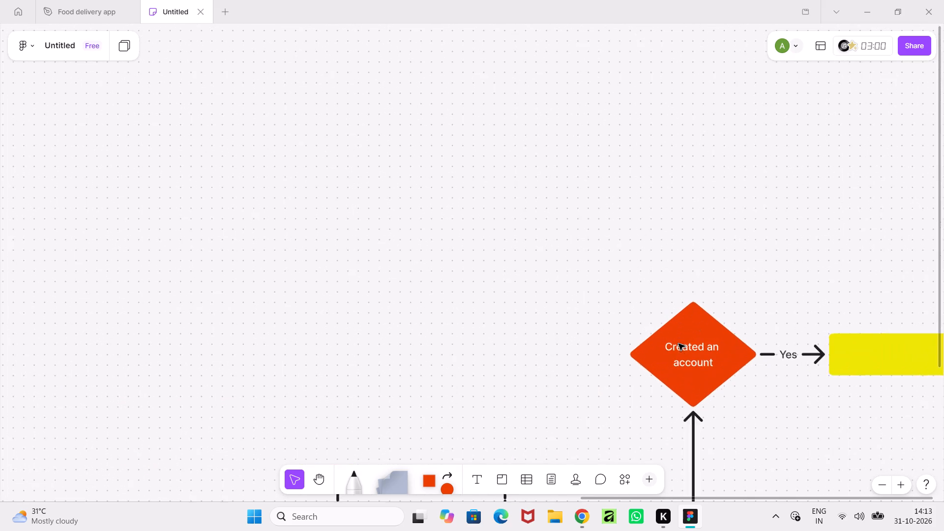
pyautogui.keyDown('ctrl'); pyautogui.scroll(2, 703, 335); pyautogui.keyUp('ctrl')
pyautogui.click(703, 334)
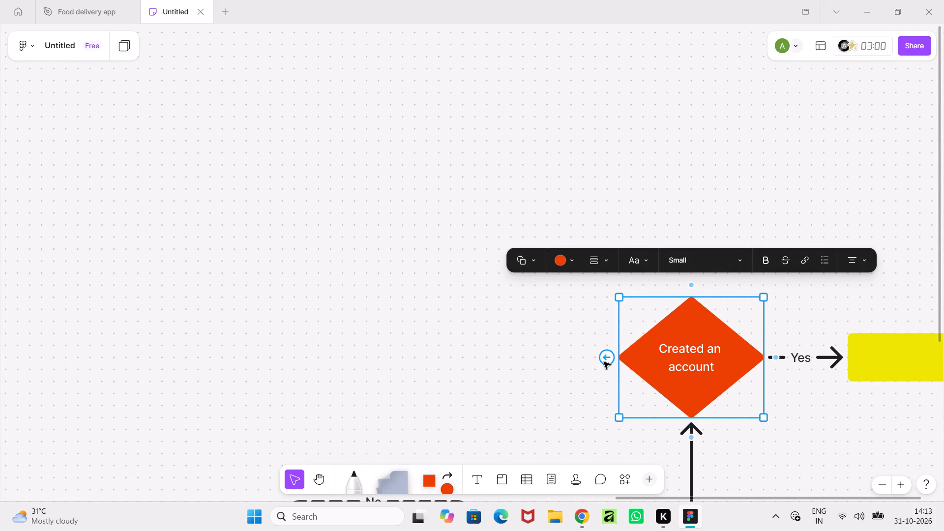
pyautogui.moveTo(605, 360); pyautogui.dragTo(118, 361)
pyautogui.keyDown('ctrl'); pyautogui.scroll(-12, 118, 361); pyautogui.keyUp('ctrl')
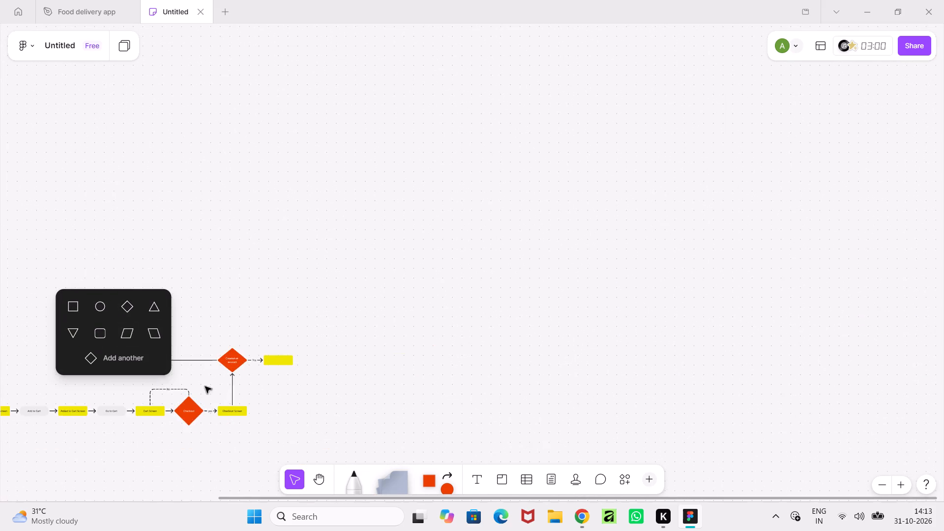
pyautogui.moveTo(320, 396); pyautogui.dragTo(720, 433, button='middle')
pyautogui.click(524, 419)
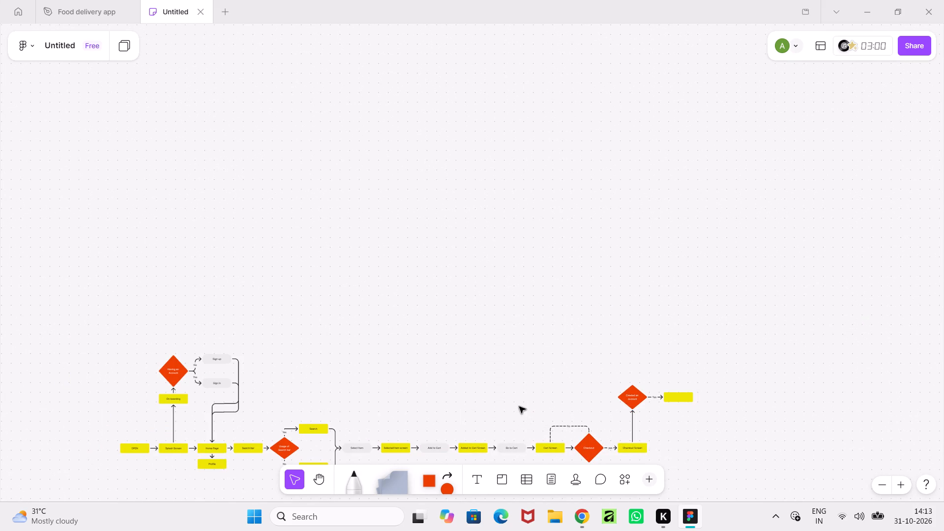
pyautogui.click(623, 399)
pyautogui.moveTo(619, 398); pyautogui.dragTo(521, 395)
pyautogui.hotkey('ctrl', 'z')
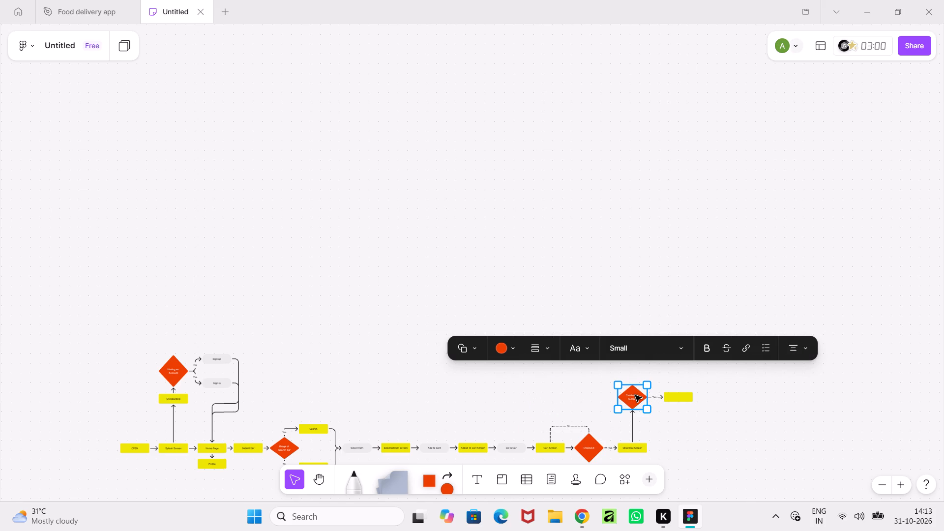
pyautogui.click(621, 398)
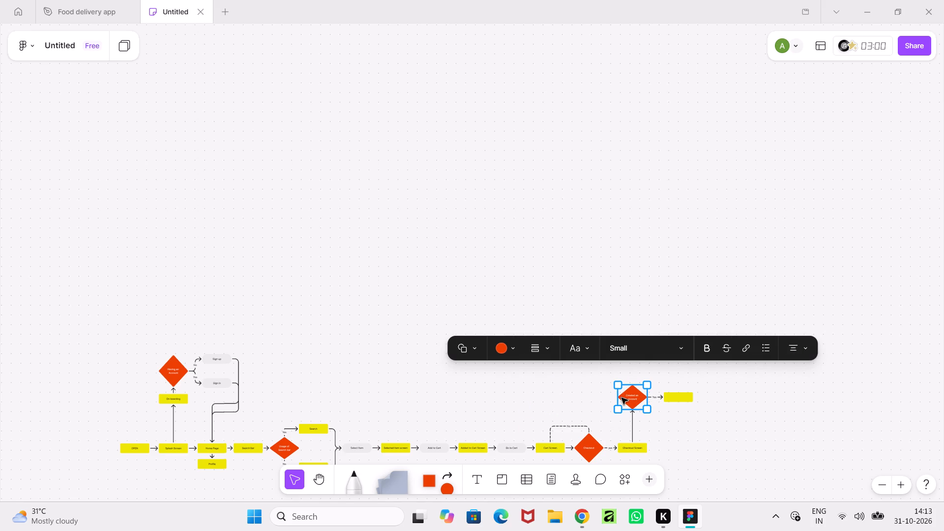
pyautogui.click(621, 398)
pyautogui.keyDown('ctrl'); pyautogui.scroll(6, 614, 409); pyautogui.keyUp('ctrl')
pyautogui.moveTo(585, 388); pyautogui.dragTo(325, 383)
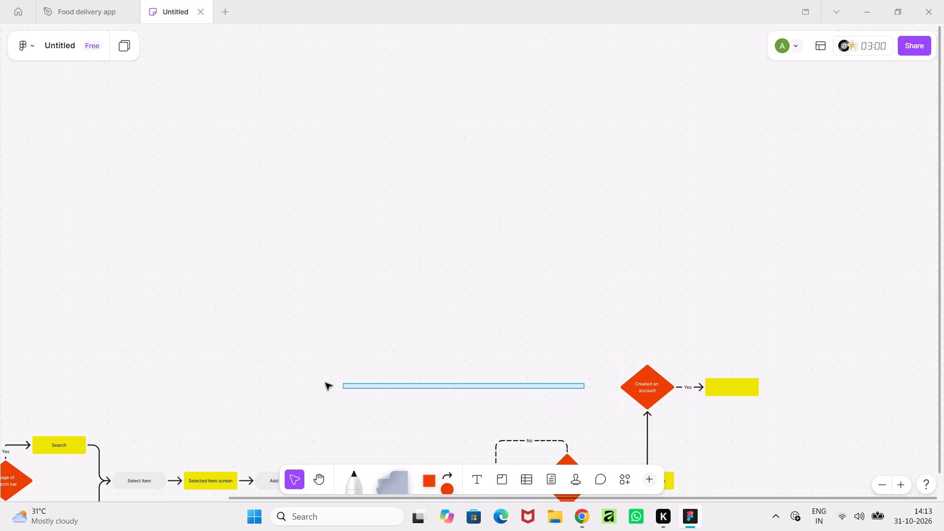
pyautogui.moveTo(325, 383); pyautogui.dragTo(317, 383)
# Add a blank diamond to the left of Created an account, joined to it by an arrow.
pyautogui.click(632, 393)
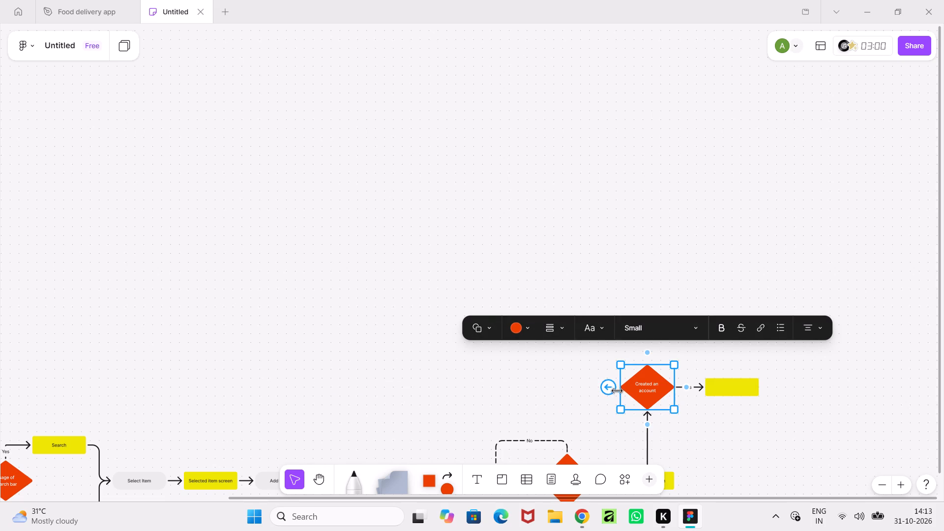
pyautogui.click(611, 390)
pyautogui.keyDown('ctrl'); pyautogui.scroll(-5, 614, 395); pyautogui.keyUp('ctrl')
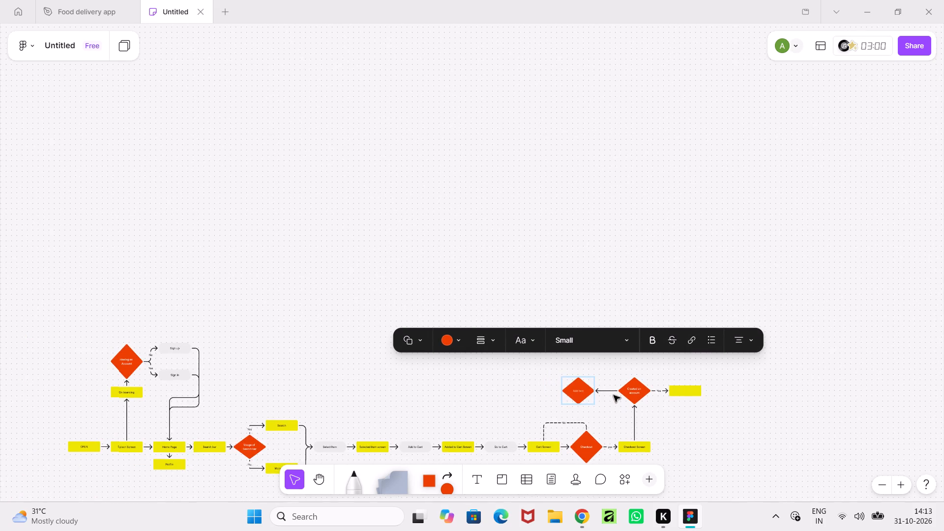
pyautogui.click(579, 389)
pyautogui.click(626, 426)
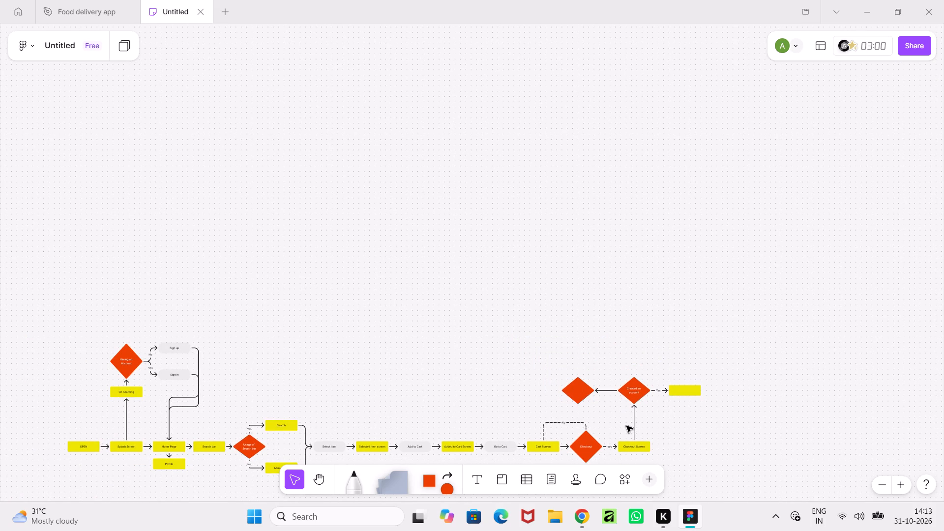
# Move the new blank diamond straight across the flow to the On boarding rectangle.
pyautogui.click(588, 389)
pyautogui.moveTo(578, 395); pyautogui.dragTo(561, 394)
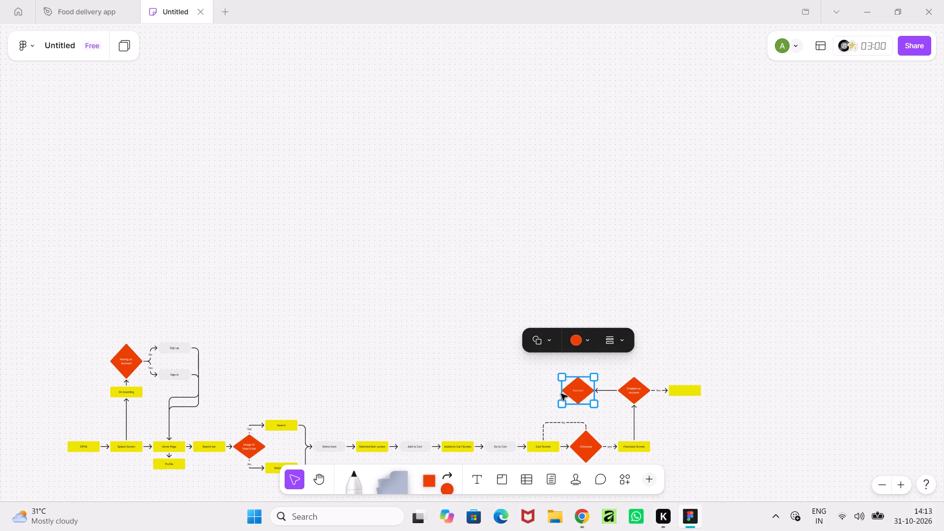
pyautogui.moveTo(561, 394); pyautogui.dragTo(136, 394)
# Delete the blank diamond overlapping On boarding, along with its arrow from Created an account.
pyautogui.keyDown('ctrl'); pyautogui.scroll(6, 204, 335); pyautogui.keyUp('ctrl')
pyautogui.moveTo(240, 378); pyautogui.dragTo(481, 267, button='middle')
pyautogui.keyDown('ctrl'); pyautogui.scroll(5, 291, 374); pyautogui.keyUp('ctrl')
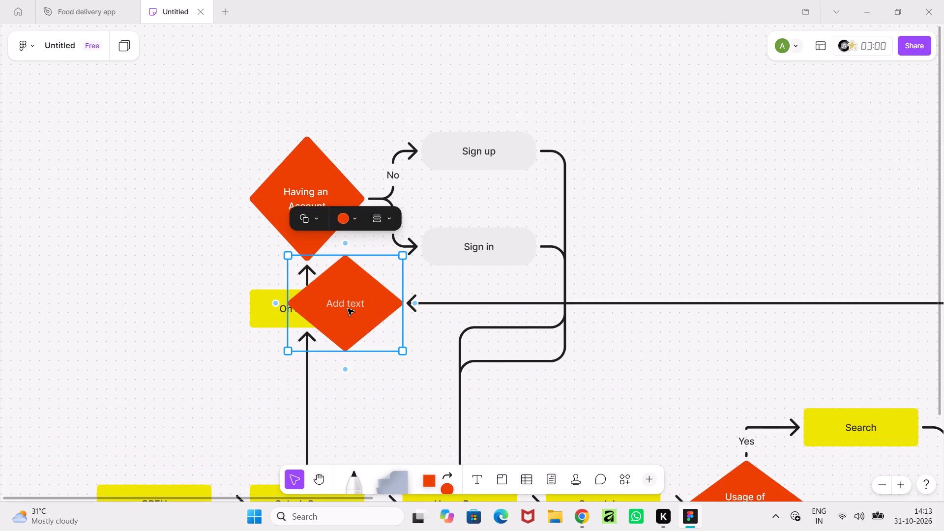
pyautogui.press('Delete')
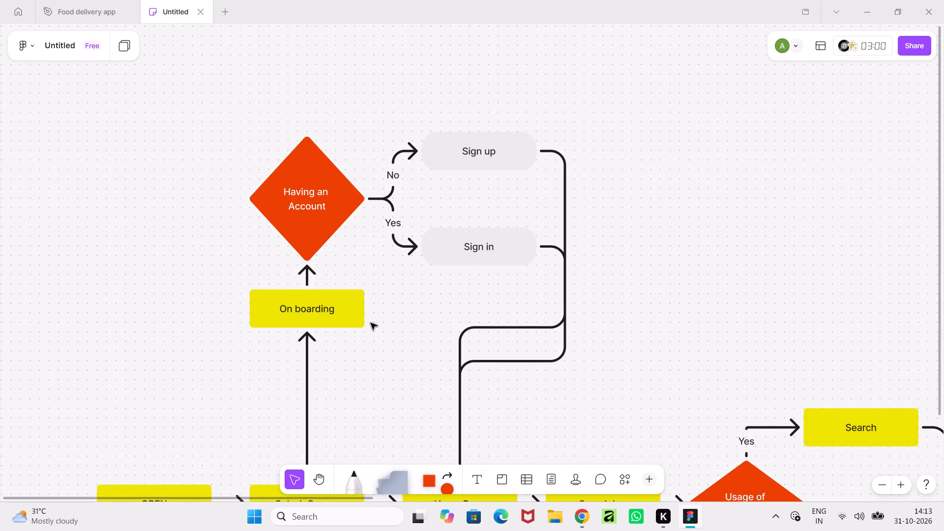
# Undo the deletion of the blank diamond and its long arrow, and keep the diamond centred over the On boarding rectangle.
pyautogui.hotkey('ctrl', 'z')
pyautogui.moveTo(364, 324); pyautogui.dragTo(331, 334)
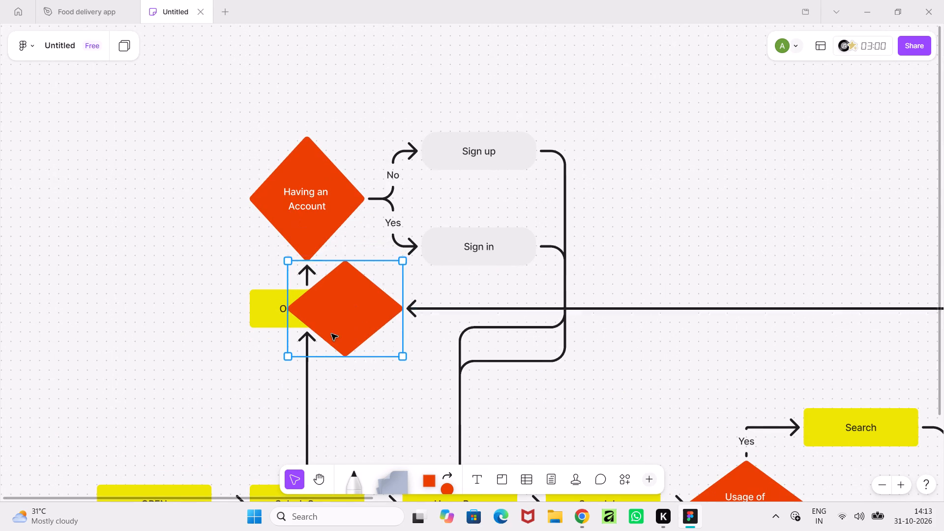
pyautogui.moveTo(331, 334); pyautogui.dragTo(325, 331)
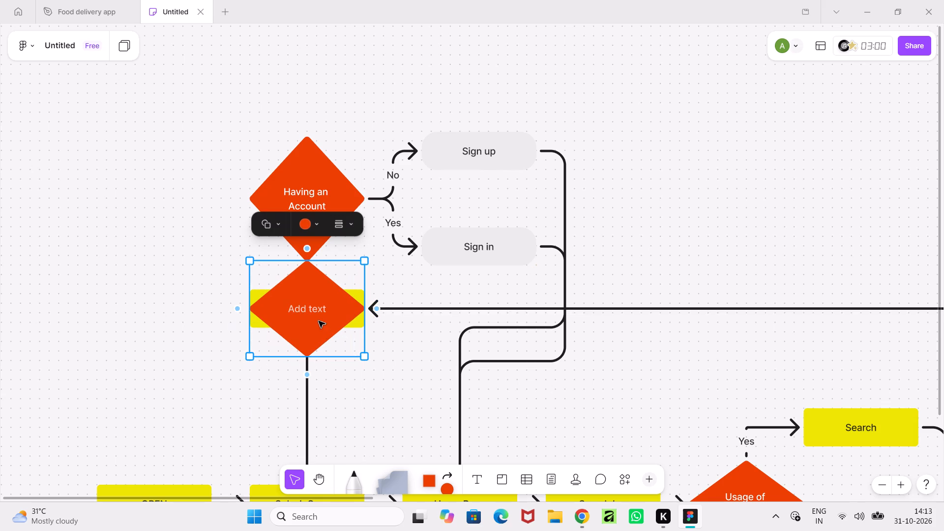
# Delete the blank diamond but keep its long arrow, attaching the arrow's head to the right side of On boarding.
pyautogui.click(410, 308)
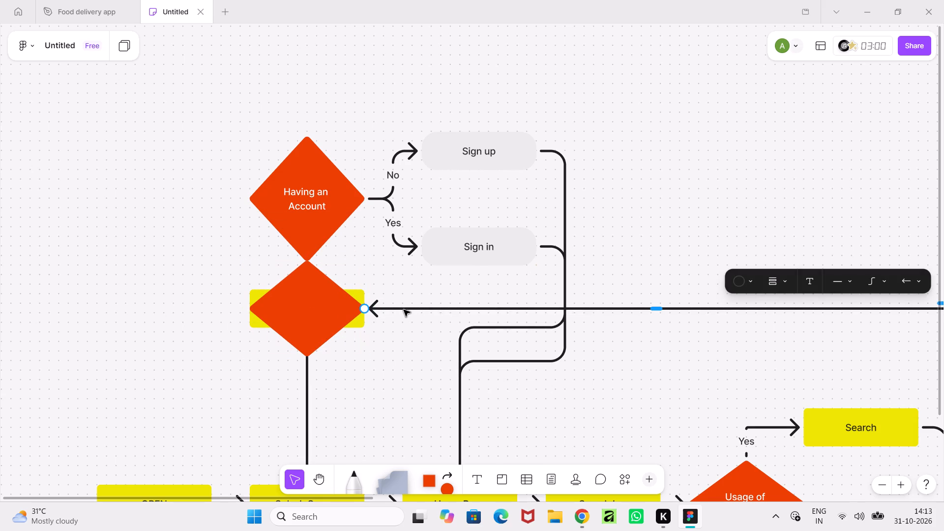
pyautogui.moveTo(364, 309); pyautogui.dragTo(472, 266)
pyautogui.click(271, 324)
pyautogui.press('Delete')
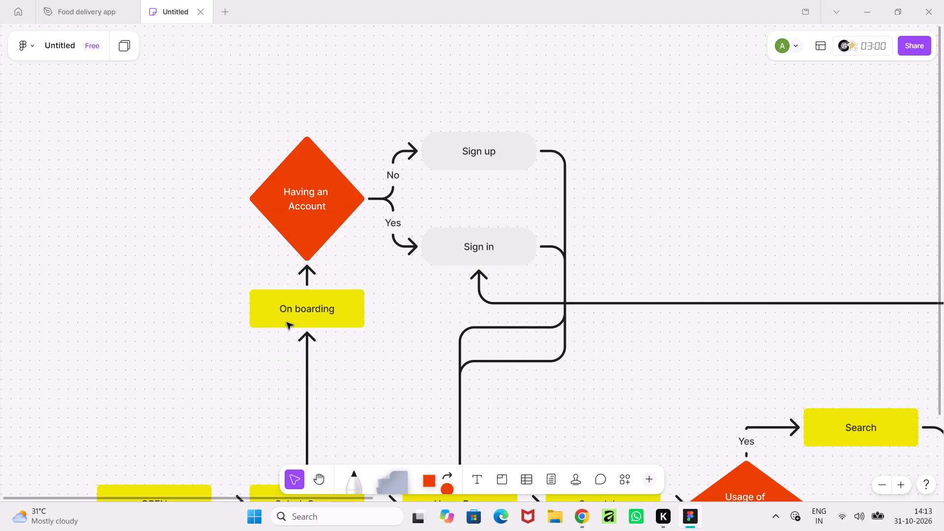
pyautogui.click(487, 300)
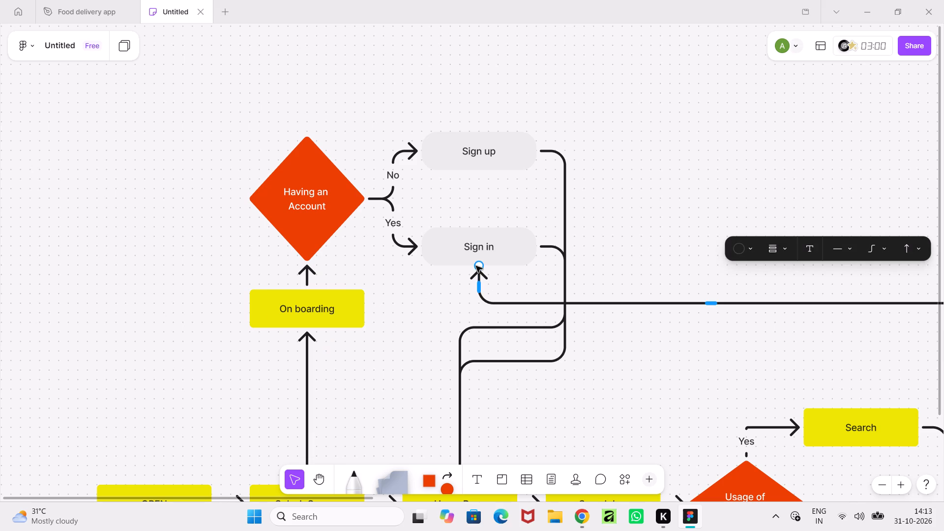
pyautogui.moveTo(476, 265); pyautogui.dragTo(363, 308)
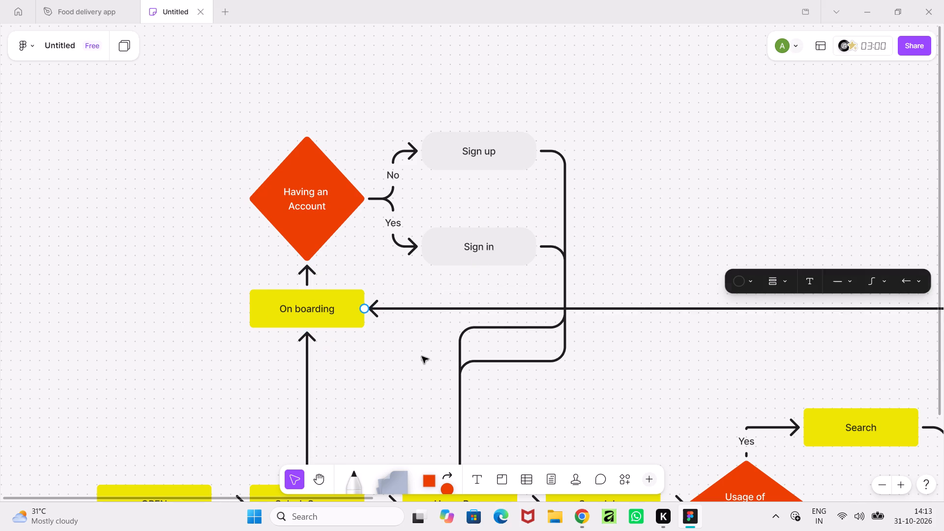
# Nudge the Created an account diamond slightly down so its long arrow to On boarding runs straight.
pyautogui.keyDown('ctrl'); pyautogui.scroll(-10, 422, 357); pyautogui.keyUp('ctrl')
pyautogui.moveTo(668, 361); pyautogui.dragTo(467, 402, button='middle')
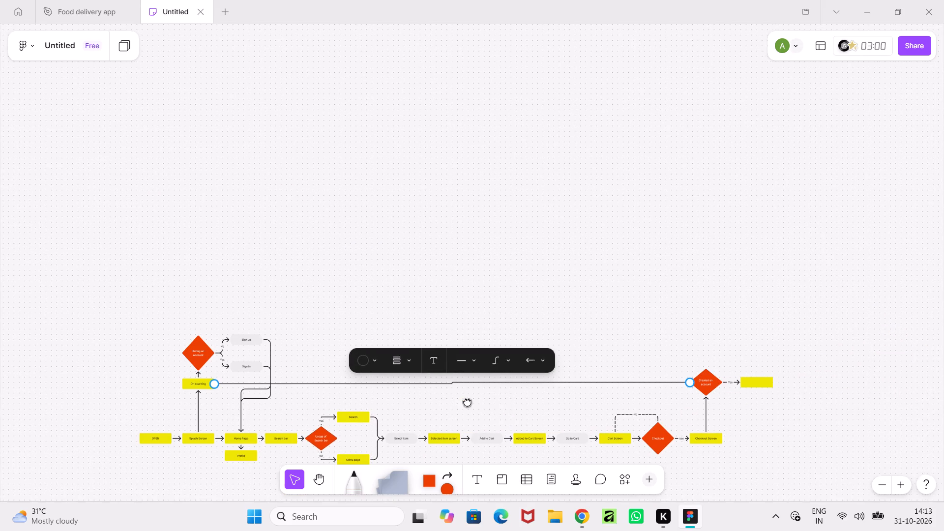
pyautogui.moveTo(467, 402); pyautogui.dragTo(467, 402, button='middle')
pyautogui.click(702, 387)
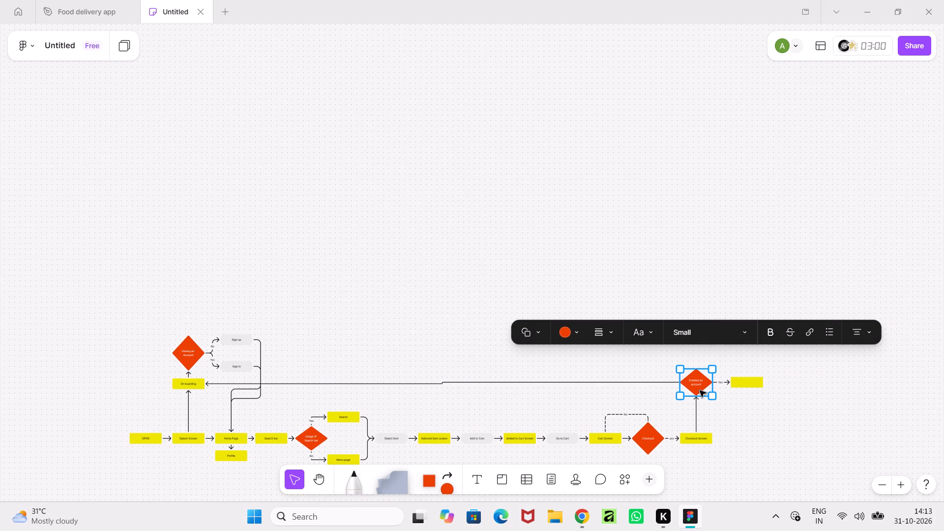
pyautogui.click(700, 390)
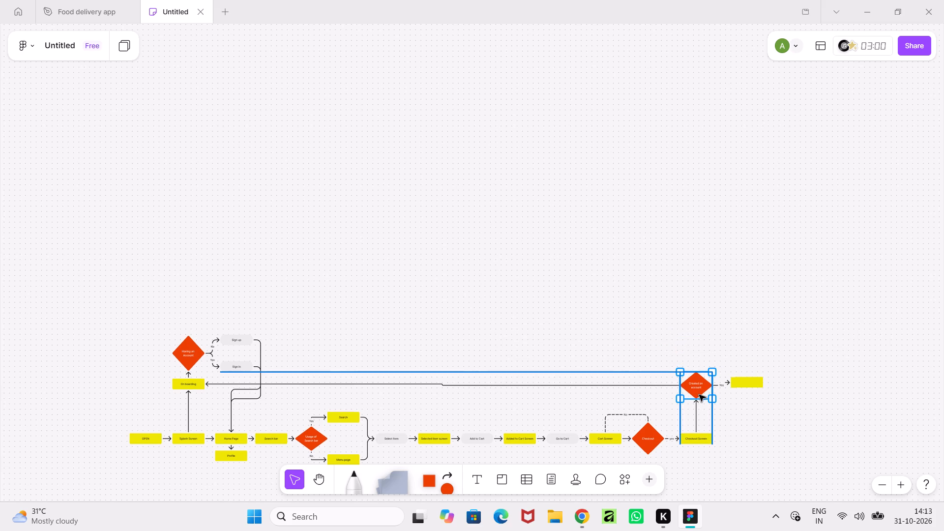
pyautogui.keyDown('ctrl'); pyautogui.scroll(5, 698, 394); pyautogui.keyUp('ctrl')
pyautogui.click(698, 394)
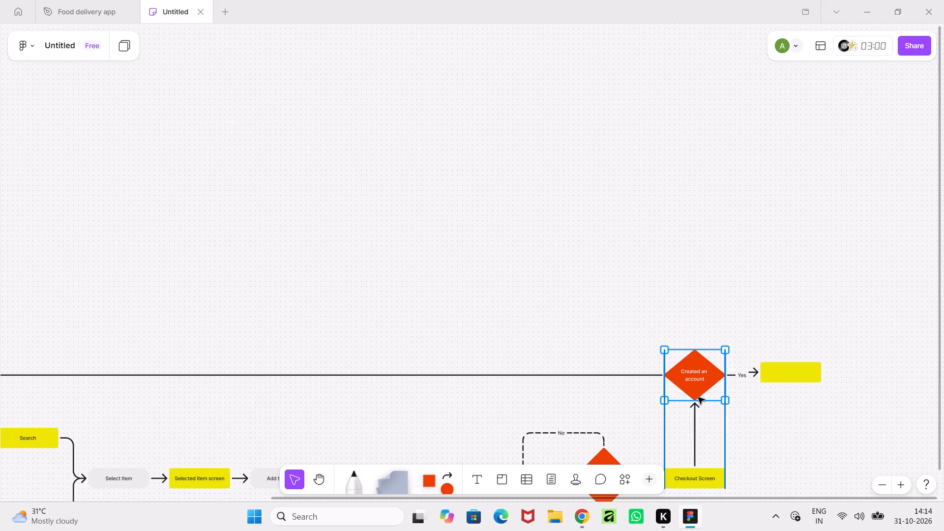
# Nudge the blank yellow rectangle on the Yes branch down to line up with the Created an account diamond.
pyautogui.click(797, 373)
pyautogui.moveTo(793, 377); pyautogui.dragTo(793, 380)
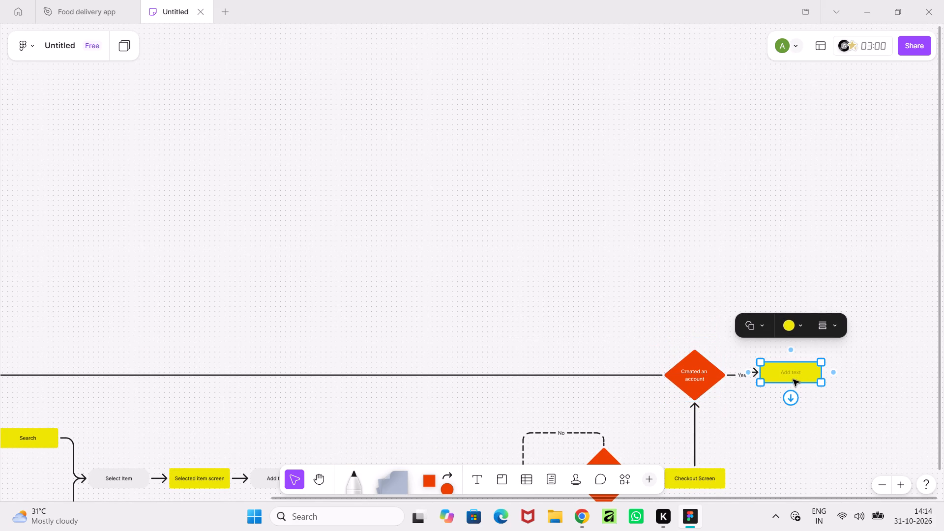
pyautogui.moveTo(793, 380); pyautogui.dragTo(794, 382)
pyautogui.click(806, 422)
# Set the end point of the long connector at On boarding to a filled circle.
pyautogui.keyDown('ctrl'); pyautogui.scroll(-7, 806, 422); pyautogui.keyUp('ctrl')
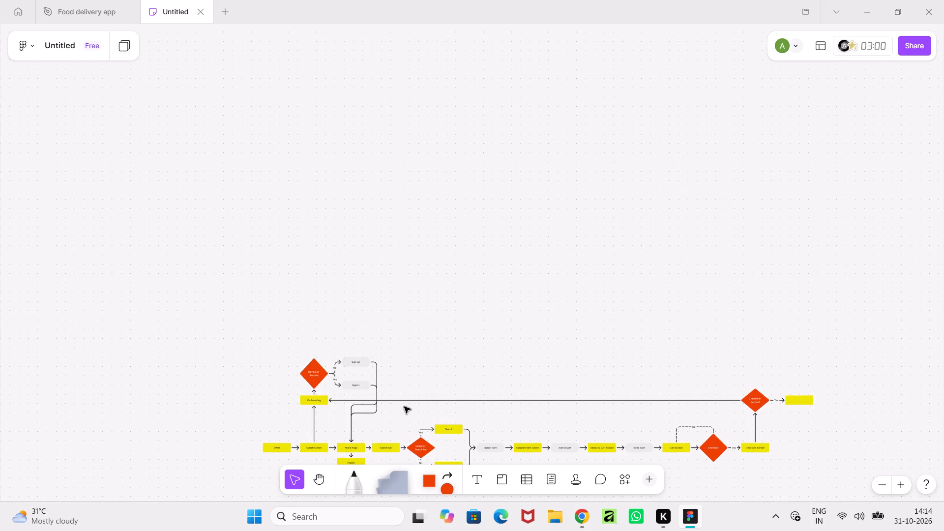
pyautogui.keyDown('ctrl'); pyautogui.scroll(5, 229, 384); pyautogui.keyUp('ctrl')
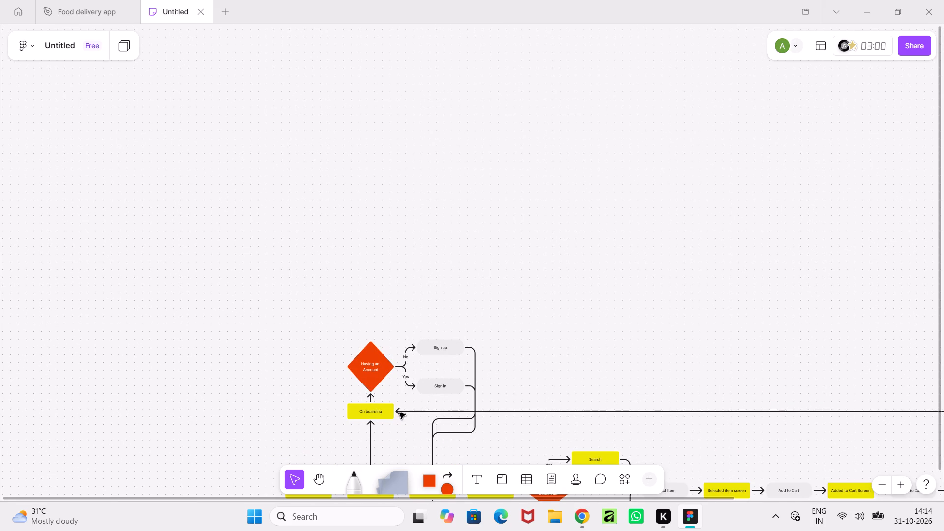
pyautogui.click(396, 413)
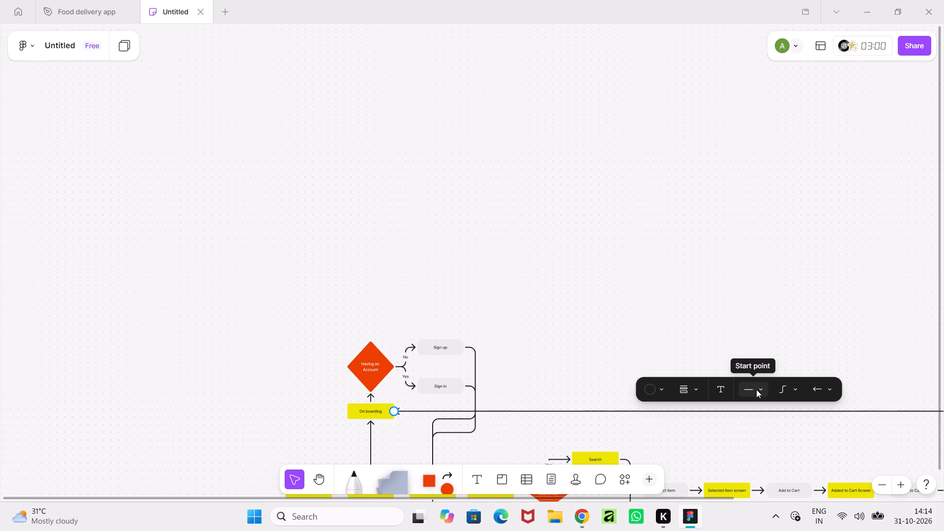
pyautogui.click(626, 410)
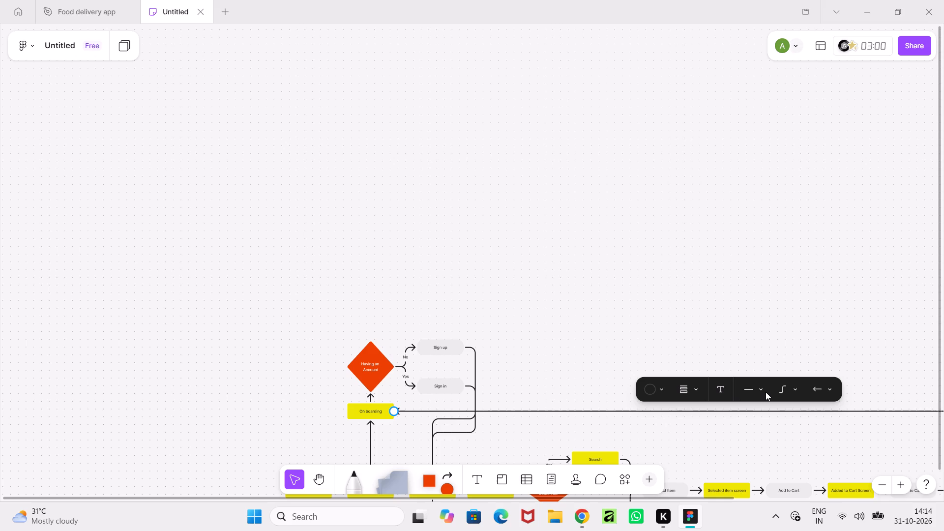
pyautogui.click(833, 387)
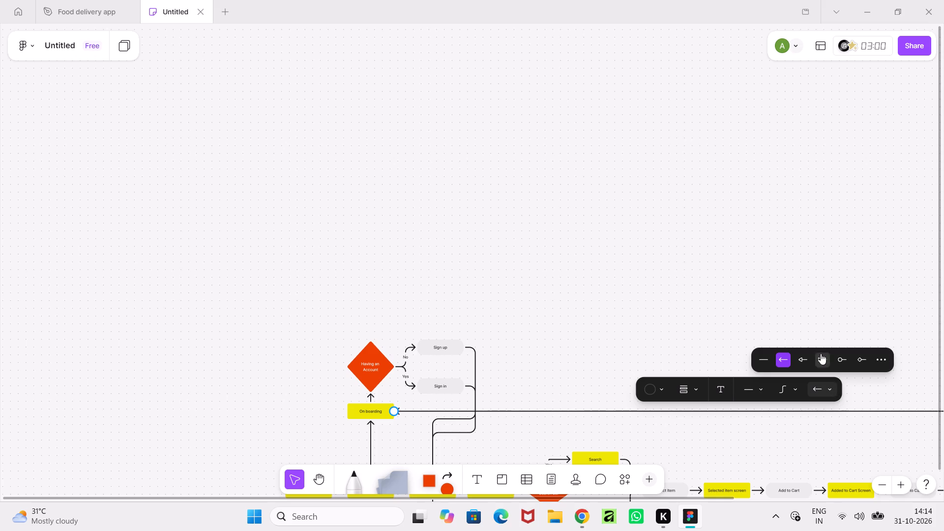
pyautogui.click(843, 360)
pyautogui.click(637, 330)
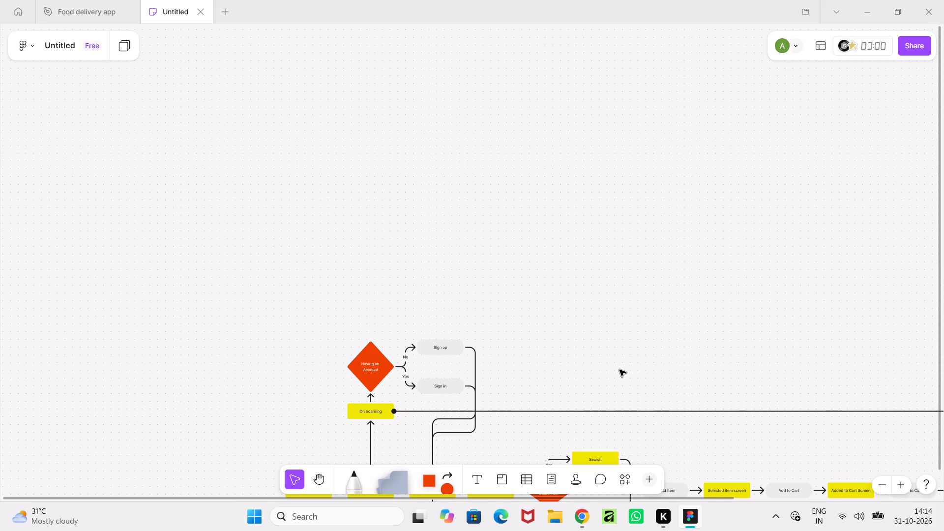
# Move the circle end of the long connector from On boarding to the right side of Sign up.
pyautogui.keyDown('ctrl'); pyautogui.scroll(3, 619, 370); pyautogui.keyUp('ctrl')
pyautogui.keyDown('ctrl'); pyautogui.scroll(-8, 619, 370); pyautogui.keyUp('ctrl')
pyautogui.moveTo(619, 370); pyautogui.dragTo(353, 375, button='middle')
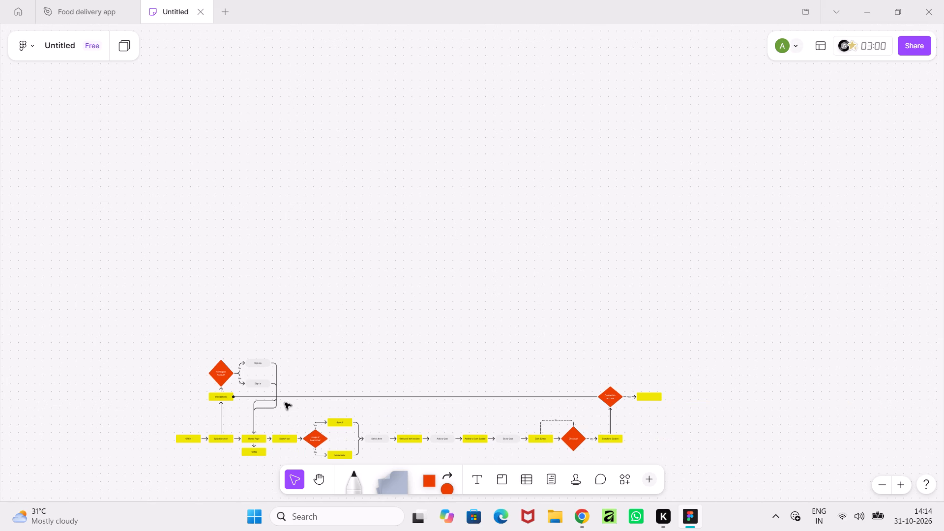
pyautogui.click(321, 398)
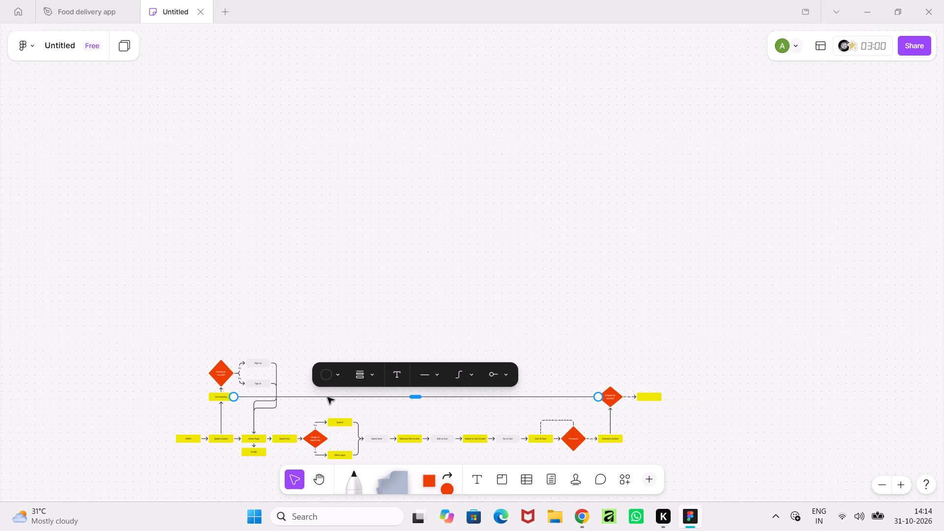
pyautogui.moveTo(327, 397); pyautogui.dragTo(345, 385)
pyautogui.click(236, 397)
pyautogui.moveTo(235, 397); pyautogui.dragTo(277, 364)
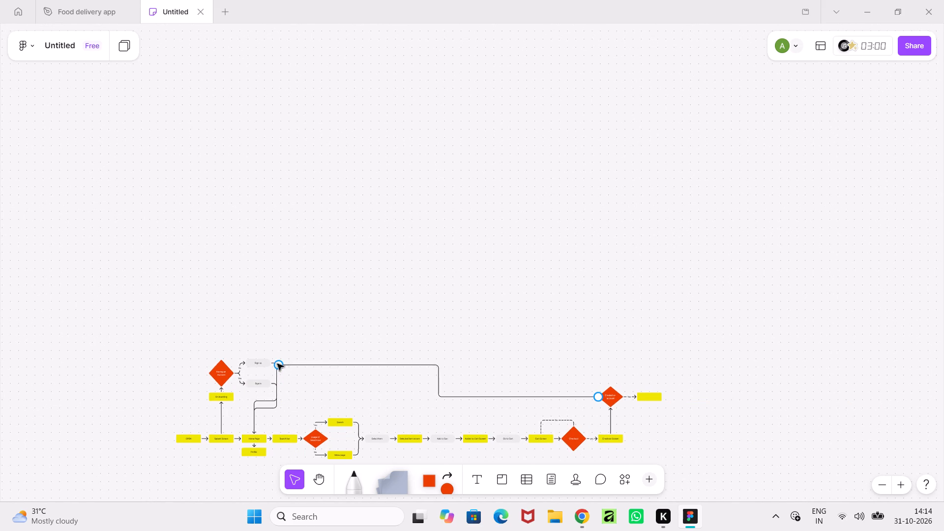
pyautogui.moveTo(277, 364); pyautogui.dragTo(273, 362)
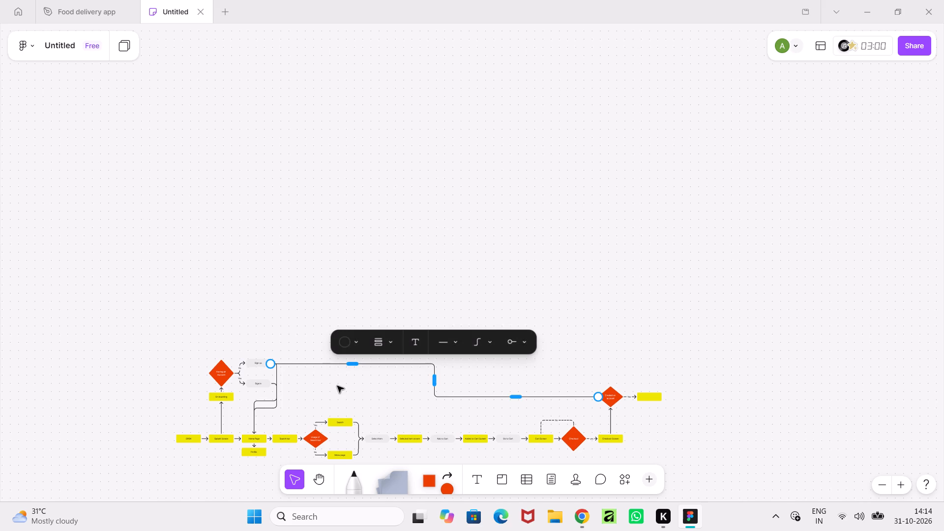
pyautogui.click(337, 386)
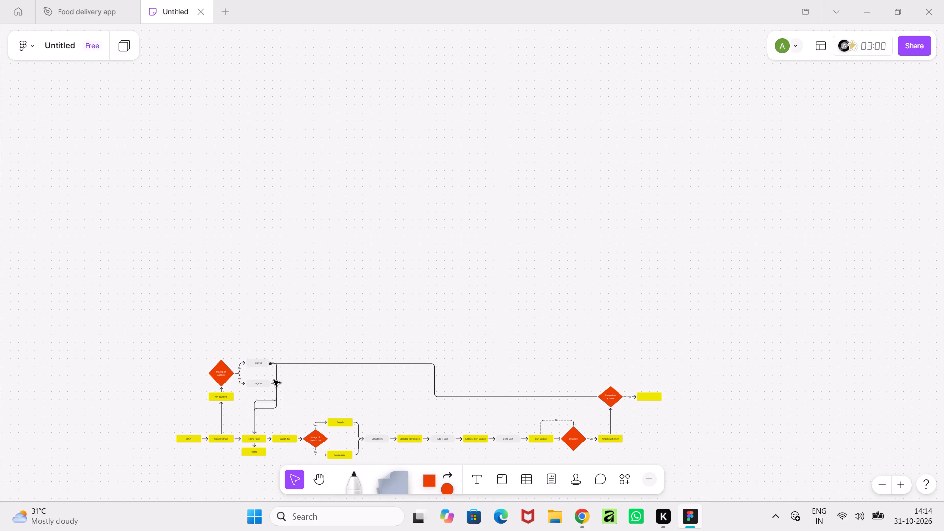
# Attach the circle end of the long connector from Created an account to the top of Sign up.
pyautogui.keyDown('ctrl'); pyautogui.scroll(7, 274, 380); pyautogui.keyUp('ctrl')
pyautogui.click(326, 338)
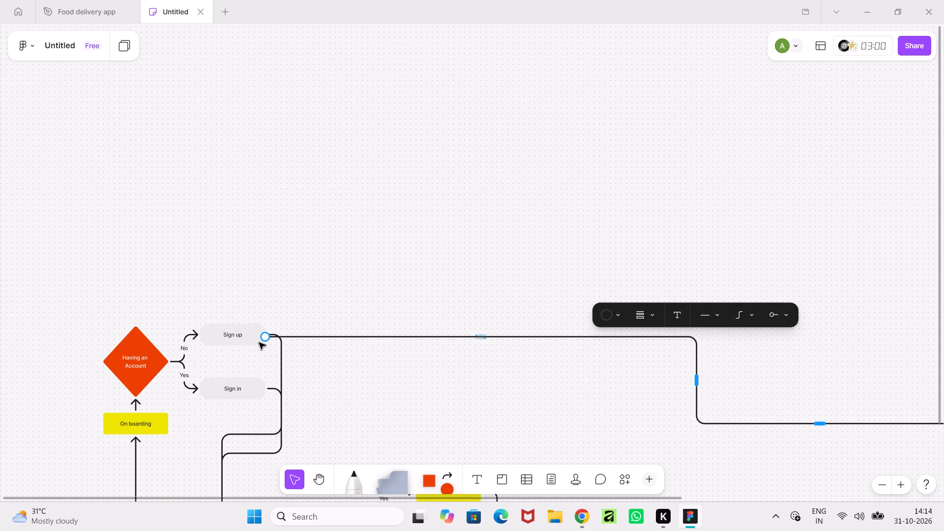
pyautogui.moveTo(264, 339); pyautogui.dragTo(232, 322)
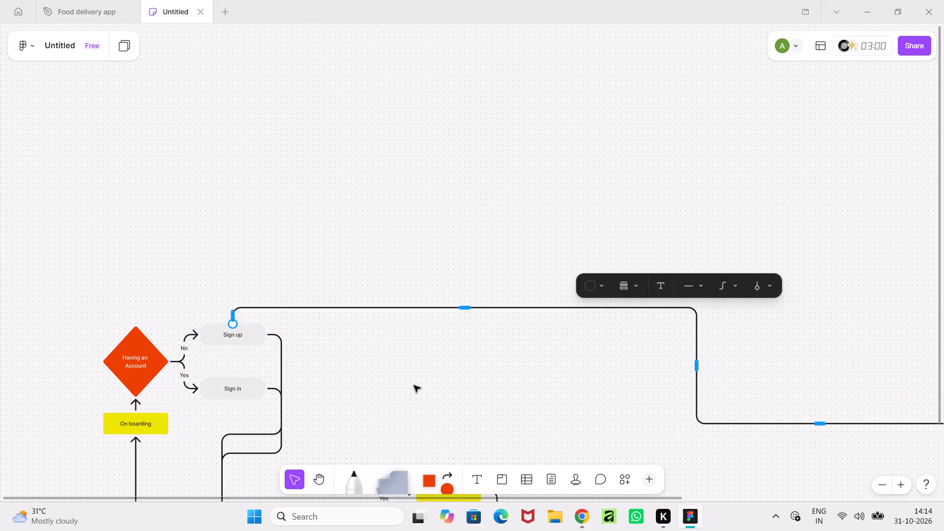
pyautogui.click(414, 385)
# Draw a connector from the bottom of Sign up to the top of the blank yellow rectangle beside Created an account.
pyautogui.keyDown('ctrl'); pyautogui.scroll(-10, 414, 385); pyautogui.keyUp('ctrl')
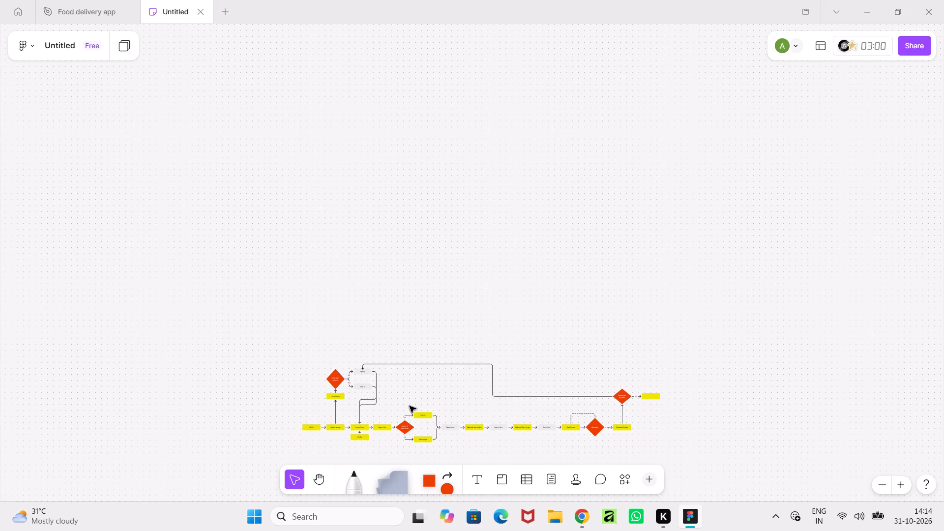
pyautogui.keyDown('ctrl'); pyautogui.scroll(4, 407, 404); pyautogui.keyUp('ctrl')
pyautogui.keyDown('ctrl'); pyautogui.scroll(-3, 407, 404); pyautogui.keyUp('ctrl')
pyautogui.keyDown('ctrl'); pyautogui.scroll(7, 407, 404); pyautogui.keyUp('ctrl')
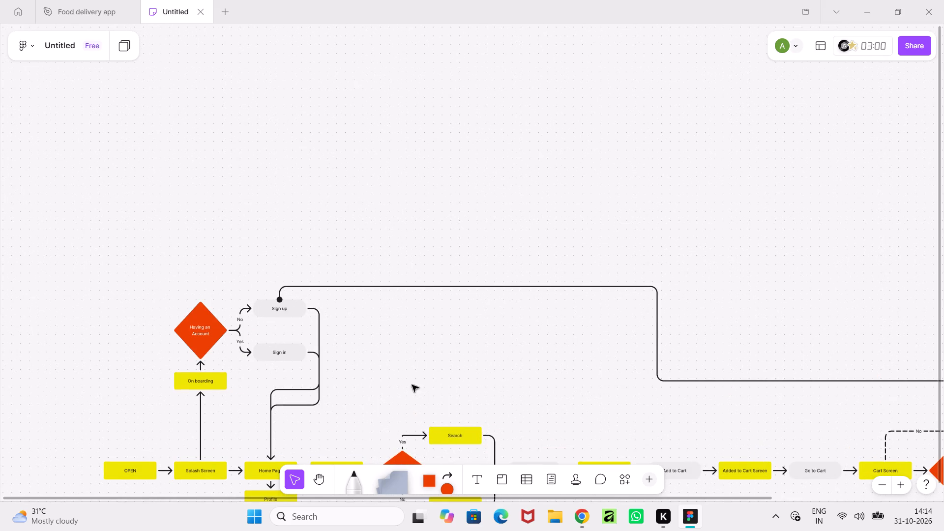
pyautogui.moveTo(412, 385); pyautogui.dragTo(333, 383, button='middle')
pyautogui.keyDown('ctrl'); pyautogui.scroll(-2, 328, 378); pyautogui.keyUp('ctrl')
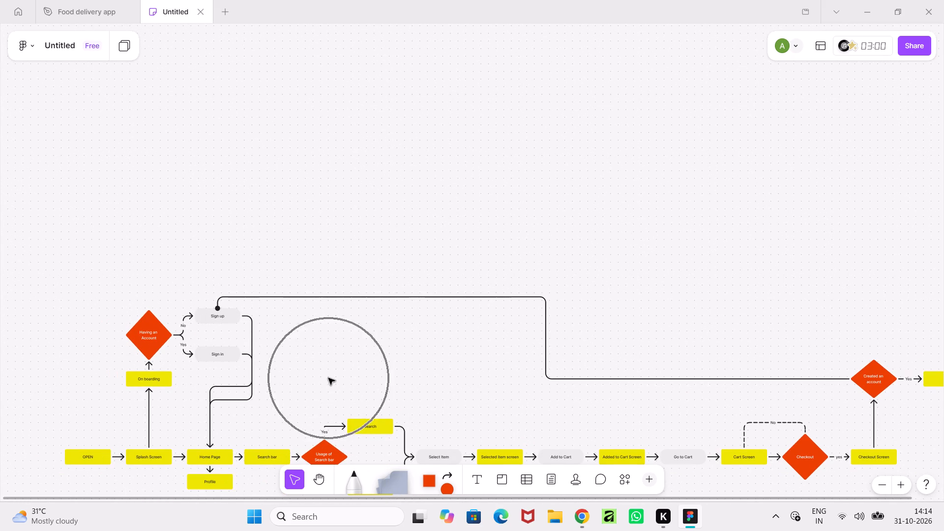
pyautogui.click(239, 320)
pyautogui.moveTo(218, 335); pyautogui.dragTo(691, 421)
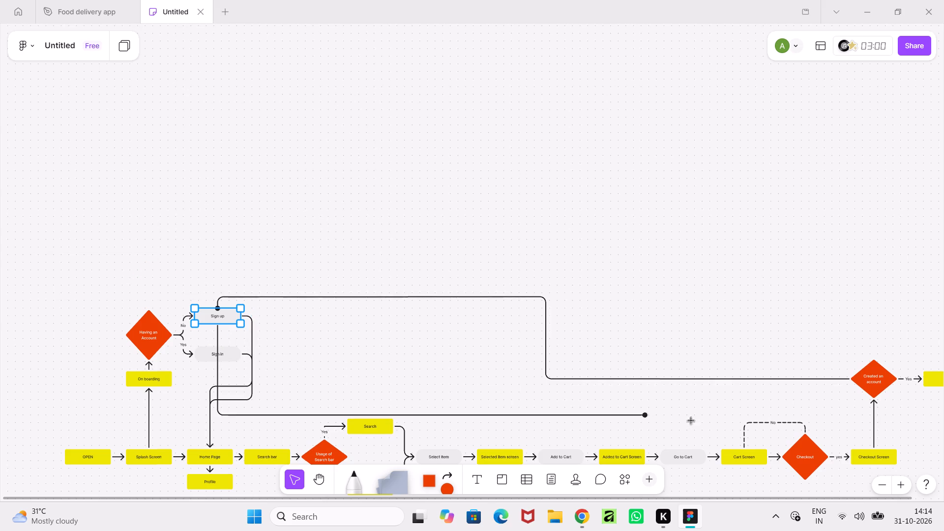
pyautogui.moveTo(691, 421); pyautogui.dragTo(869, 447)
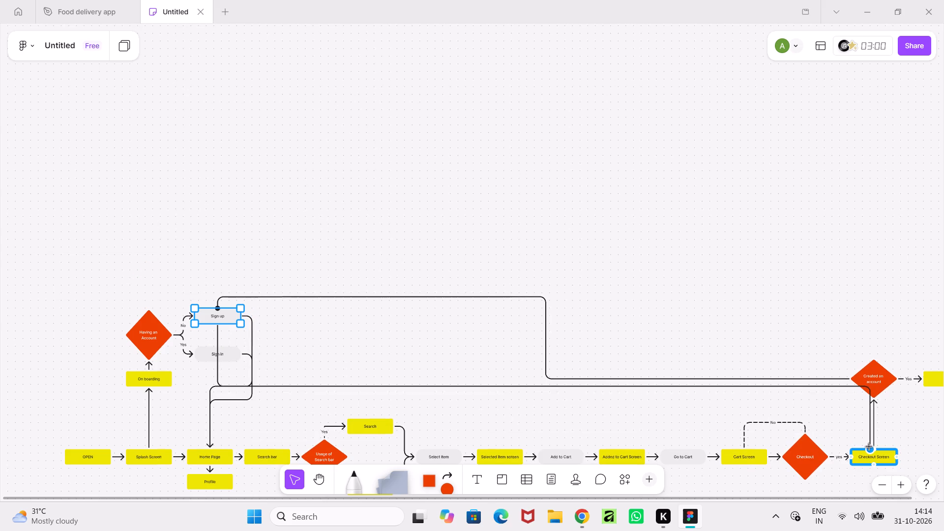
pyautogui.moveTo(869, 447); pyautogui.dragTo(866, 447)
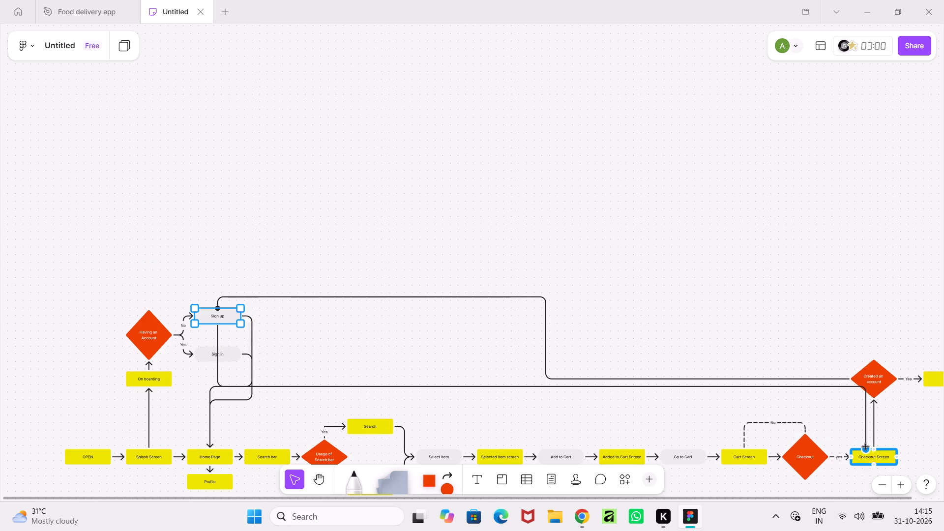
pyautogui.moveTo(866, 447); pyautogui.dragTo(939, 369)
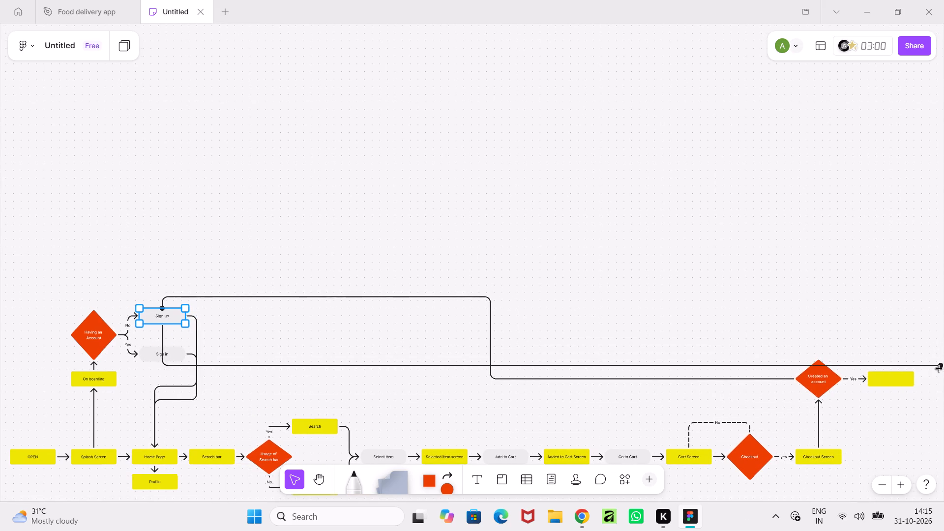
pyautogui.moveTo(939, 369); pyautogui.dragTo(873, 372)
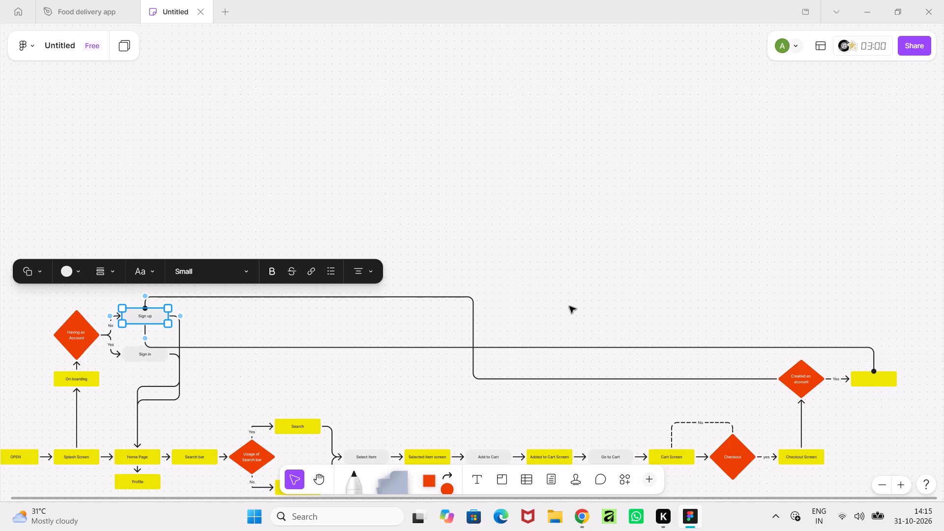
pyautogui.click(569, 307)
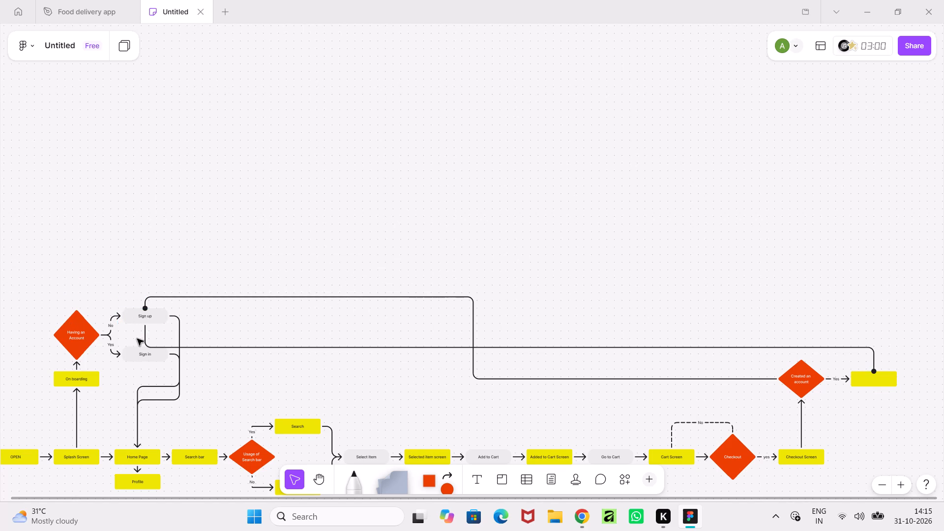
# Set the start point at Sign up of the connector leading to the blank yellow rectangle to a filled circle.
pyautogui.keyDown('ctrl'); pyautogui.scroll(4, 138, 337); pyautogui.keyUp('ctrl')
pyautogui.click(151, 327)
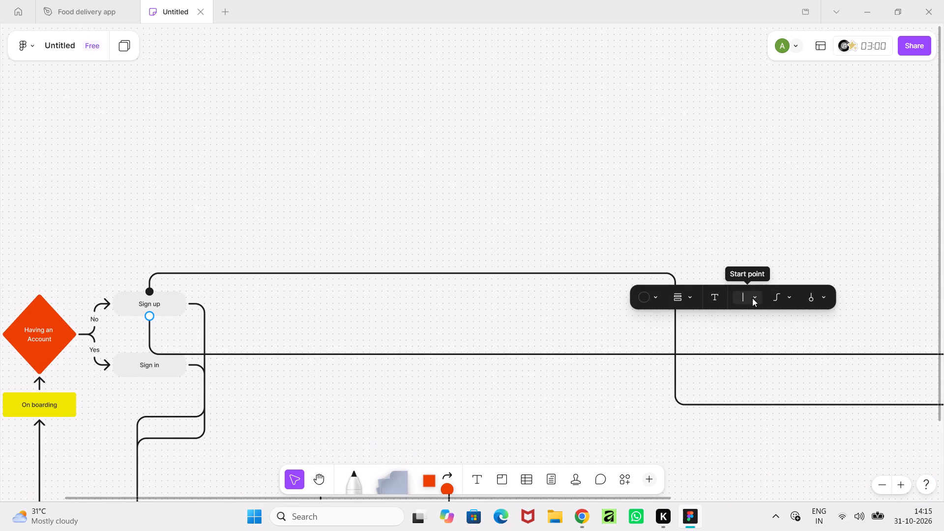
pyautogui.click(790, 299)
pyautogui.doubleClick(824, 296)
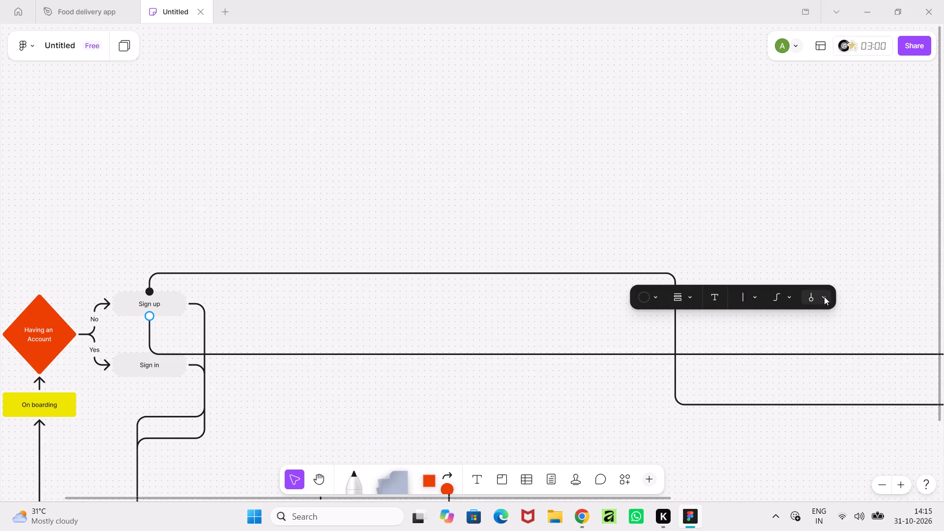
pyautogui.click(873, 270)
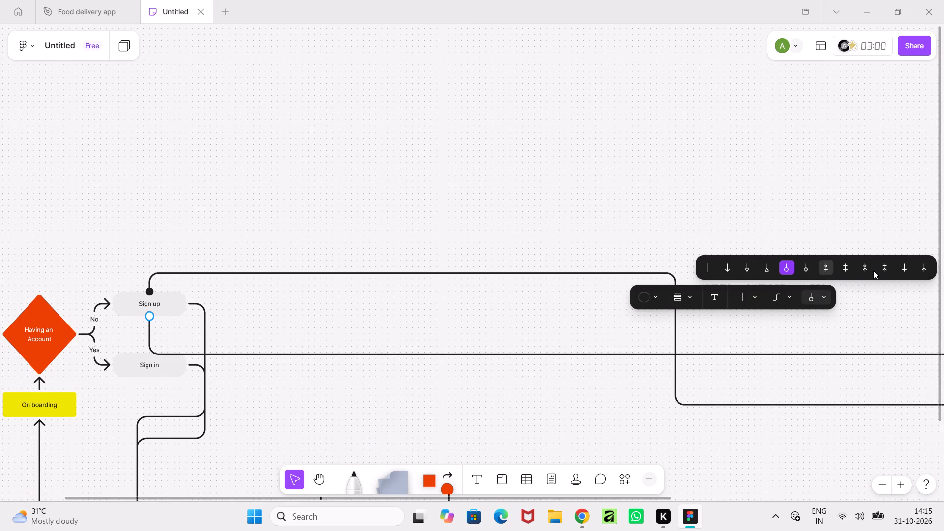
pyautogui.doubleClick(754, 299)
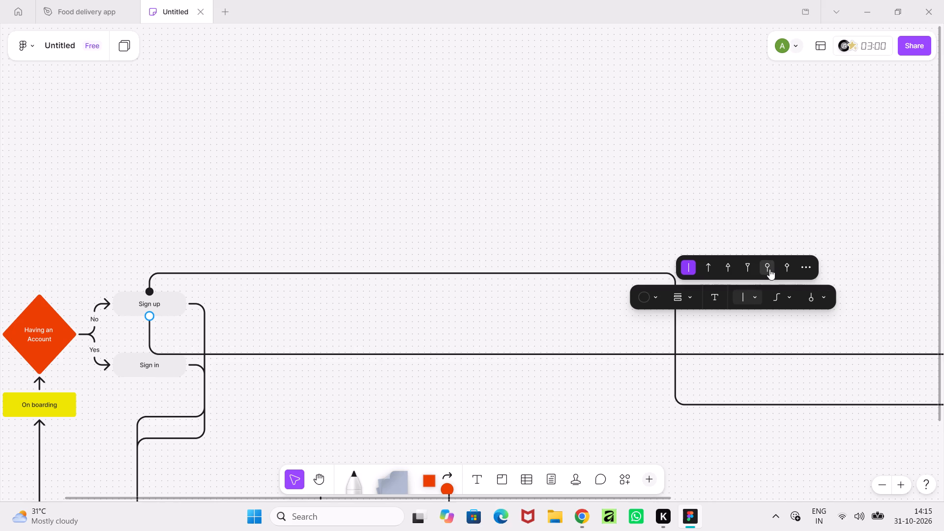
pyautogui.click(770, 269)
pyautogui.click(457, 232)
# Set the start point at Created an account of the long connector to Sign up to a filled circle.
pyautogui.keyDown('ctrl'); pyautogui.scroll(-4, 435, 289); pyautogui.keyUp('ctrl')
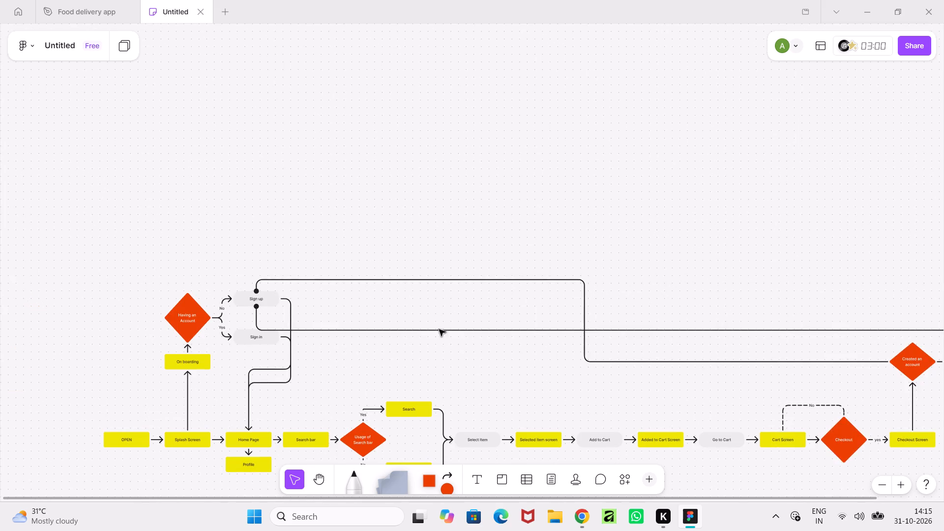
pyautogui.keyDown('ctrl'); pyautogui.scroll(-2, 440, 338); pyautogui.keyUp('ctrl')
pyautogui.moveTo(441, 352); pyautogui.dragTo(181, 365, button='middle')
pyautogui.keyDown('ctrl'); pyautogui.scroll(4, 671, 389); pyautogui.keyUp('ctrl')
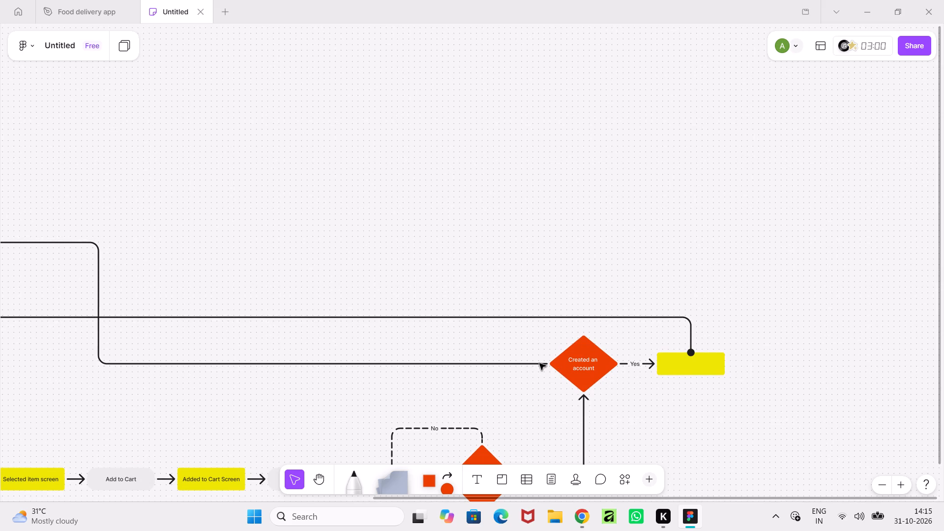
pyautogui.click(539, 363)
pyautogui.click(549, 363)
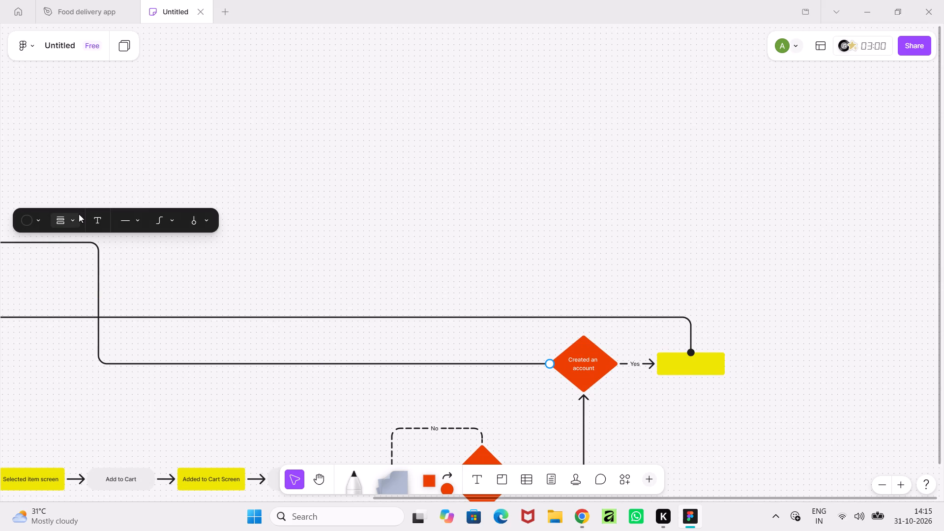
pyautogui.click(135, 216)
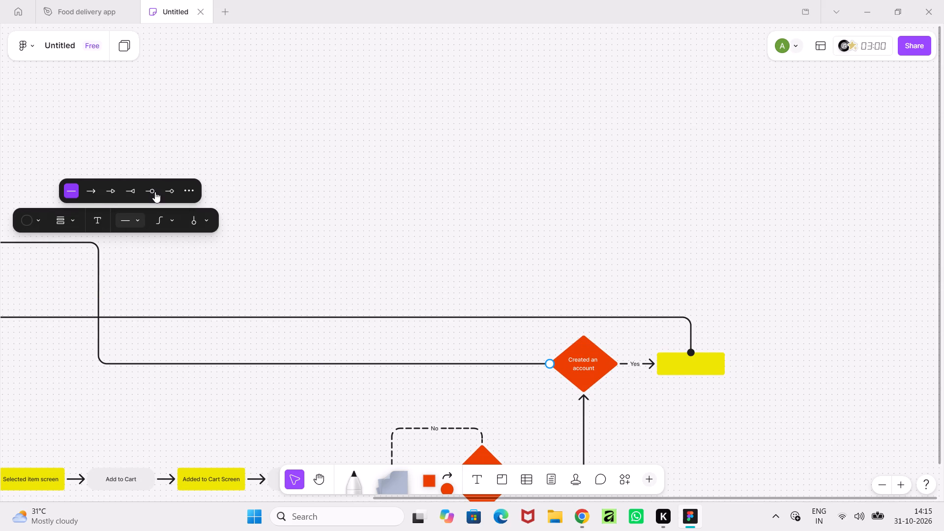
pyautogui.click(154, 192)
pyautogui.click(448, 248)
# Shift the long horizontal segment of the Sign up to blank yellow rectangle connector slightly upward, between Sign up and Sign in.
pyautogui.keyDown('ctrl'); pyautogui.scroll(-8, 448, 248); pyautogui.keyUp('ctrl')
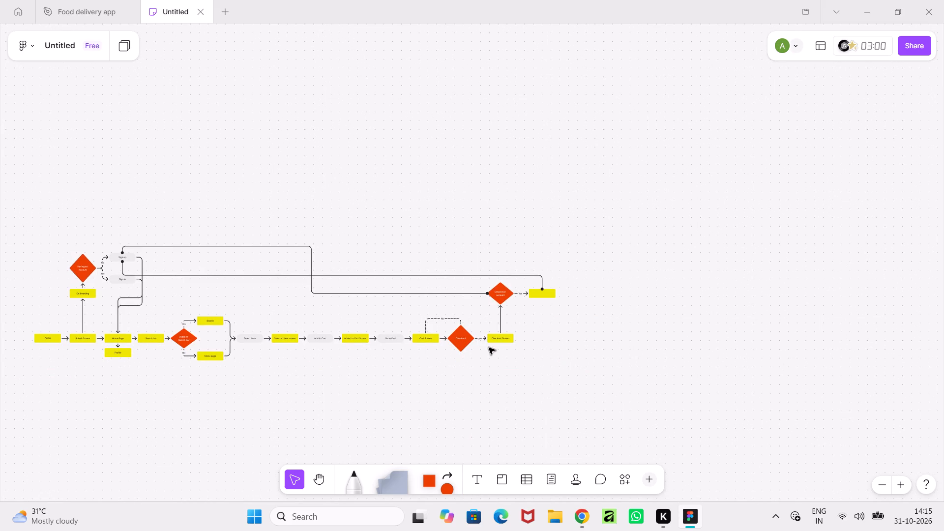
pyautogui.moveTo(475, 381); pyautogui.dragTo(525, 406, button='middle')
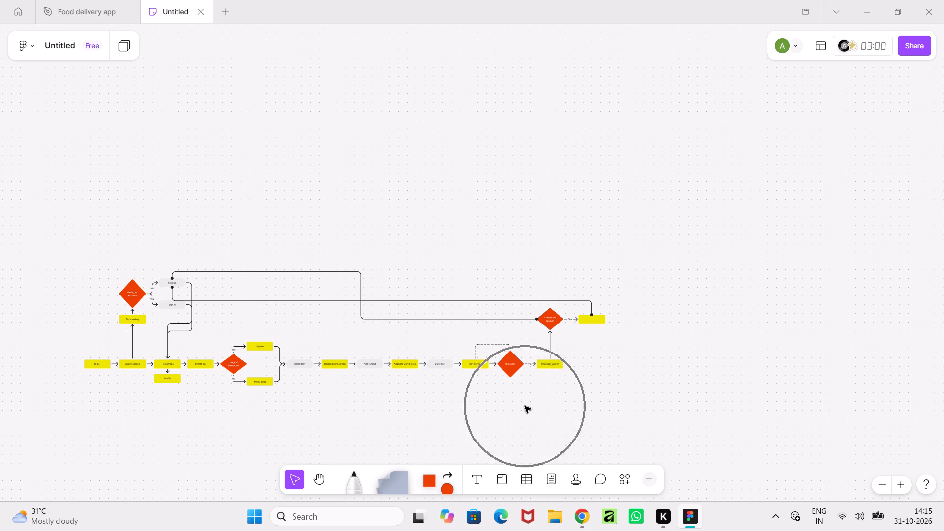
pyautogui.click(338, 302)
pyautogui.moveTo(383, 302); pyautogui.dragTo(384, 298)
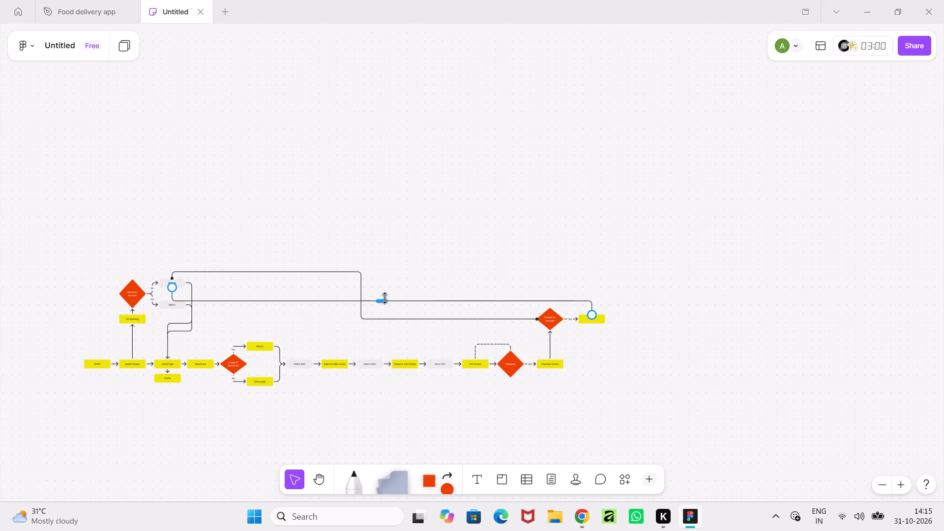
pyautogui.moveTo(384, 298); pyautogui.dragTo(385, 296)
pyautogui.click(399, 340)
pyautogui.keyDown('ctrl'); pyautogui.scroll(-3, 686, 364); pyautogui.keyUp('ctrl')
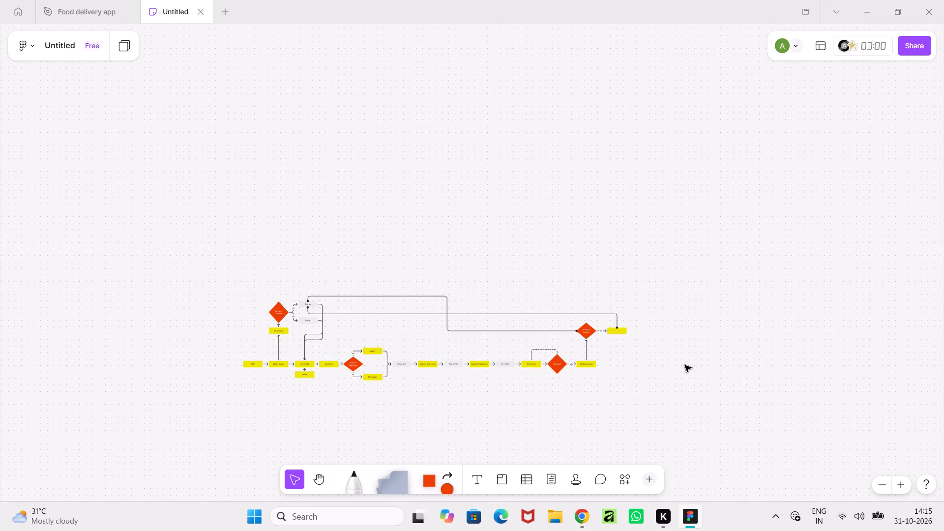
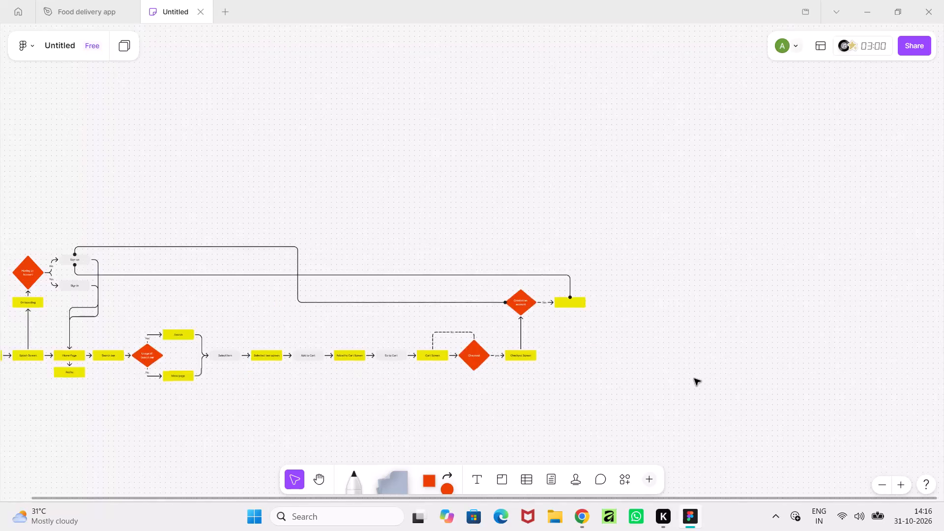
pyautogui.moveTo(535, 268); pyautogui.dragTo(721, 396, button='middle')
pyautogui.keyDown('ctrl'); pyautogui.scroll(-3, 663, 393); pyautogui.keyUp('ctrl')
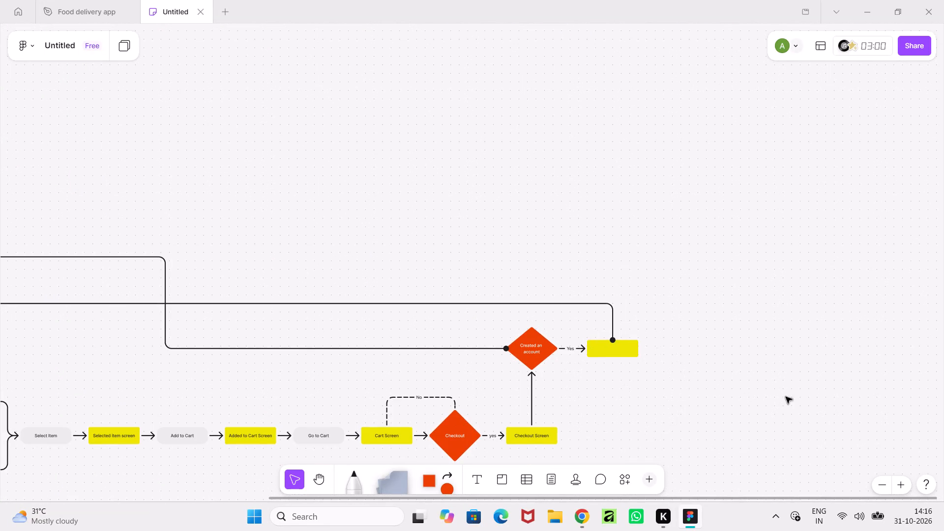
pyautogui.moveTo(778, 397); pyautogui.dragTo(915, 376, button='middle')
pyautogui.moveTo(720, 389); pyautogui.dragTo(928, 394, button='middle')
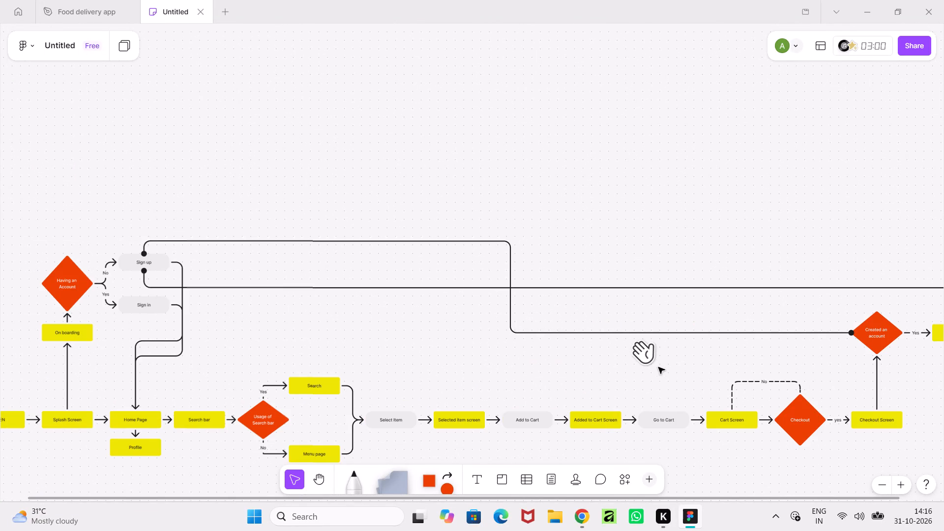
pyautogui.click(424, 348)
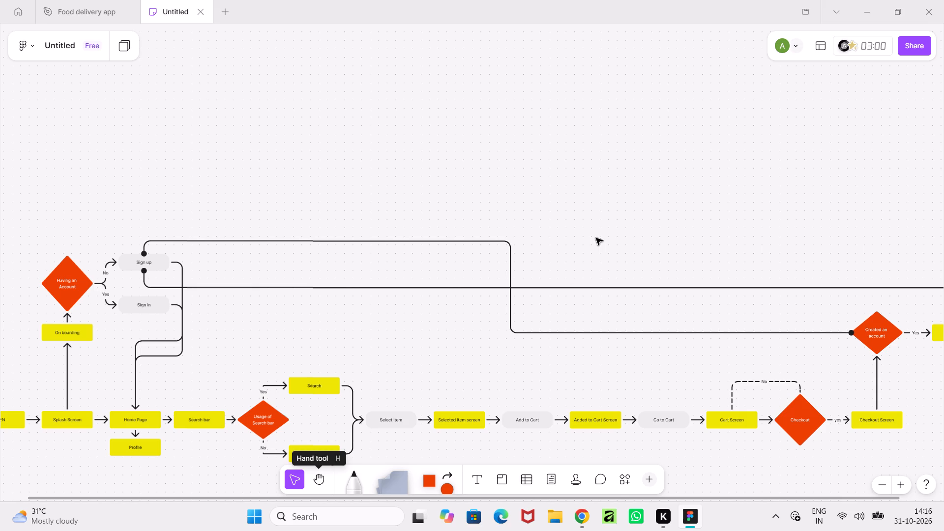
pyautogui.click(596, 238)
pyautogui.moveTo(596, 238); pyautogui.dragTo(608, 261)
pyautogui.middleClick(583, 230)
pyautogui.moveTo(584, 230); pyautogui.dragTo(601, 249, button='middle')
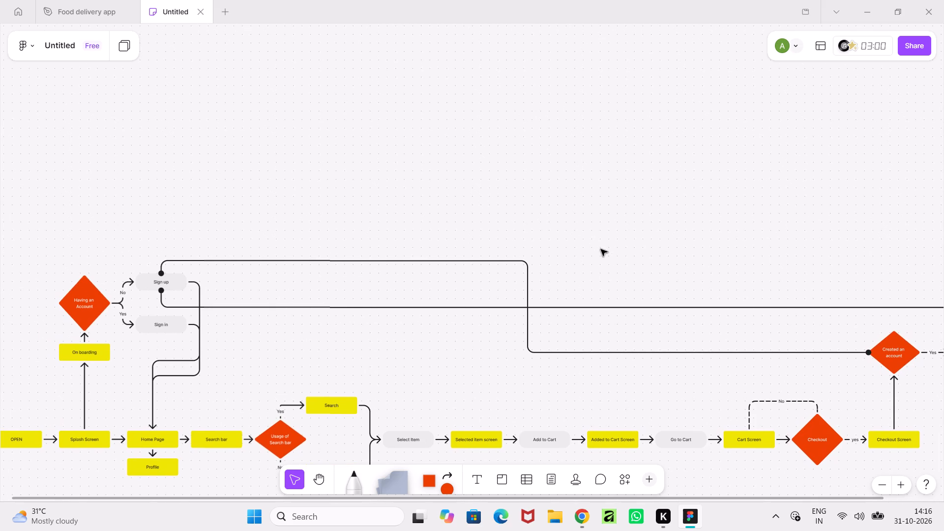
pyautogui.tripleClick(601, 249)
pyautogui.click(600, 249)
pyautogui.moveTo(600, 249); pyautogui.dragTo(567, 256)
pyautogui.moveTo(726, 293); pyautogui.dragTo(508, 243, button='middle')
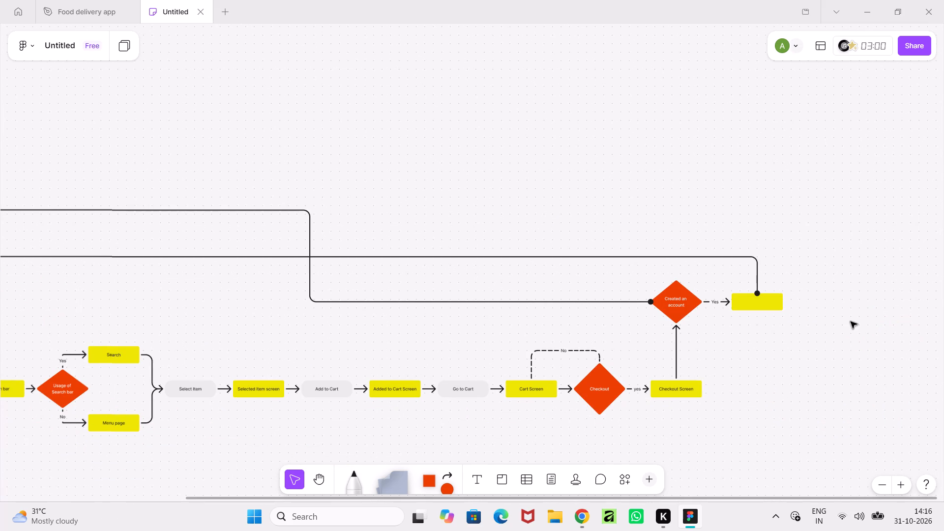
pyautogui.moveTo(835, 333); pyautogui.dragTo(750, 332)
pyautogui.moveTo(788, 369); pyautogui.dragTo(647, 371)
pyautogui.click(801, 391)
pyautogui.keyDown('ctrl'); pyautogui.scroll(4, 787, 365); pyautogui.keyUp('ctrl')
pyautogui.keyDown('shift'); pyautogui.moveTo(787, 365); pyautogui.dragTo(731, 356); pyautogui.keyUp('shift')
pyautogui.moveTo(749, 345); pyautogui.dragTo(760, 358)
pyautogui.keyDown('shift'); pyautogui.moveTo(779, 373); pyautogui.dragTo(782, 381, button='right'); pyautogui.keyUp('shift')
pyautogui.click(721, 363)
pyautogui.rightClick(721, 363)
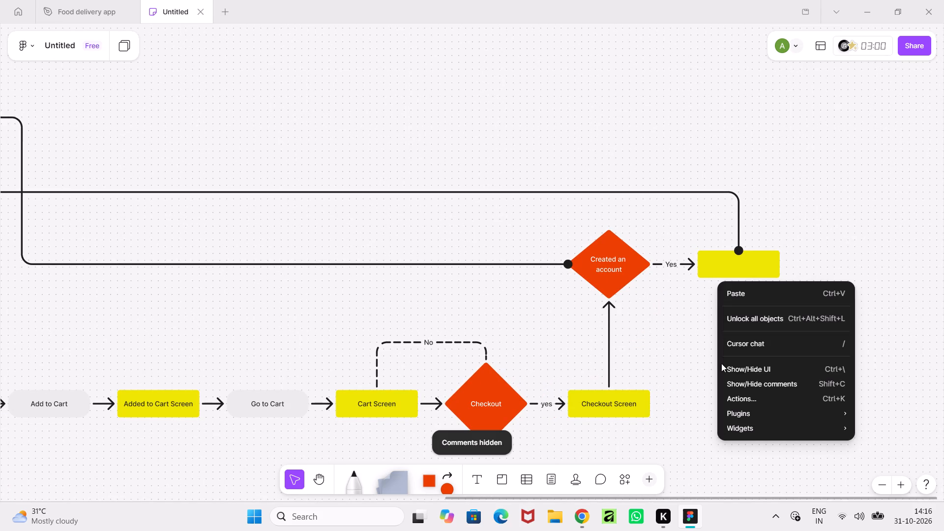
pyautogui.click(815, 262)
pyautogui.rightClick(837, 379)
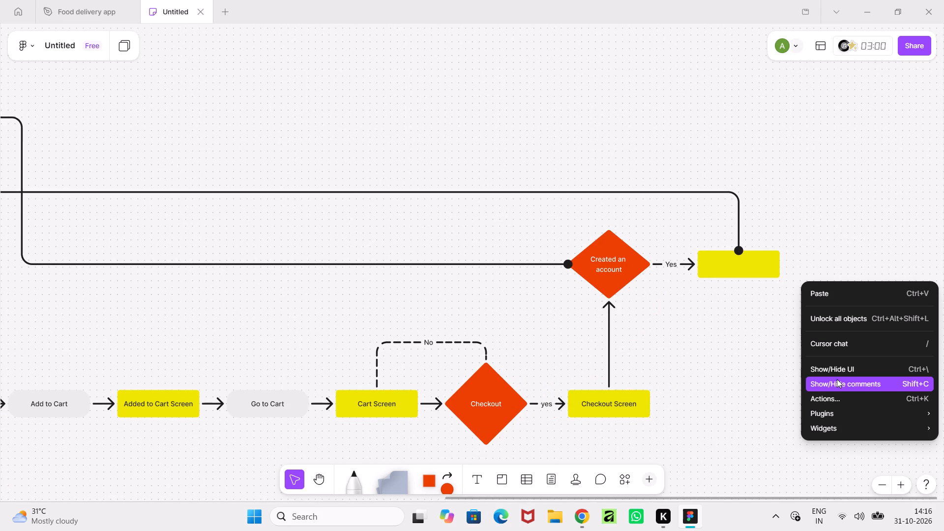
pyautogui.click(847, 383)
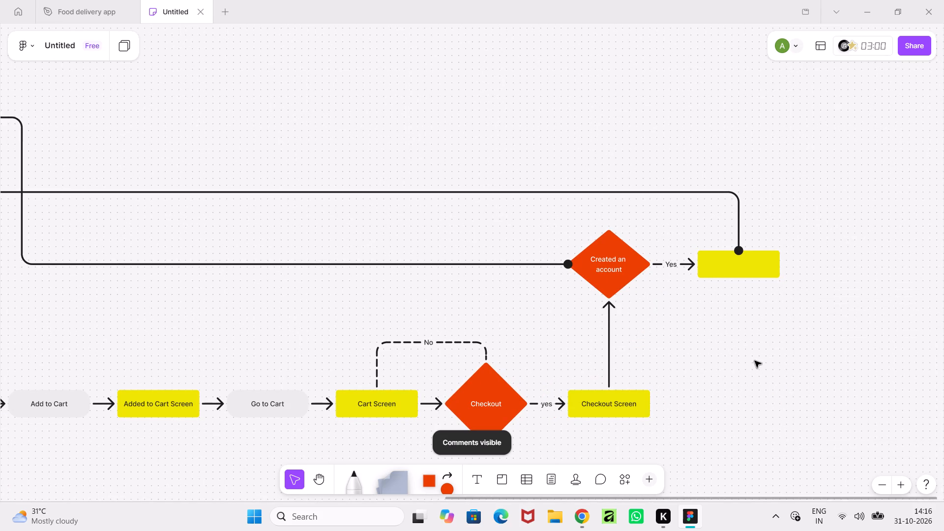
# Look over the whole user flow from OPEN to the blank yellow rectangle beside Created an account.
pyautogui.keyDown('ctrl'); pyautogui.scroll(5, 755, 361); pyautogui.keyUp('ctrl')
pyautogui.click(755, 361)
pyautogui.keyDown('ctrl'); pyautogui.scroll(-15, 755, 361); pyautogui.keyUp('ctrl')
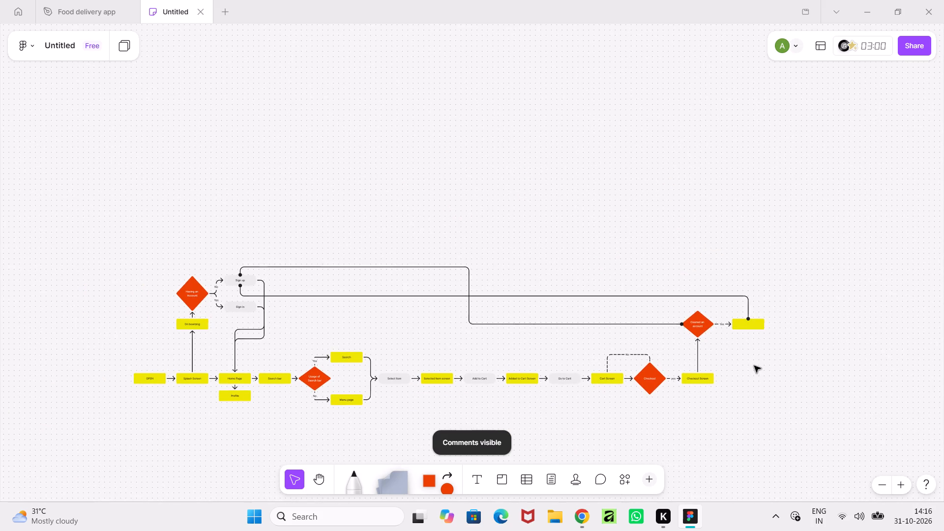
pyautogui.keyDown('ctrl'); pyautogui.scroll(2, 756, 364); pyautogui.keyUp('ctrl')
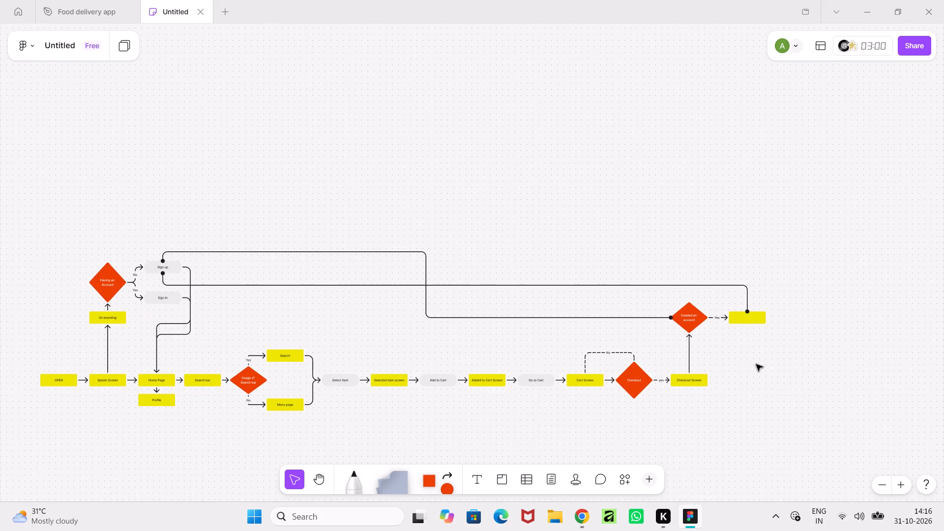
pyautogui.keyDown('ctrl'); pyautogui.scroll(-5, 756, 364); pyautogui.keyUp('ctrl')
pyautogui.moveTo(756, 364); pyautogui.dragTo(467, 332, button='middle')
pyautogui.scroll(-1, 467, 331)
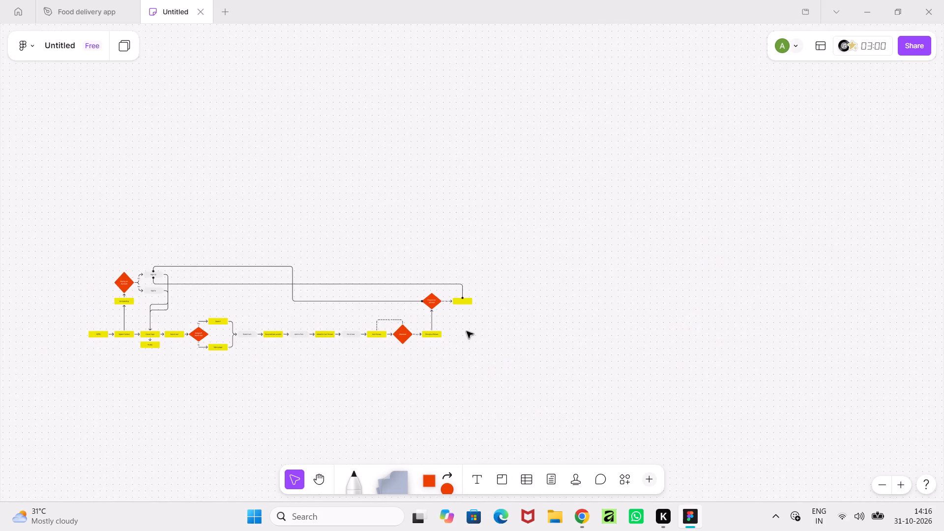
pyautogui.keyDown('ctrl'); pyautogui.scroll(5, 467, 331); pyautogui.keyUp('ctrl')
pyautogui.moveTo(466, 332); pyautogui.dragTo(777, 355, button='middle')
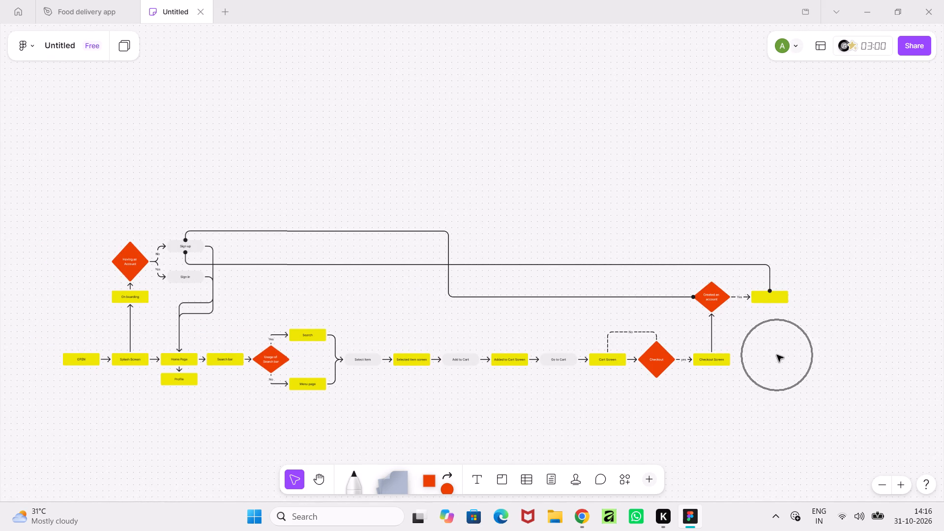
# Label the blank yellow rectangle that follows the Yes branch of Created an account "Payment".
pyautogui.keyDown('ctrl'); pyautogui.scroll(5, 777, 355); pyautogui.keyUp('ctrl')
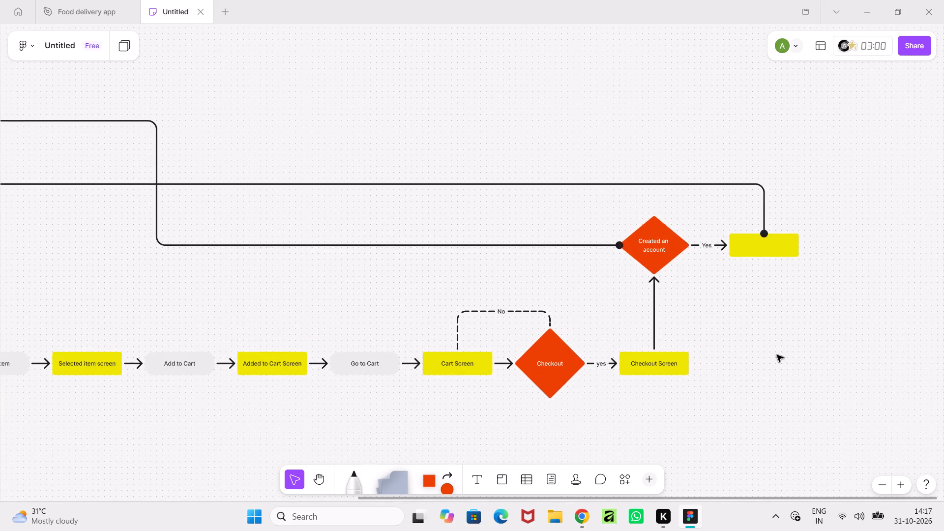
pyautogui.moveTo(777, 355); pyautogui.dragTo(562, 454, button='middle')
pyautogui.keyDown('ctrl'); pyautogui.scroll(6, 606, 391); pyautogui.keyUp('ctrl')
pyautogui.click(475, 307)
pyautogui.click(494, 300)
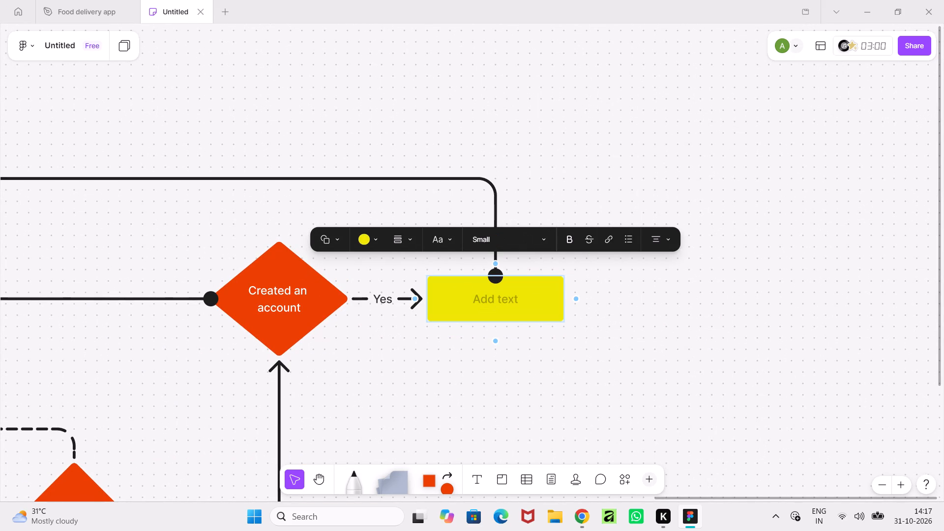
pyautogui.write('Payment')
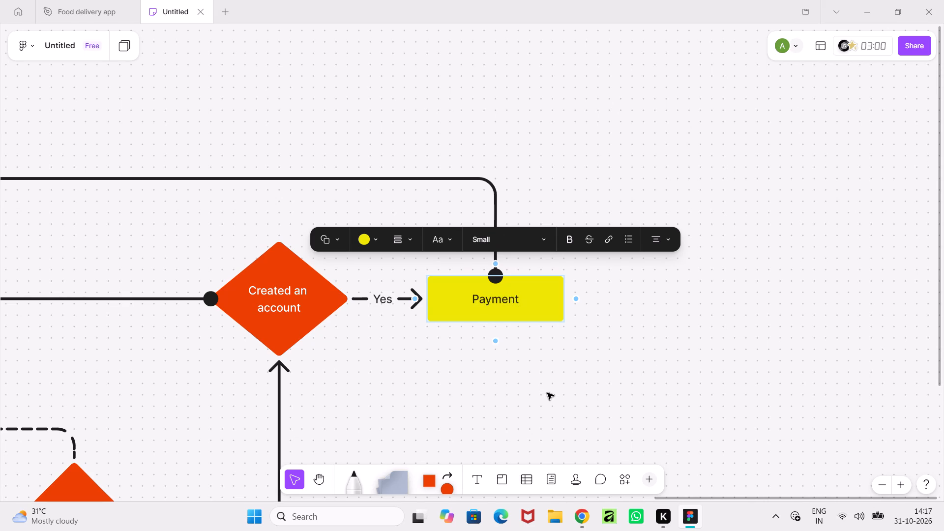
pyautogui.click(547, 393)
pyautogui.click(543, 318)
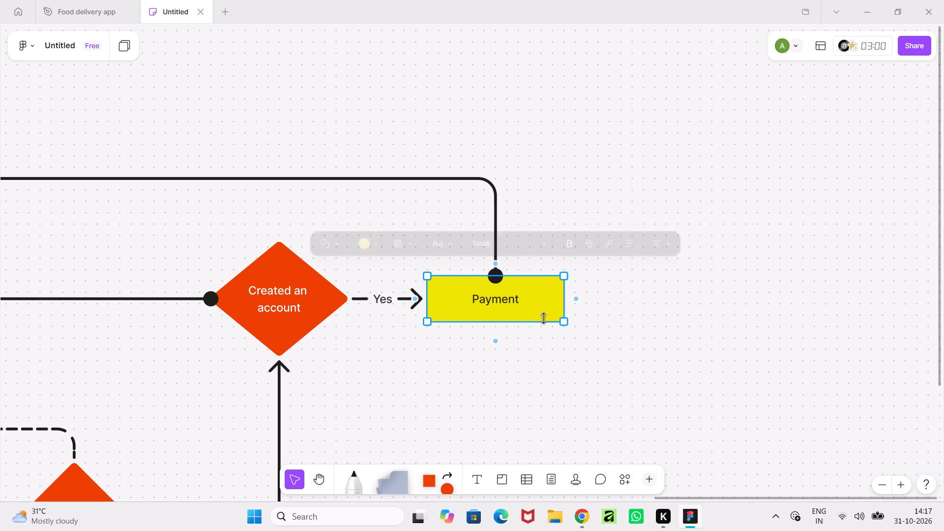
pyautogui.click(555, 341)
# Add a connected blank yellow rectangle directly below Payment.
pyautogui.moveTo(555, 341); pyautogui.dragTo(545, 266, button='middle')
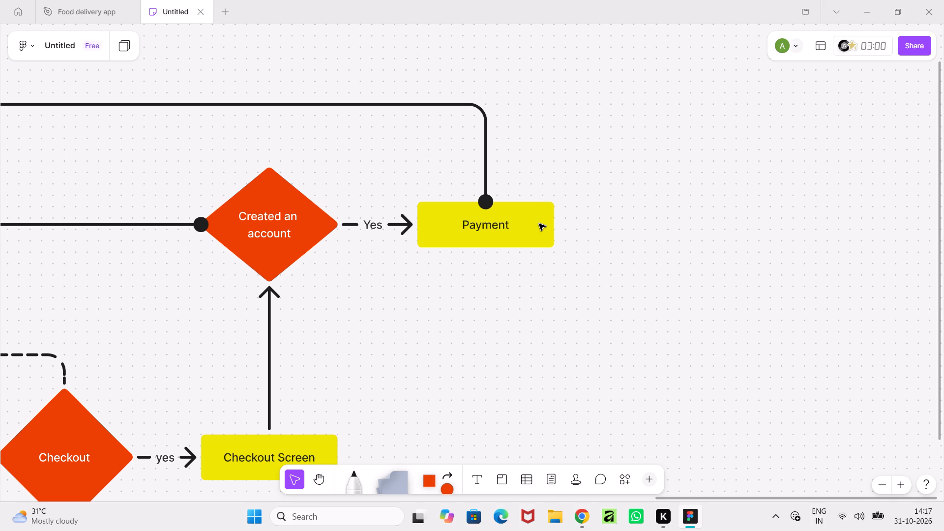
pyautogui.moveTo(512, 321); pyautogui.dragTo(556, 323, button='middle')
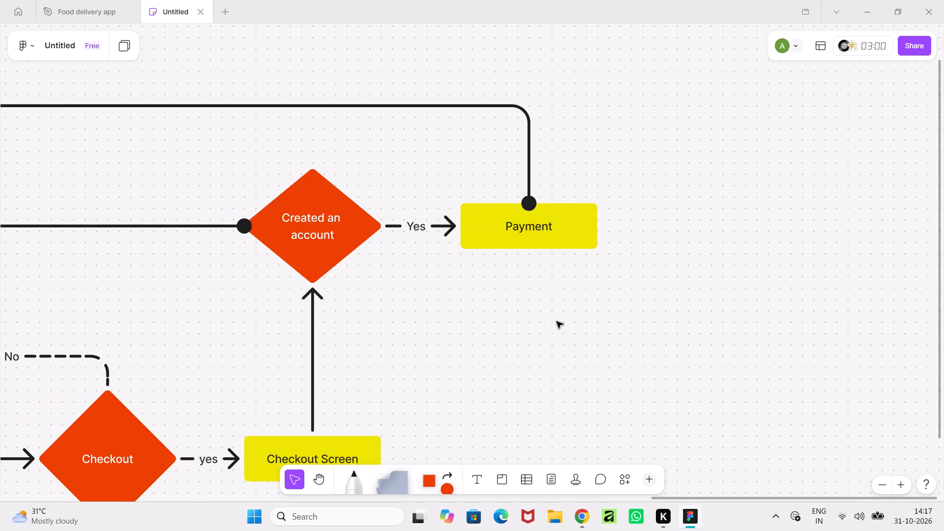
pyautogui.moveTo(557, 322); pyautogui.dragTo(589, 324, button='middle')
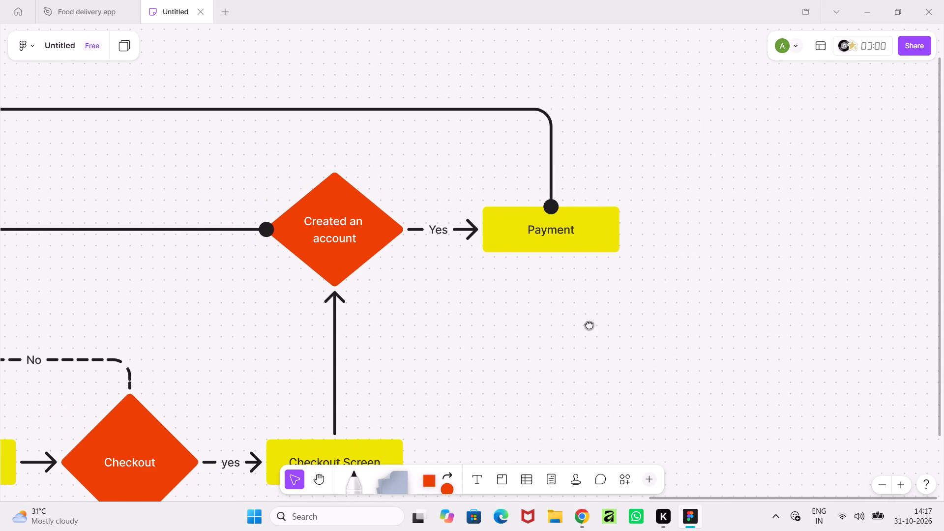
pyautogui.moveTo(589, 324); pyautogui.dragTo(591, 324, button='middle')
pyautogui.scroll(-3, 591, 324)
pyautogui.scroll(3, 591, 324)
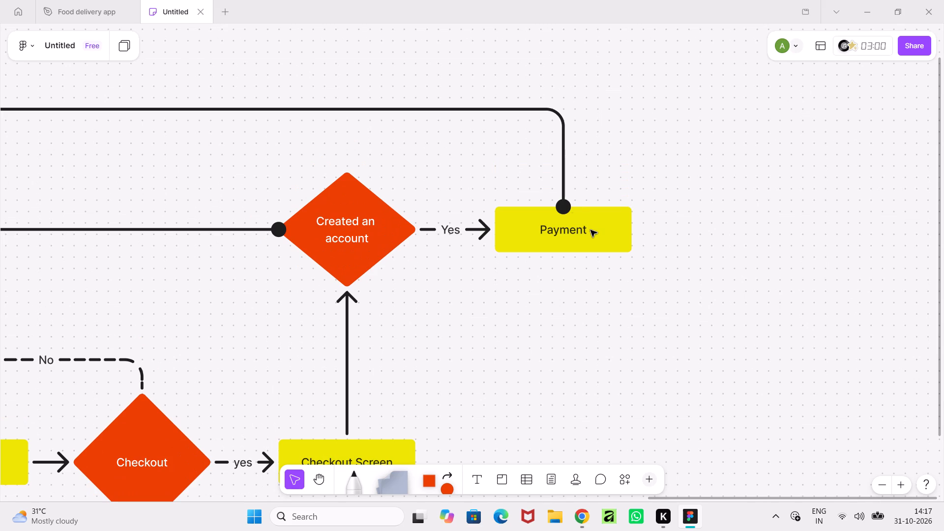
pyautogui.click(592, 231)
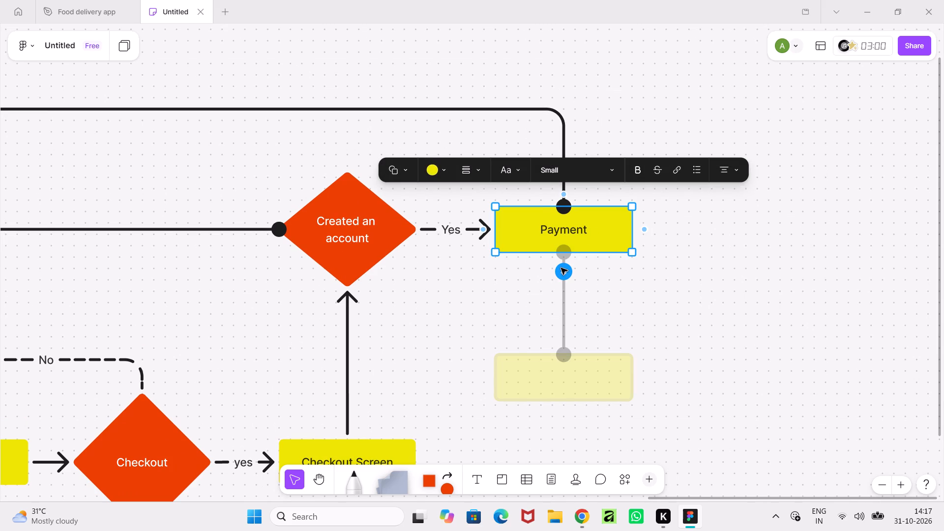
pyautogui.click(561, 268)
pyautogui.click(788, 369)
# Remove the start point at Payment from the connector to the rectangle below and set its end point to a line arrow.
pyautogui.moveTo(788, 369); pyautogui.dragTo(705, 221, button='middle')
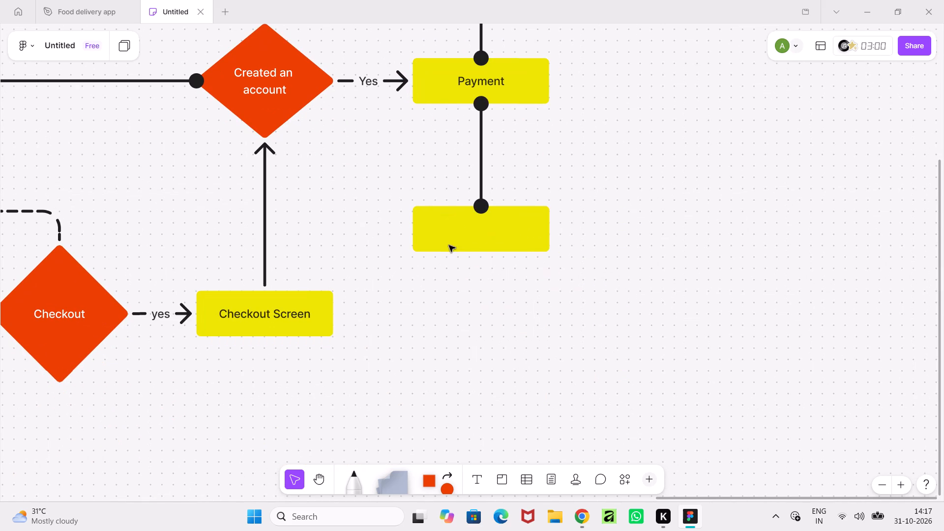
pyautogui.click(483, 206)
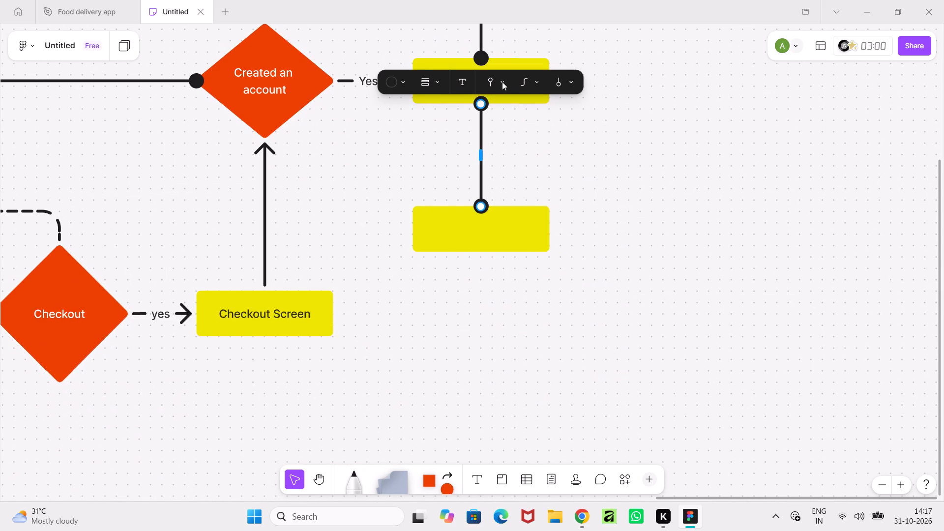
pyautogui.click(502, 82)
pyautogui.click(434, 48)
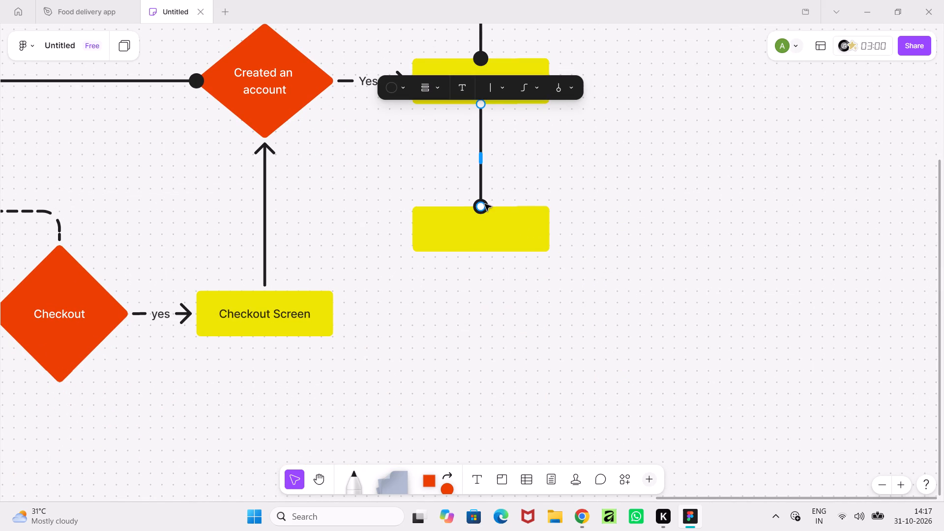
pyautogui.click(574, 88)
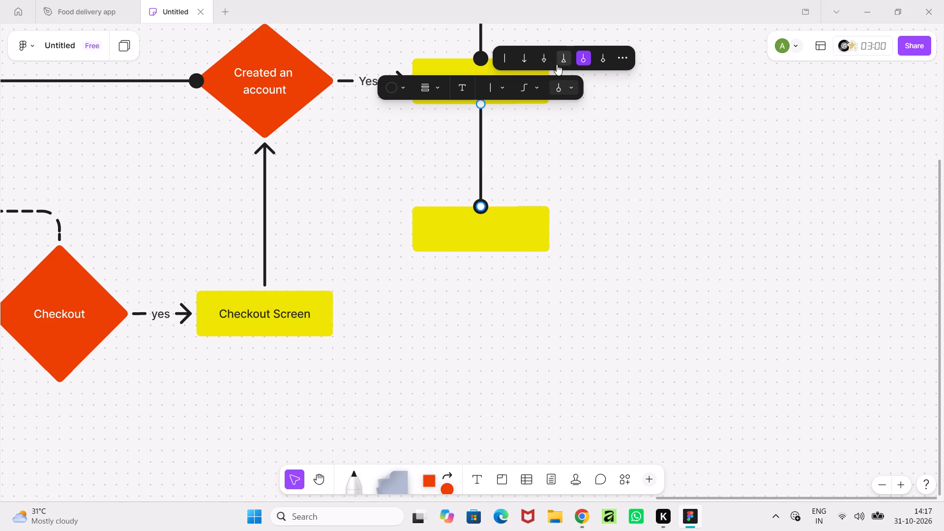
pyautogui.click(521, 57)
pyautogui.click(607, 209)
# Review the complete user flow, from the Sign up and Sign in area through to Payment and the blank rectangle below it.
pyautogui.keyDown('ctrl'); pyautogui.scroll(-3, 590, 211); pyautogui.keyUp('ctrl')
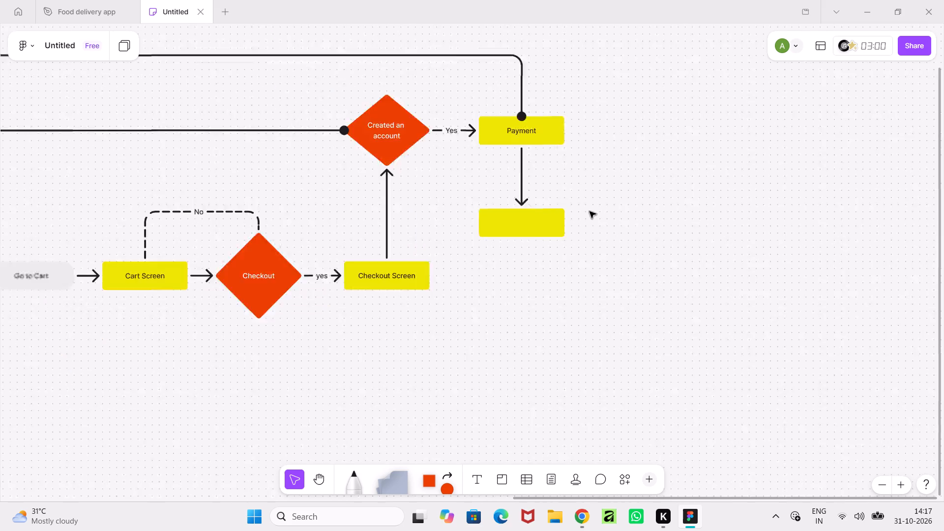
pyautogui.keyDown('ctrl'); pyautogui.scroll(-11, 590, 211); pyautogui.keyUp('ctrl')
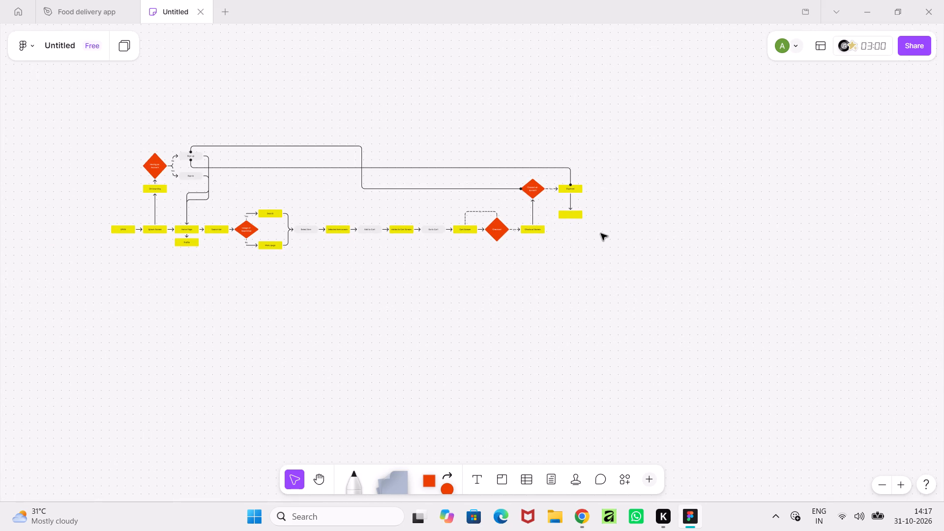
pyautogui.moveTo(610, 218); pyautogui.dragTo(630, 311, button='middle')
pyautogui.keyDown('ctrl'); pyautogui.scroll(2, 631, 312); pyautogui.keyUp('ctrl')
pyautogui.moveTo(631, 312); pyautogui.dragTo(674, 325, button='middle')
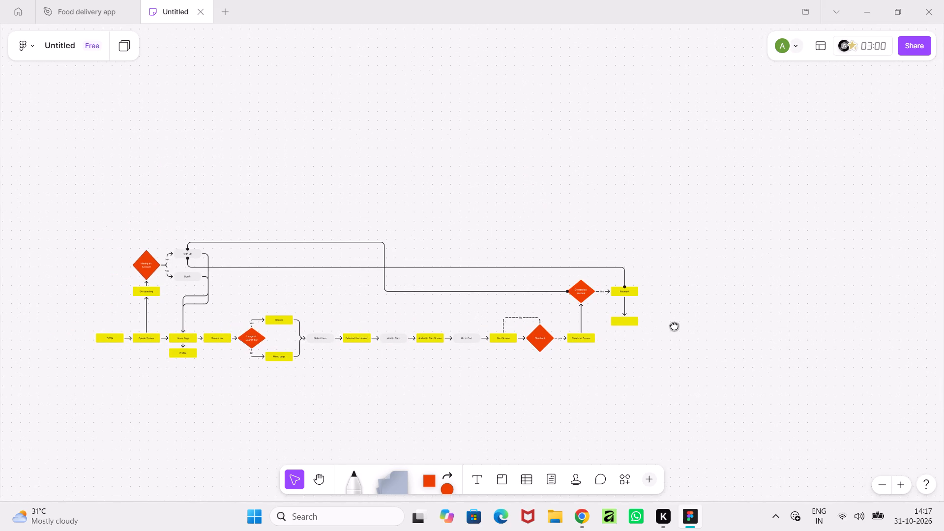
pyautogui.moveTo(674, 325); pyautogui.dragTo(675, 325, button='middle')
pyautogui.keyDown('ctrl'); pyautogui.scroll(2, 675, 324); pyautogui.keyUp('ctrl')
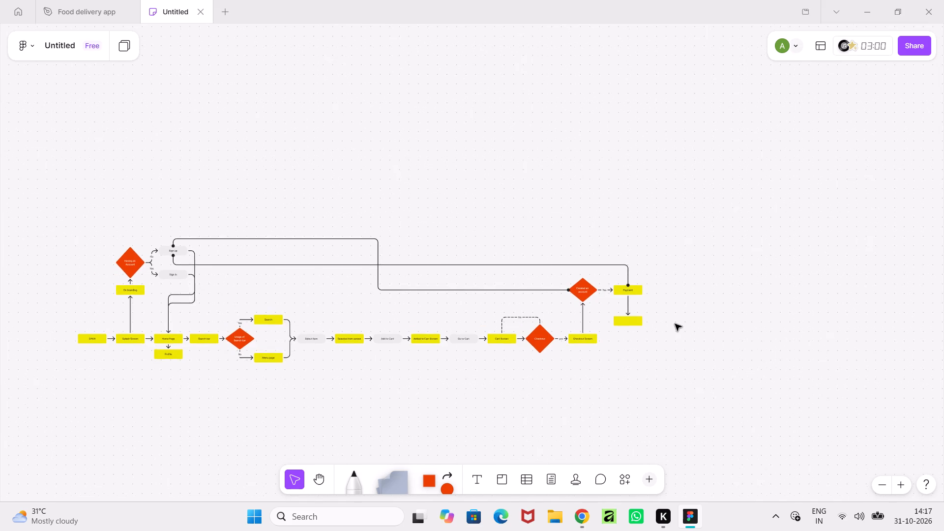
pyautogui.keyDown('ctrl'); pyautogui.scroll(2, 675, 324); pyautogui.keyUp('ctrl')
pyautogui.keyDown('ctrl'); pyautogui.moveTo(675, 324); pyautogui.dragTo(812, 328, button='middle'); pyautogui.keyUp('ctrl')
pyautogui.keyDown('ctrl'); pyautogui.scroll(2, 713, 372); pyautogui.keyUp('ctrl')
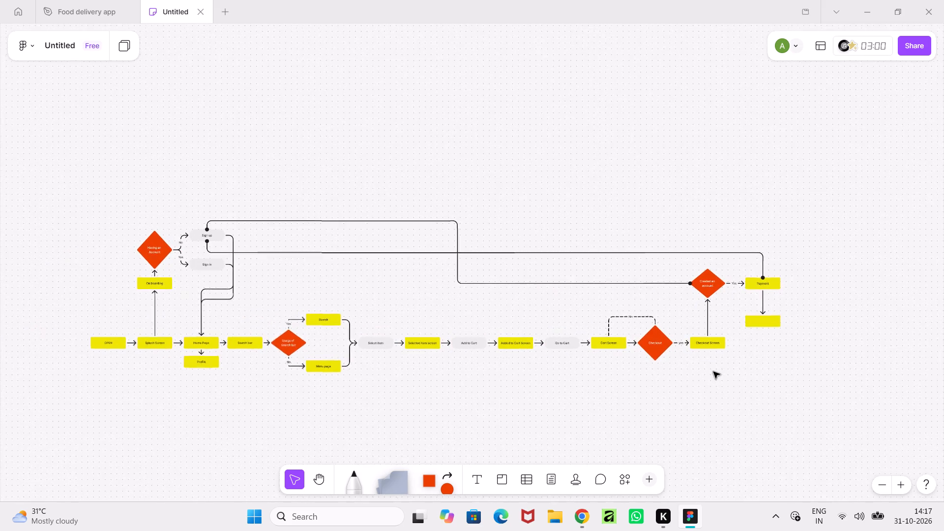
pyautogui.keyDown('ctrl'); pyautogui.scroll(3, 713, 372); pyautogui.keyUp('ctrl')
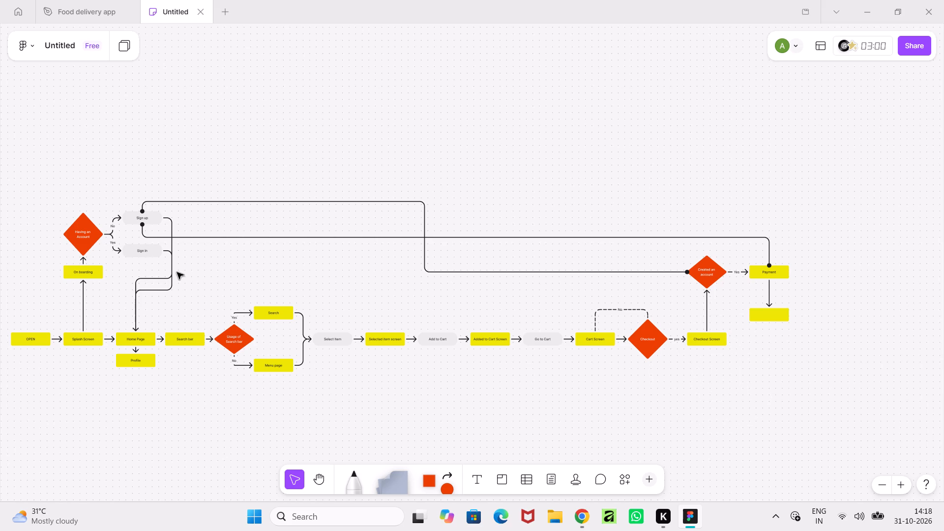
pyautogui.keyDown('ctrl'); pyautogui.scroll(6, 177, 271); pyautogui.keyUp('ctrl')
pyautogui.moveTo(177, 271); pyautogui.dragTo(394, 312, button='middle')
pyautogui.keyDown('ctrl'); pyautogui.scroll(-1, 402, 316); pyautogui.keyUp('ctrl')
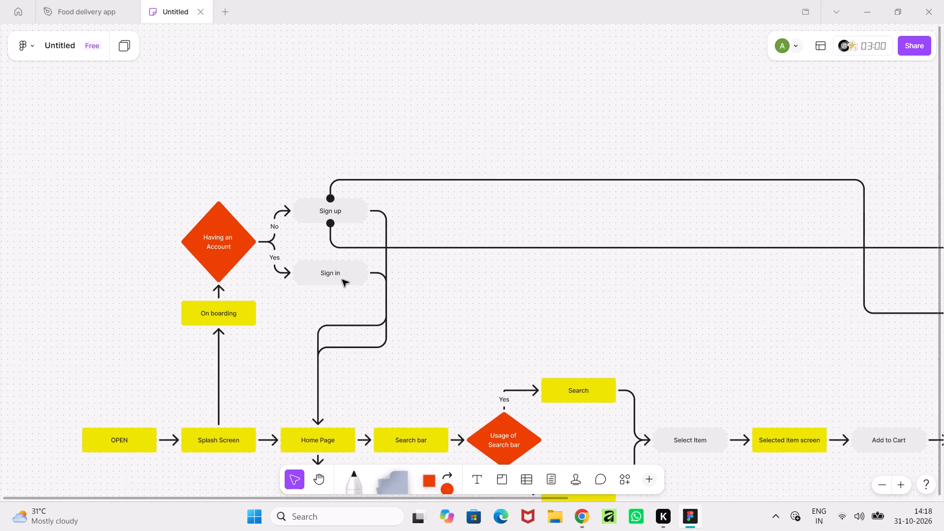
pyautogui.keyDown('ctrl'); pyautogui.scroll(6, 342, 280); pyautogui.keyUp('ctrl')
pyautogui.keyDown('ctrl'); pyautogui.scroll(-11, 342, 280); pyautogui.keyUp('ctrl')
pyautogui.scroll(-1, 659, 354)
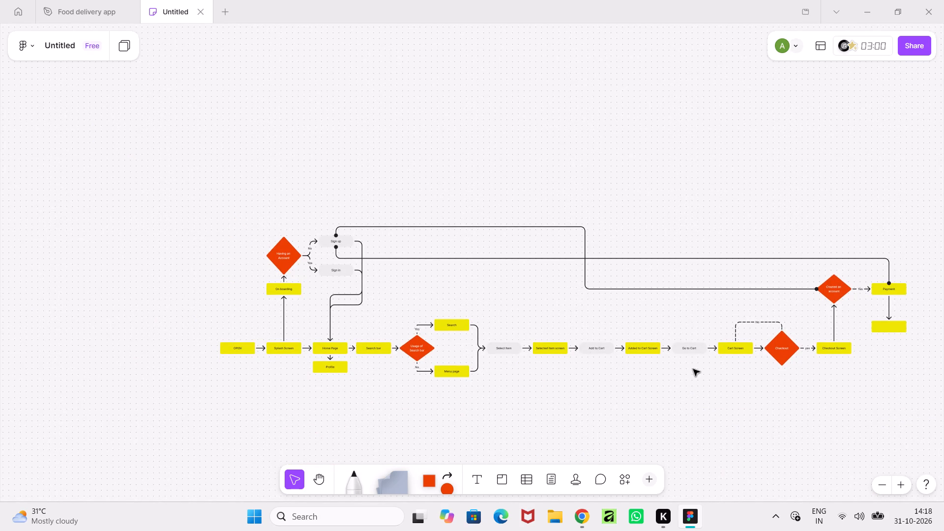
pyautogui.moveTo(694, 369); pyautogui.dragTo(274, 326, button='middle')
pyautogui.keyDown('ctrl'); pyautogui.scroll(4, 442, 291); pyautogui.keyUp('ctrl')
pyautogui.keyDown('ctrl'); pyautogui.scroll(-5, 441, 291); pyautogui.keyUp('ctrl')
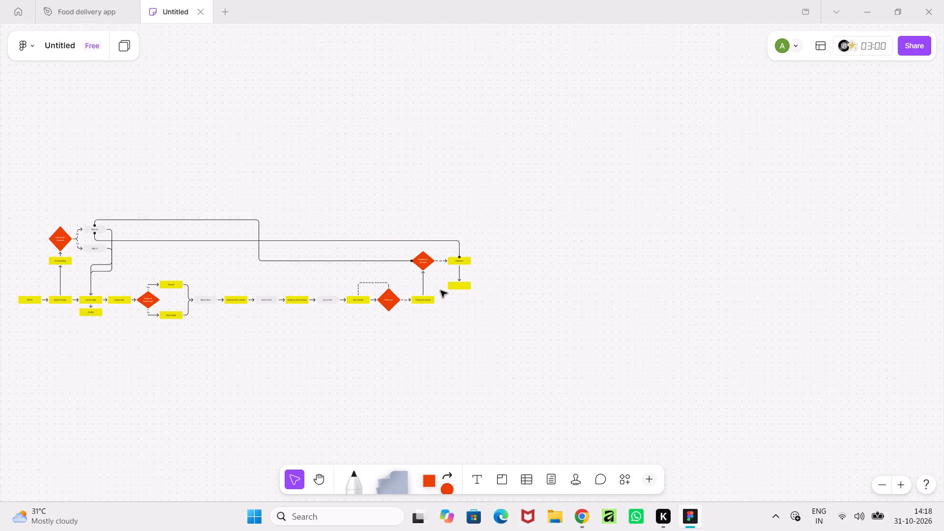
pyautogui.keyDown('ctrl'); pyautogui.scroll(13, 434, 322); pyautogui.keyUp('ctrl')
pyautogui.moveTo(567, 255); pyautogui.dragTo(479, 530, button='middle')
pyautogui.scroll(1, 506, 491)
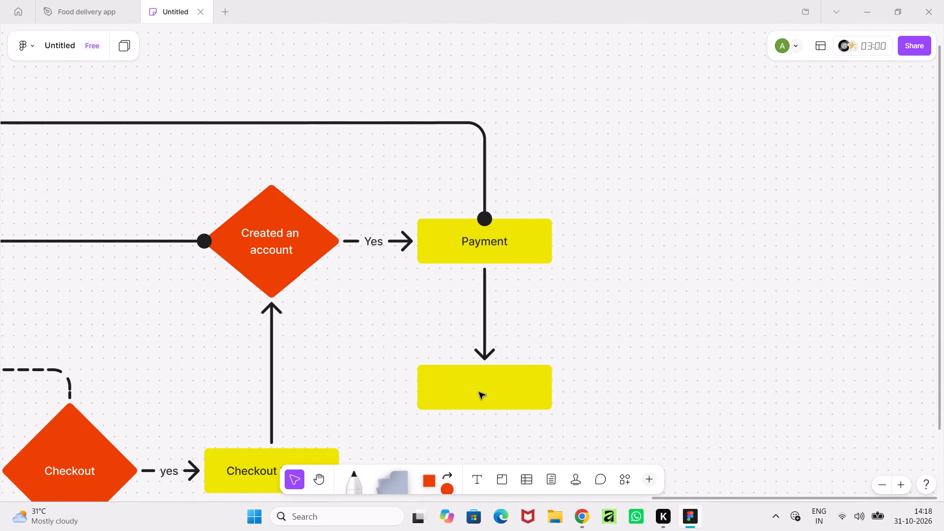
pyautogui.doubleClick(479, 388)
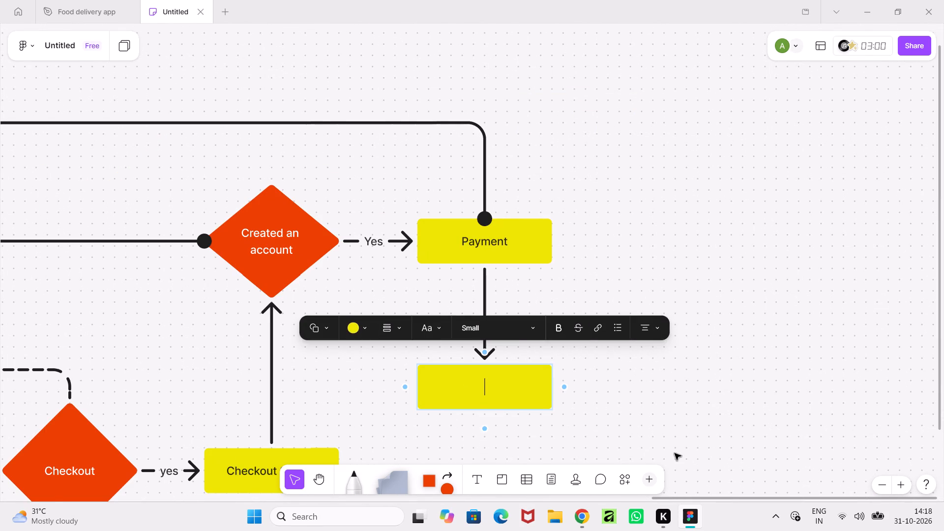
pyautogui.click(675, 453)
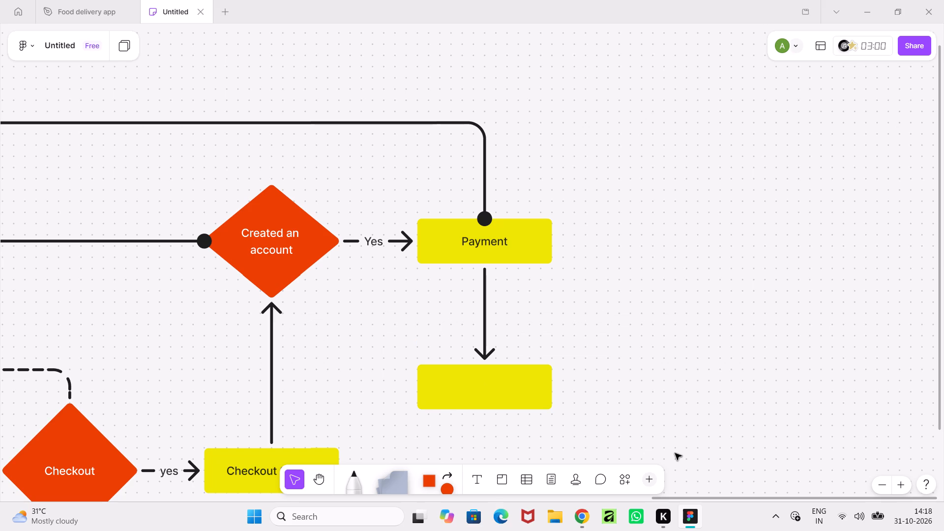
# Switch to Chrome and examine the reference User flow board from Checkout and Payment screen through to End.
pyautogui.click(574, 530)
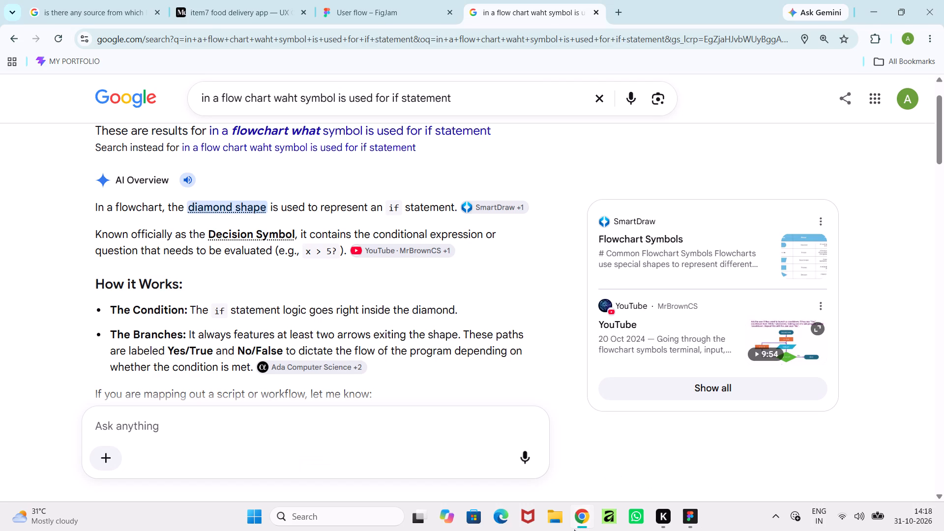
pyautogui.click(378, 11)
pyautogui.moveTo(737, 349); pyautogui.dragTo(733, 349, button='middle')
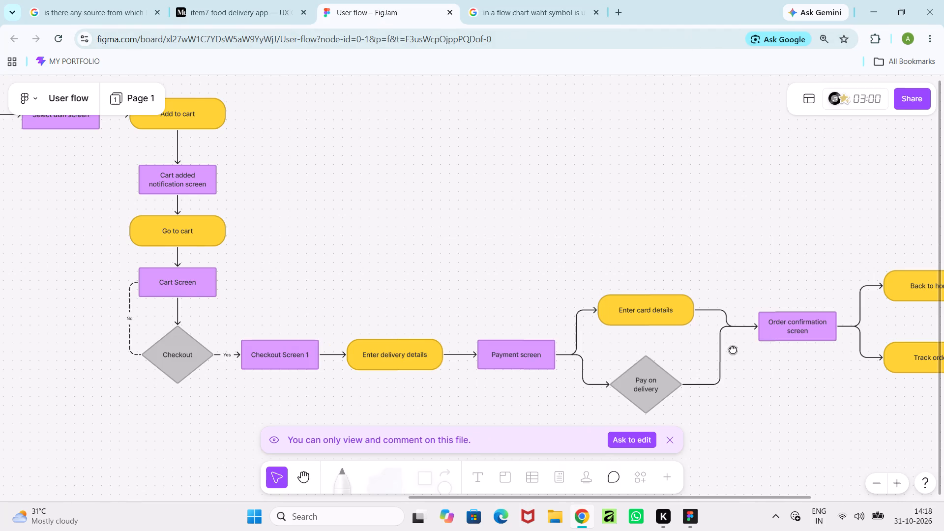
pyautogui.moveTo(733, 349); pyautogui.dragTo(313, 331, button='middle')
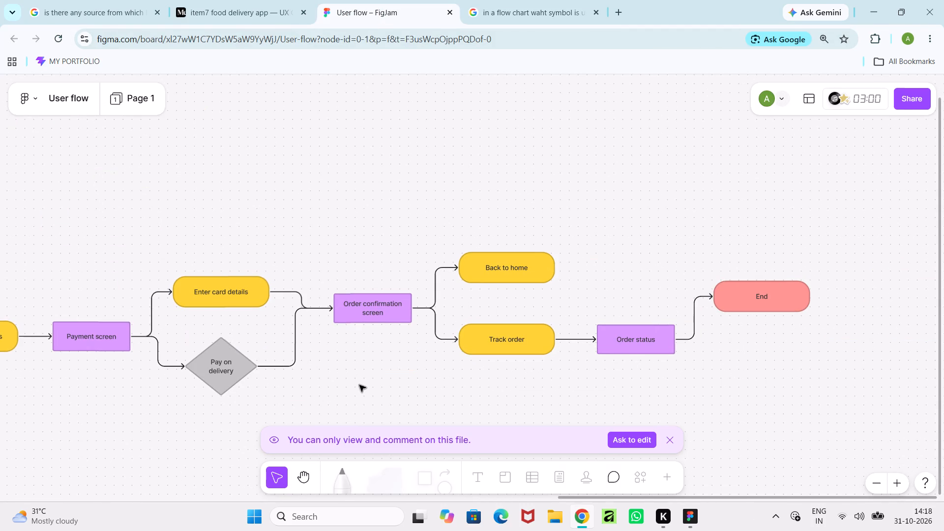
pyautogui.moveTo(359, 385); pyautogui.dragTo(558, 381, button='middle')
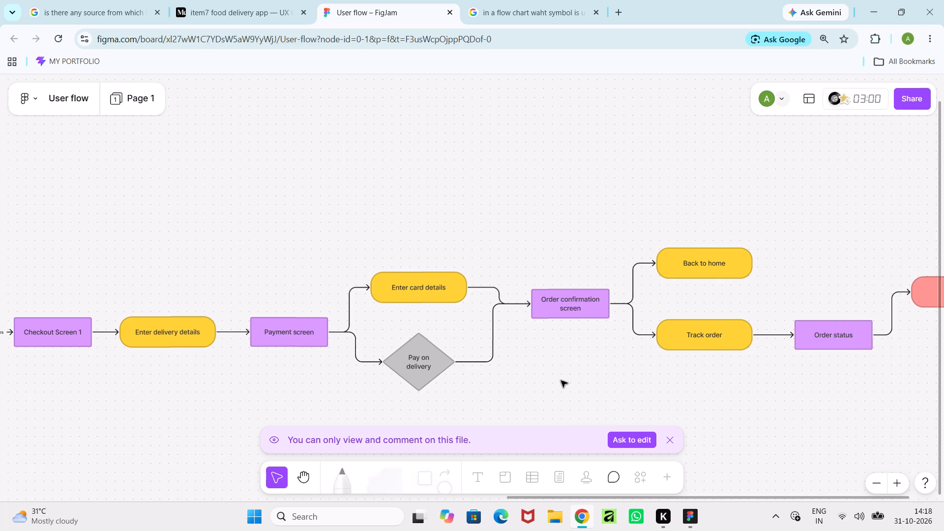
pyautogui.keyDown('ctrl'); pyautogui.scroll(-4, 561, 381); pyautogui.keyUp('ctrl')
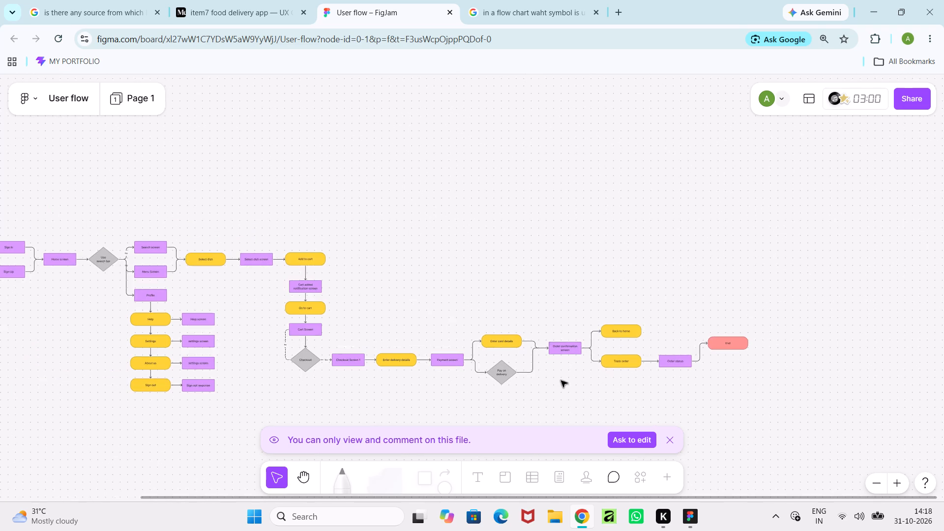
pyautogui.keyDown('ctrl'); pyautogui.scroll(3, 561, 381); pyautogui.keyUp('ctrl')
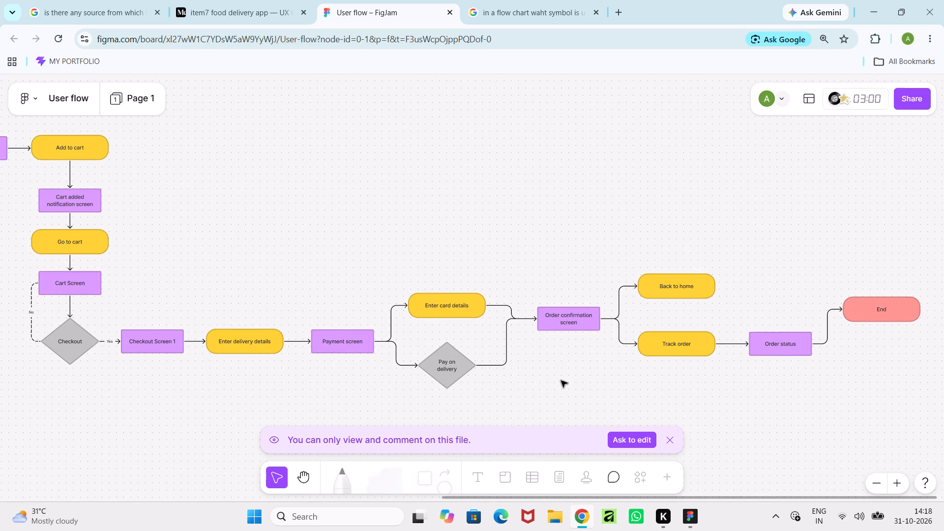
pyautogui.keyDown('ctrl'); pyautogui.scroll(-1, 561, 381); pyautogui.keyUp('ctrl')
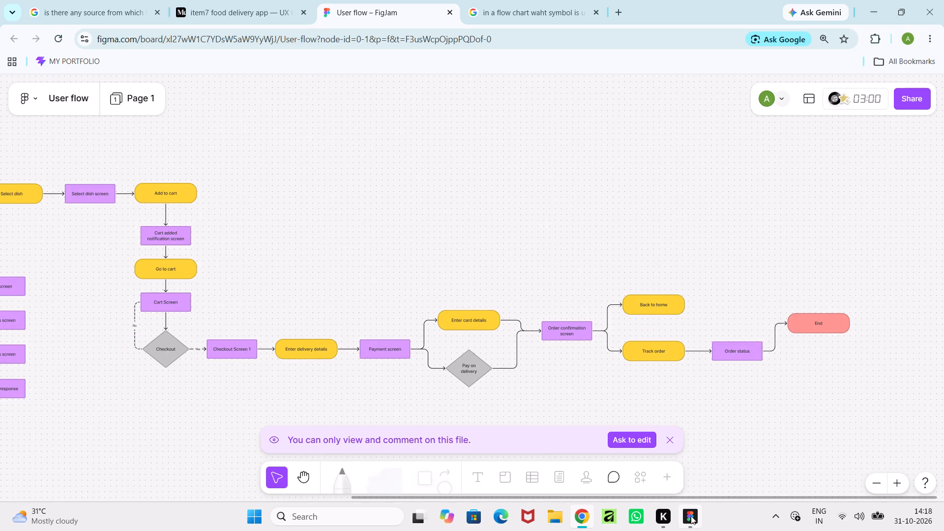
# Return to the Untitled board in Figma and review the whole flow up to the blank rectangle below Payment.
pyautogui.click(692, 516)
pyautogui.keyDown('ctrl'); pyautogui.scroll(-9, 643, 431); pyautogui.keyUp('ctrl')
pyautogui.moveTo(643, 430); pyautogui.dragTo(689, 323, button='middle')
pyautogui.keyDown('ctrl'); pyautogui.scroll(-4, 700, 307); pyautogui.keyUp('ctrl')
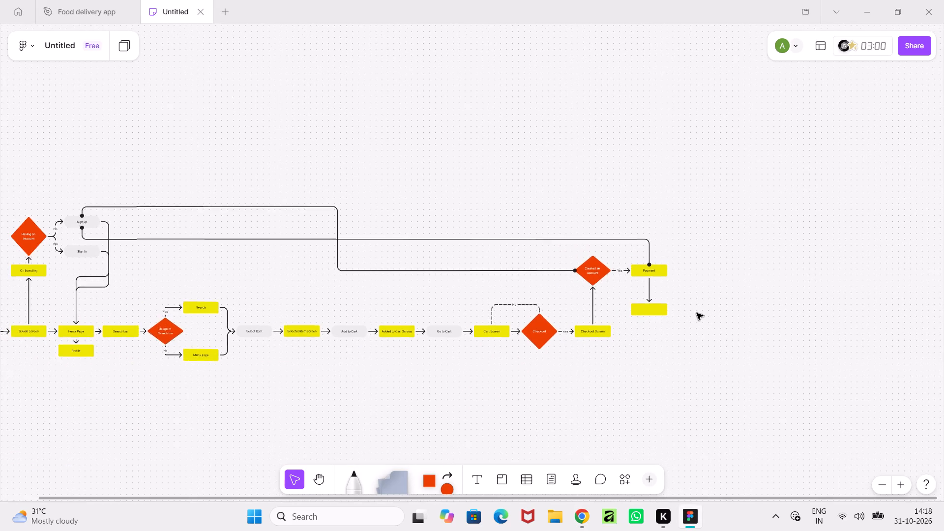
pyautogui.keyDown('ctrl'); pyautogui.scroll(-1, 697, 313); pyautogui.keyUp('ctrl')
pyautogui.moveTo(814, 332); pyautogui.dragTo(942, 411, button='middle')
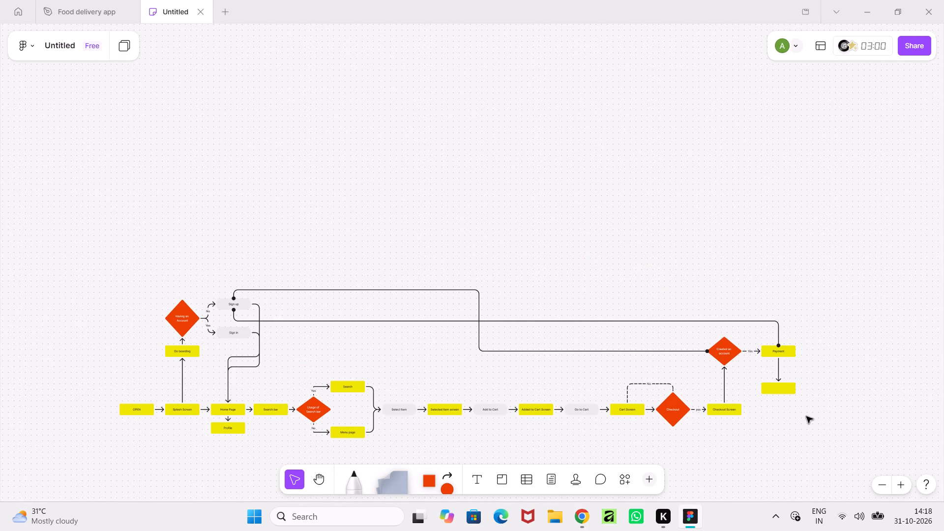
pyautogui.moveTo(806, 416); pyautogui.dragTo(771, 423, button='middle')
pyautogui.keyDown('ctrl'); pyautogui.scroll(11, 771, 422); pyautogui.keyUp('ctrl')
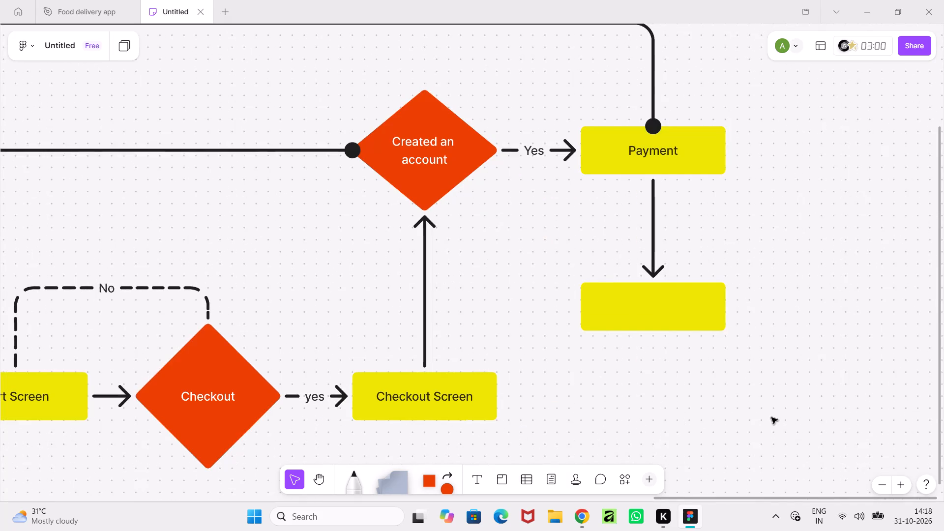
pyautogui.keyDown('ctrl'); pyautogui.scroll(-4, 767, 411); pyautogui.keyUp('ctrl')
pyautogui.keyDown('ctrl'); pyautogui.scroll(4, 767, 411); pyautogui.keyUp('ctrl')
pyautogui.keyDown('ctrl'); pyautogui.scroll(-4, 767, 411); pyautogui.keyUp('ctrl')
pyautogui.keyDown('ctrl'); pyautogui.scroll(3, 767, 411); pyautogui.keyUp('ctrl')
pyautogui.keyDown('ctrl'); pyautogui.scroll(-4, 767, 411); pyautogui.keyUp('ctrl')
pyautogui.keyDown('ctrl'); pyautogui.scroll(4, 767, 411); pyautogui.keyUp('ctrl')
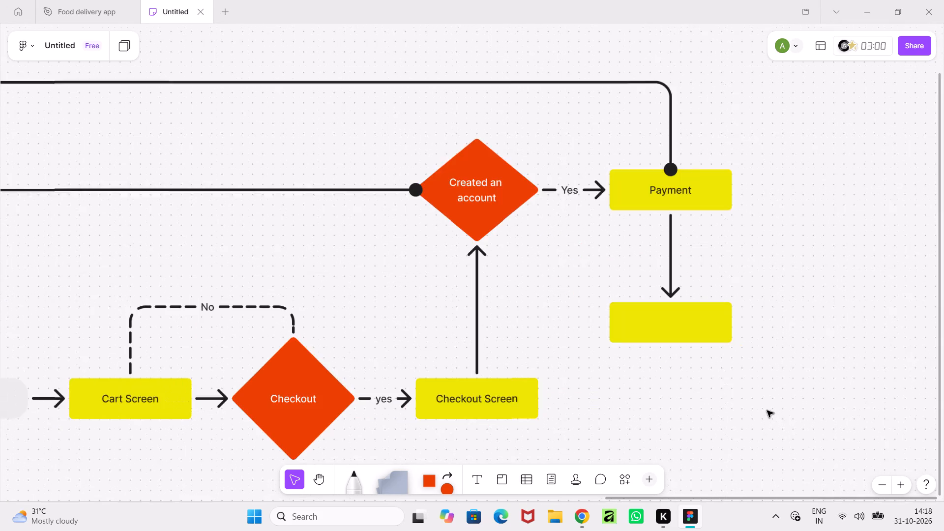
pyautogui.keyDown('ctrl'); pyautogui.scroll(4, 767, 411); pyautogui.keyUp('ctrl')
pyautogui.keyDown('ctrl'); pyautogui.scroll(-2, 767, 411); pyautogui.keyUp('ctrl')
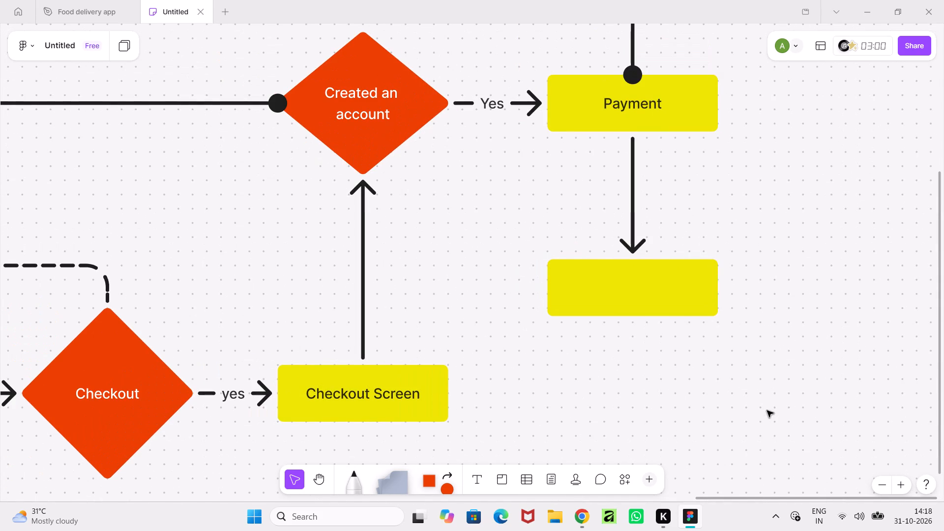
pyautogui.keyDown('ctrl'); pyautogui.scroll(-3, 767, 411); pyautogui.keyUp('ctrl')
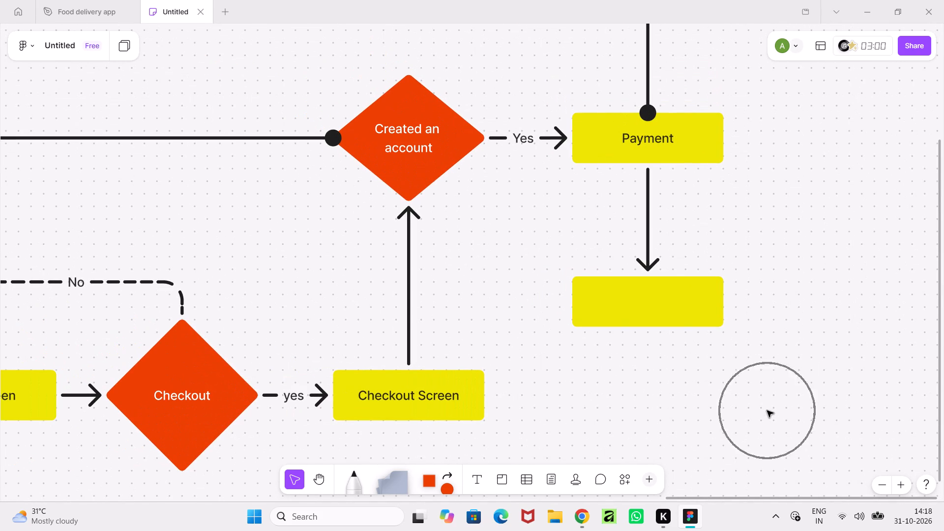
# Change the blank yellow rectangle below Payment to a diamond and stretch it downward to about the height of Created an account.
pyautogui.click(688, 323)
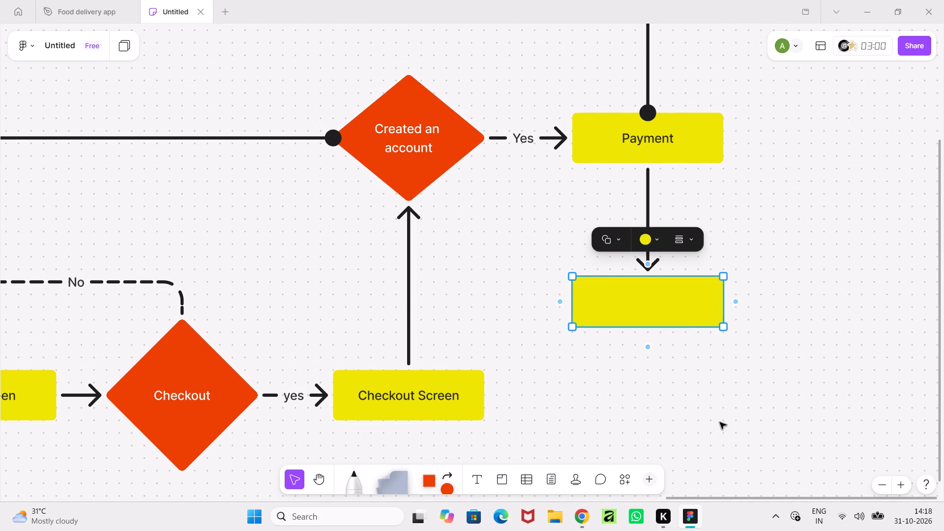
pyautogui.click(720, 422)
pyautogui.click(666, 306)
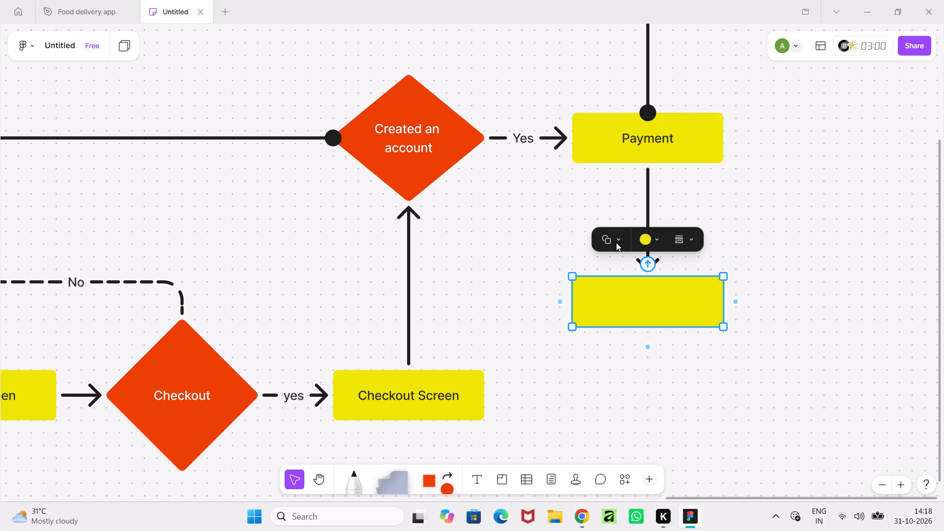
pyautogui.click(616, 242)
pyautogui.click(615, 122)
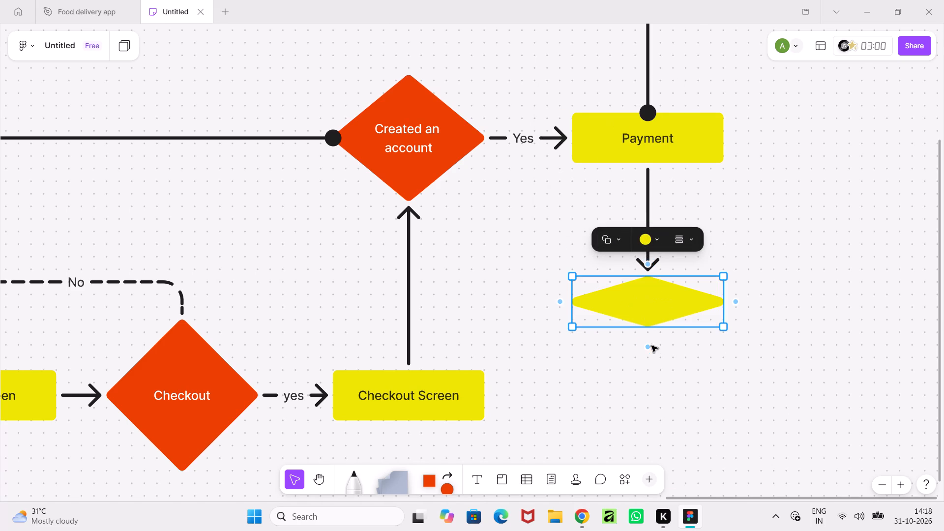
pyautogui.moveTo(661, 323); pyautogui.dragTo(663, 400)
# Set the fill of the diamond below Payment to EB3E00.
pyautogui.click(662, 239)
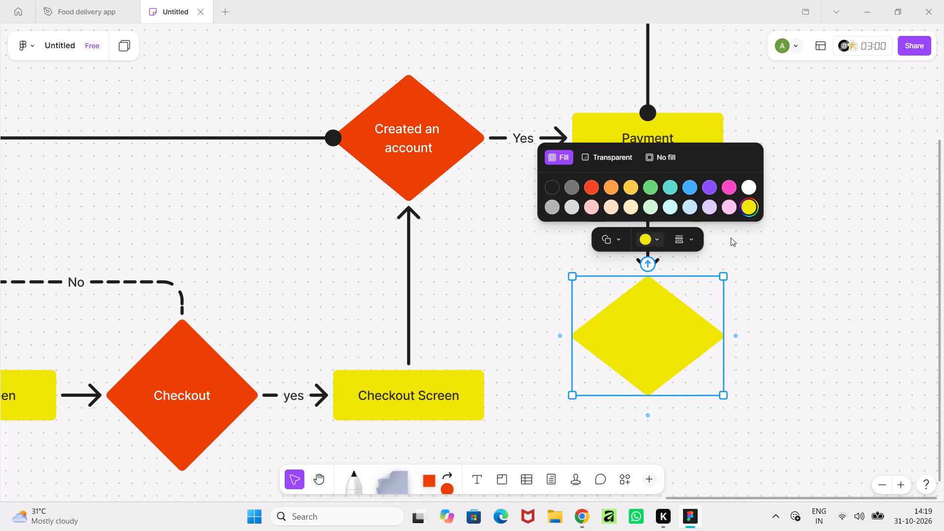
pyautogui.click(743, 210)
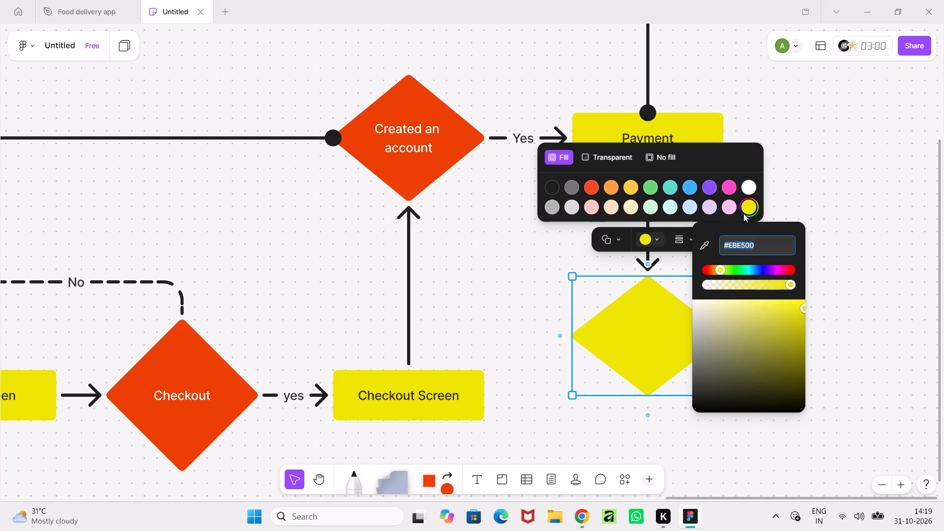
pyautogui.write('eb3e00')
pyautogui.press('Return')
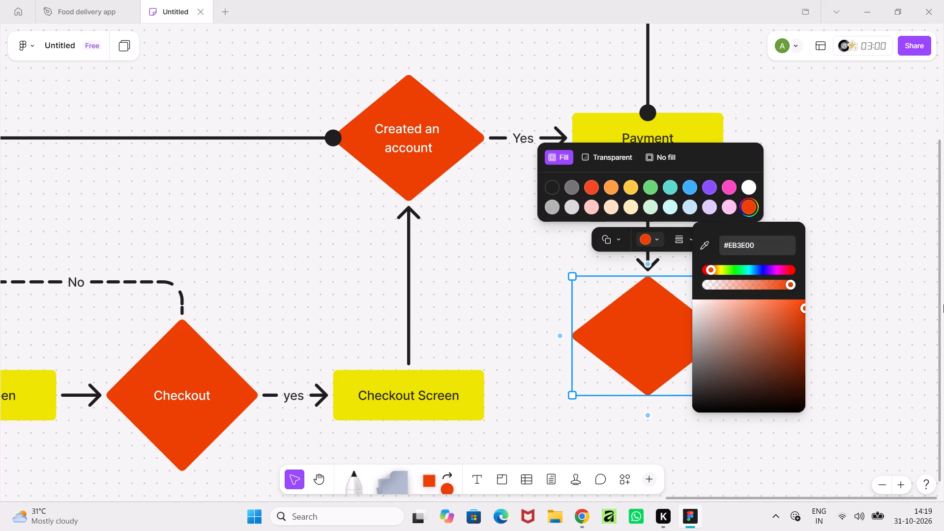
pyautogui.click(897, 319)
# Label the diamond below Payment "Cash on delivery".
pyautogui.click(640, 333)
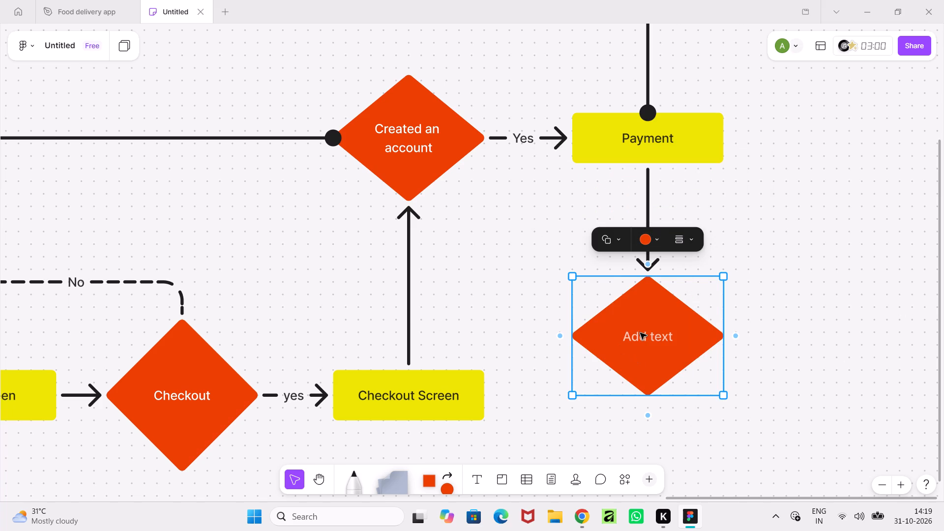
pyautogui.write('Cash on delivery')
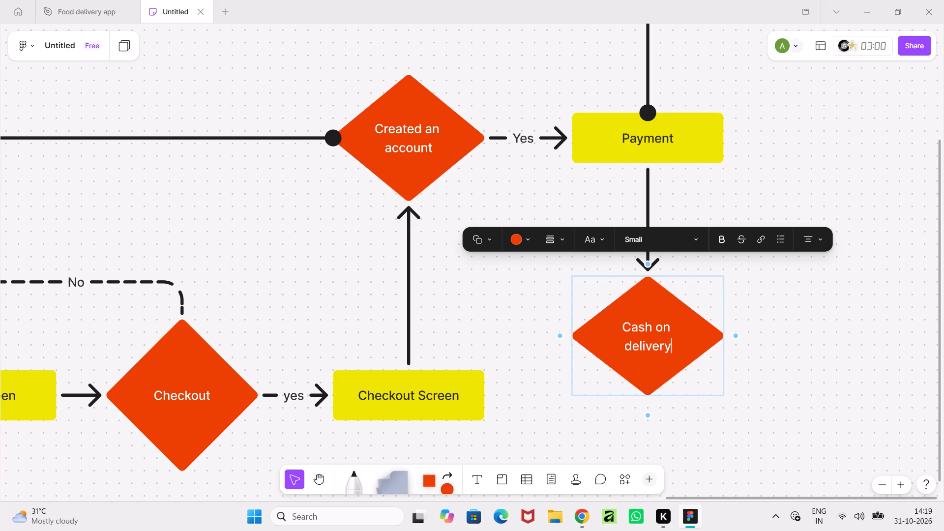
pyautogui.click(759, 423)
# Check the payment branches in the reference flow in Chrome, and add a connected diamond to the right of Cash on delivery in Figma.
pyautogui.keyDown('ctrl'); pyautogui.scroll(-2, 757, 425); pyautogui.keyUp('ctrl')
pyautogui.moveTo(757, 425); pyautogui.dragTo(587, 379, button='middle')
pyautogui.keyDown('ctrl'); pyautogui.scroll(-3, 590, 365); pyautogui.keyUp('ctrl')
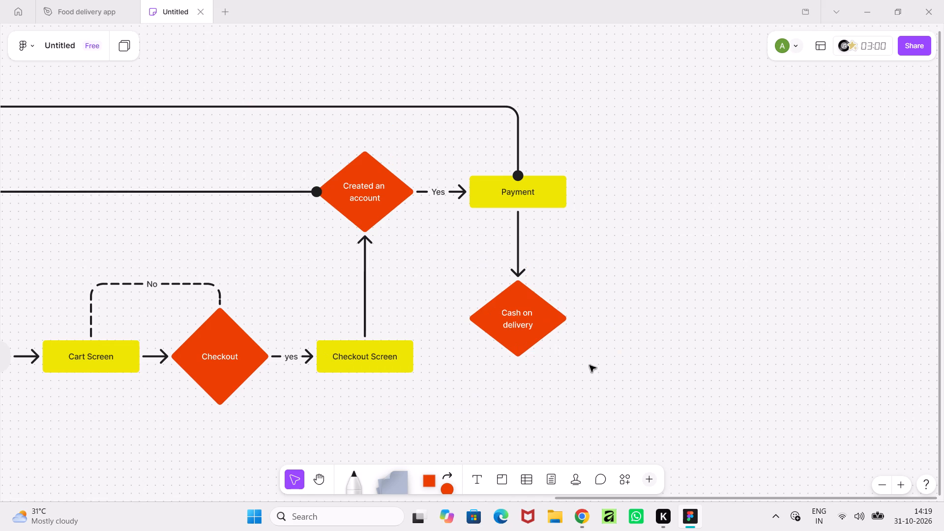
pyautogui.click(543, 320)
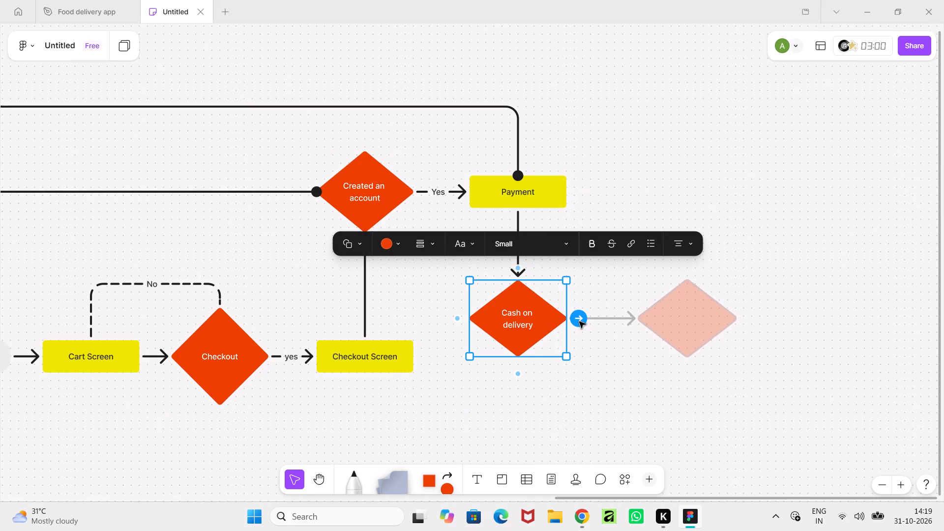
pyautogui.click(576, 520)
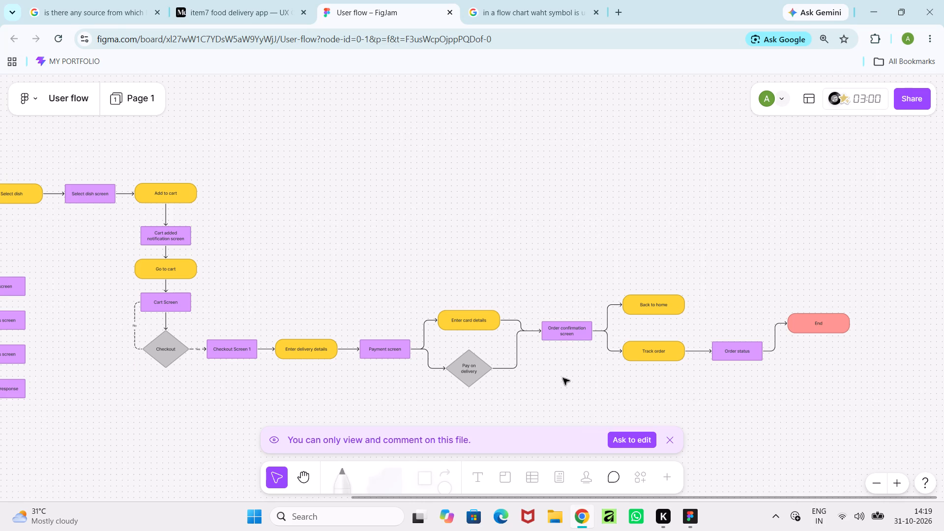
pyautogui.keyDown('ctrl'); pyautogui.scroll(4, 563, 378); pyautogui.keyUp('ctrl')
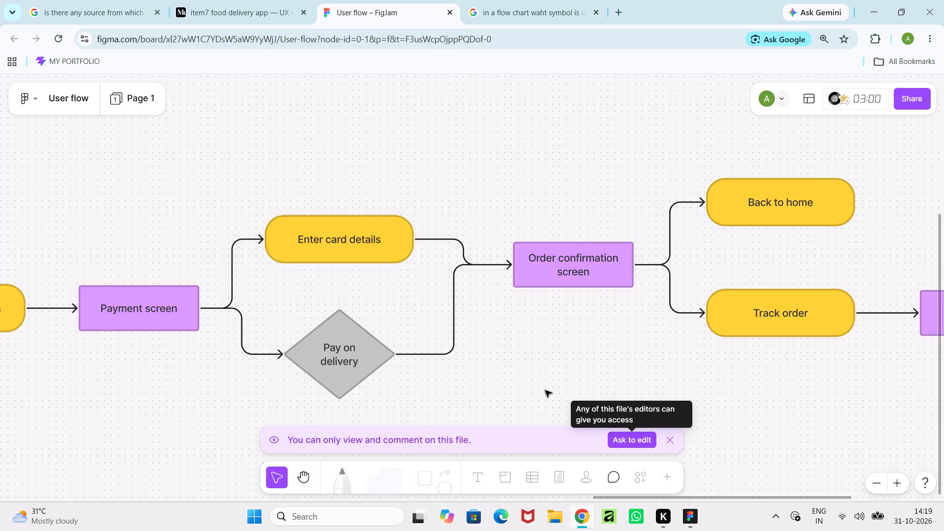
pyautogui.click(681, 518)
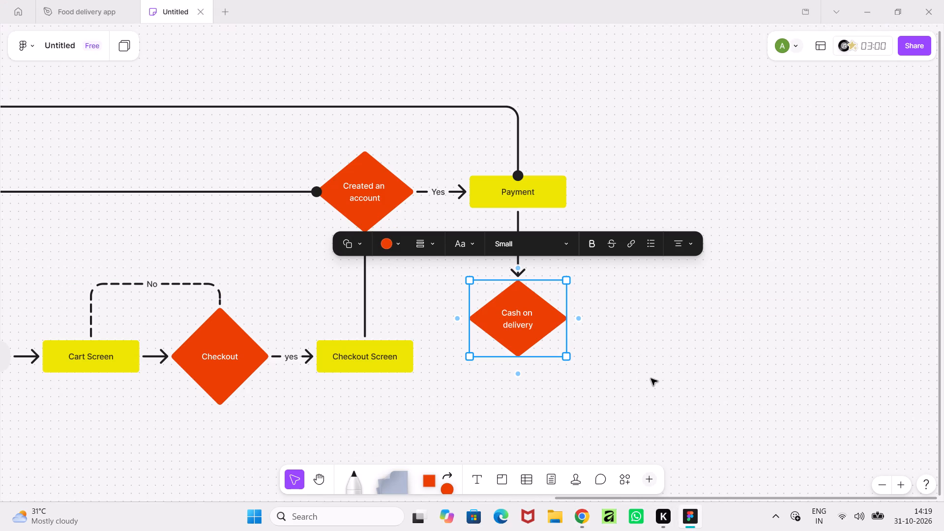
pyautogui.click(583, 317)
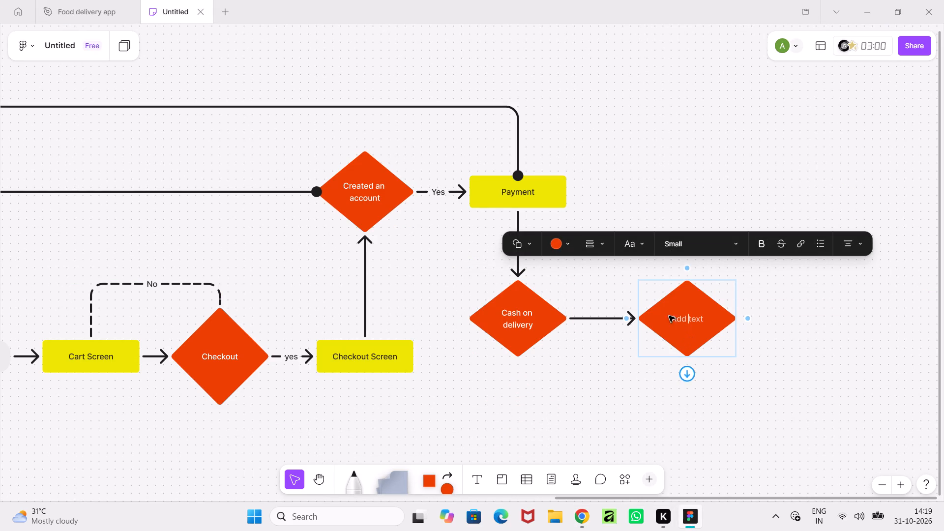
# Change the blank diamond following Cash on delivery to a square and set its fill to EBE500.
pyautogui.click(527, 239)
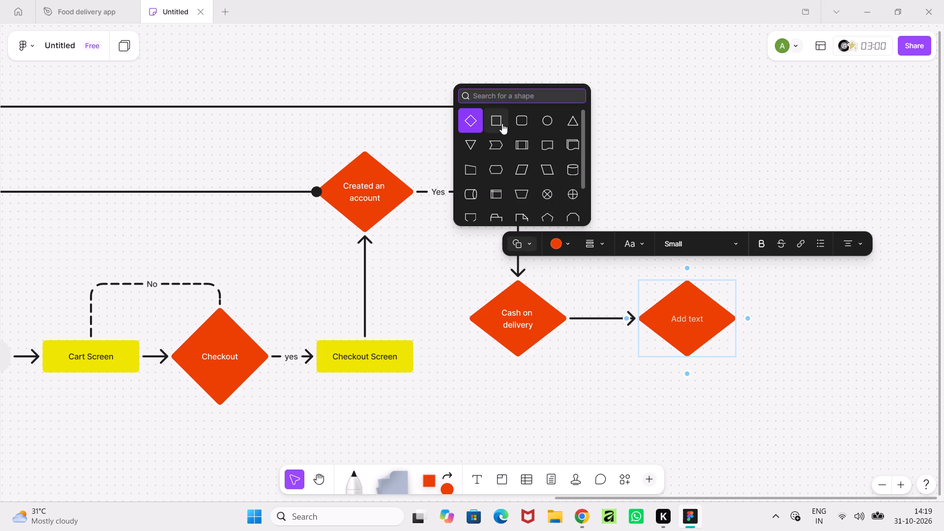
pyautogui.click(502, 123)
pyautogui.click(566, 243)
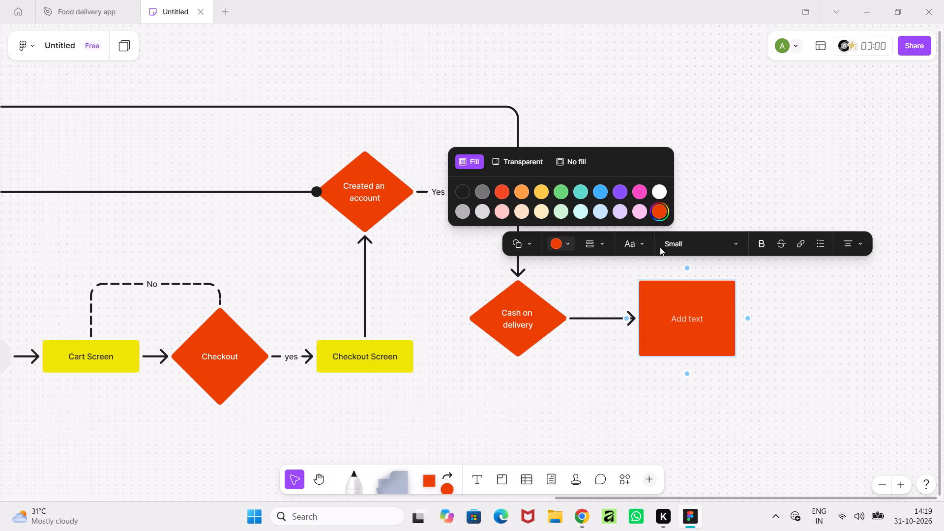
pyautogui.click(663, 214)
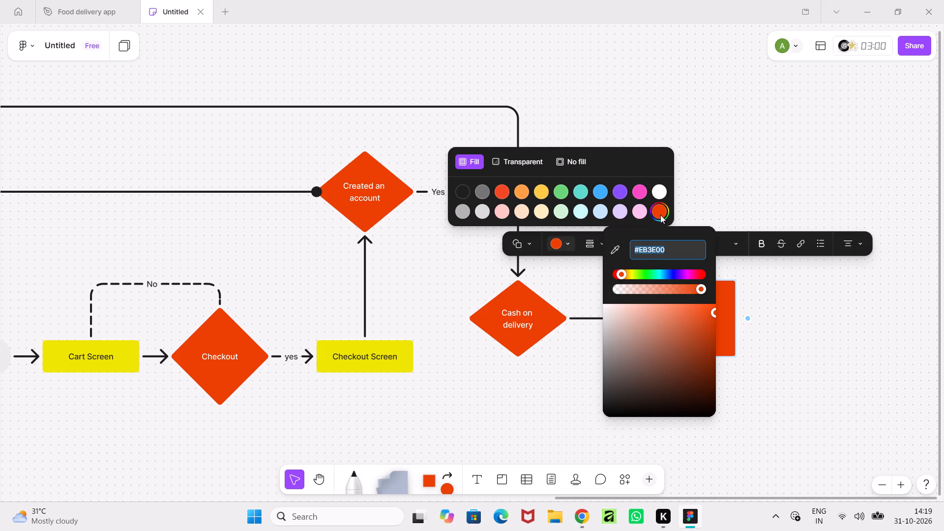
pyautogui.write('ebe500')
pyautogui.press('Return')
pyautogui.click(770, 391)
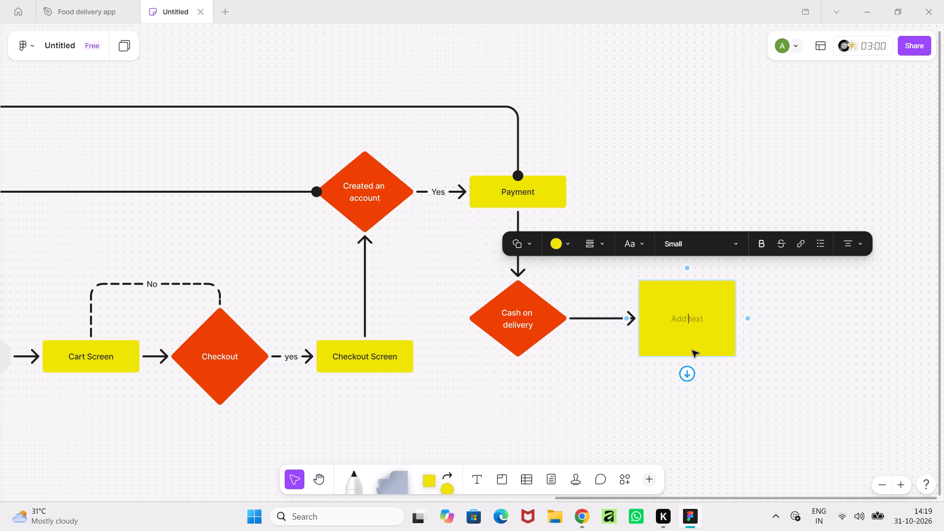
# Shorten the yellow square after Cash on delivery into a flat rectangle about as tall as the Payment box.
pyautogui.click(691, 358)
pyautogui.moveTo(701, 357); pyautogui.dragTo(700, 346)
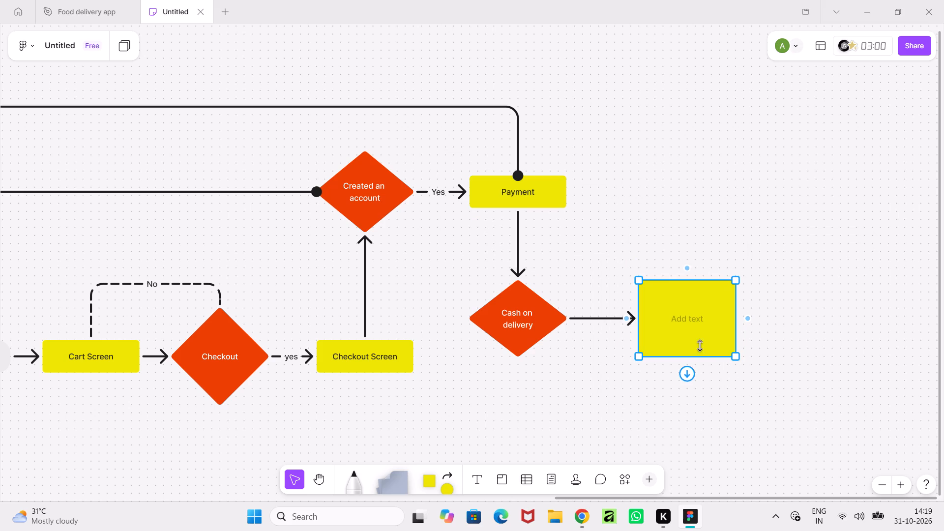
pyautogui.moveTo(700, 346); pyautogui.dragTo(699, 308)
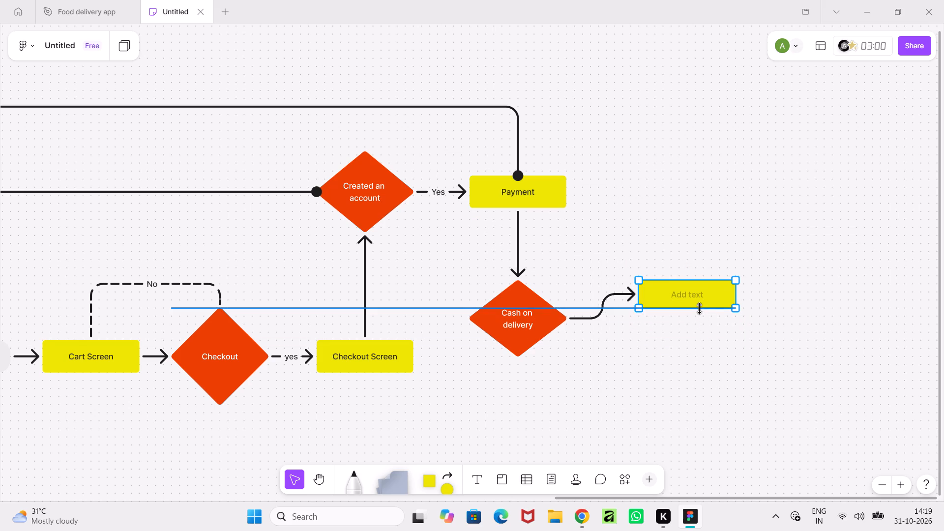
pyautogui.moveTo(699, 308); pyautogui.dragTo(699, 315)
pyautogui.moveTo(702, 294); pyautogui.dragTo(699, 307)
pyautogui.moveTo(700, 297); pyautogui.dragTo(699, 305)
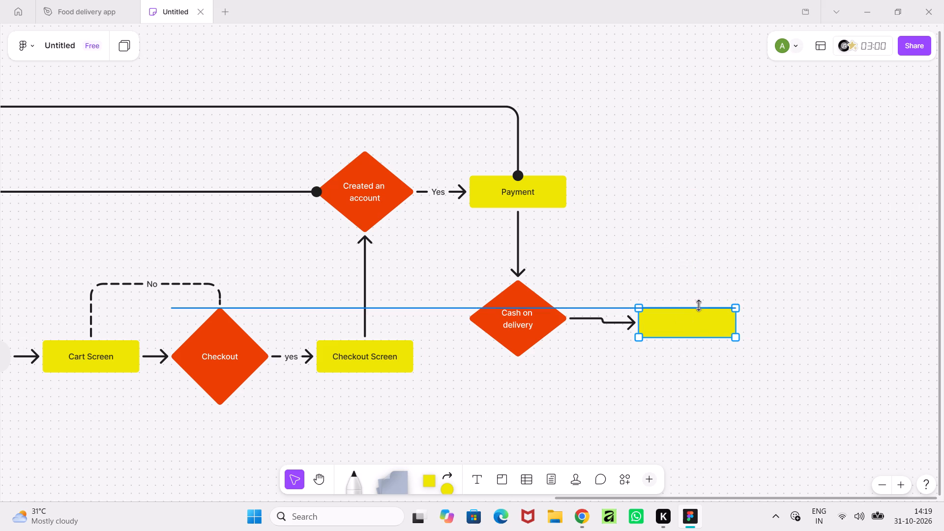
pyautogui.moveTo(699, 305); pyautogui.dragTo(699, 303)
pyautogui.click(796, 354)
# Move the blank yellow rectangle above and to the right of the Cash on delivery diamond, closer to it.
pyautogui.click(721, 320)
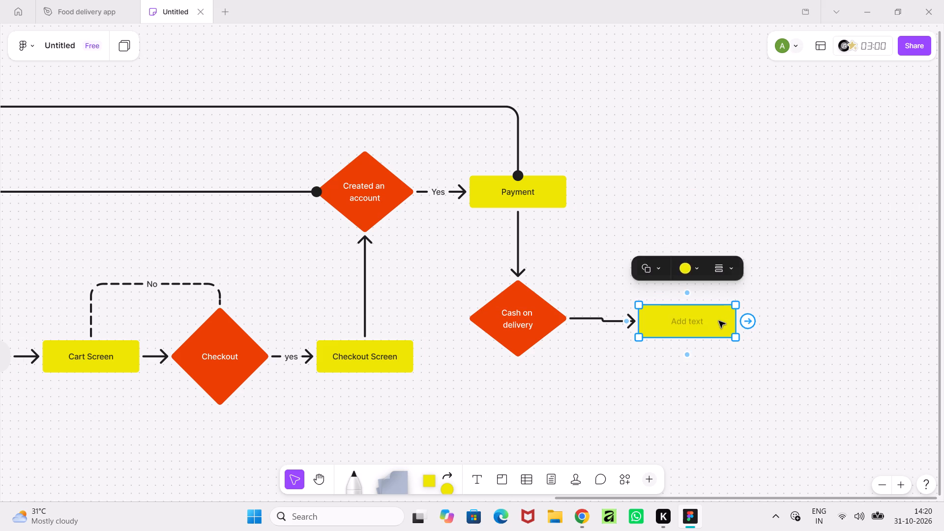
pyautogui.moveTo(716, 323); pyautogui.dragTo(693, 317)
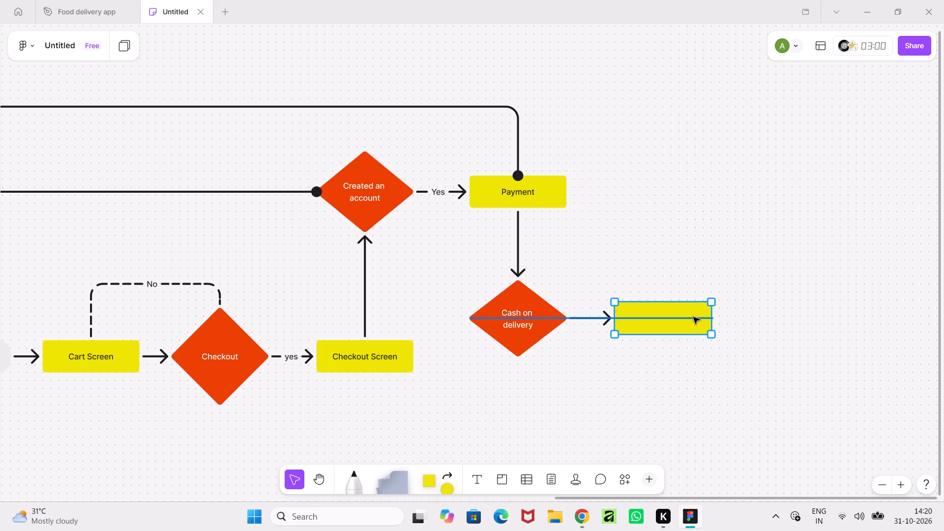
pyautogui.moveTo(693, 317); pyautogui.dragTo(679, 261)
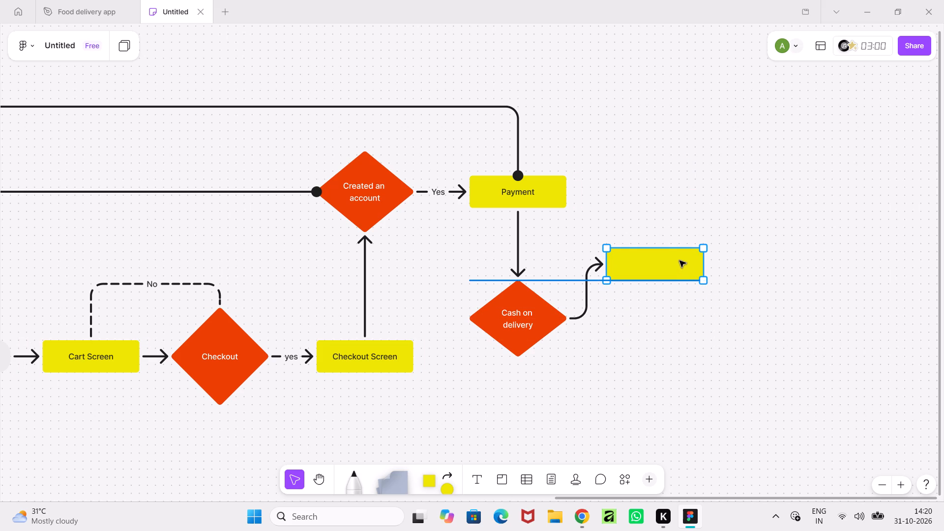
pyautogui.moveTo(679, 261); pyautogui.dragTo(676, 253)
pyautogui.click(751, 352)
# Label the connector from Cash on delivery to the blank yellow rectangle "Yes".
pyautogui.keyDown('ctrl'); pyautogui.scroll(4, 724, 346); pyautogui.keyUp('ctrl')
pyautogui.moveTo(723, 346); pyautogui.dragTo(697, 431, button='middle')
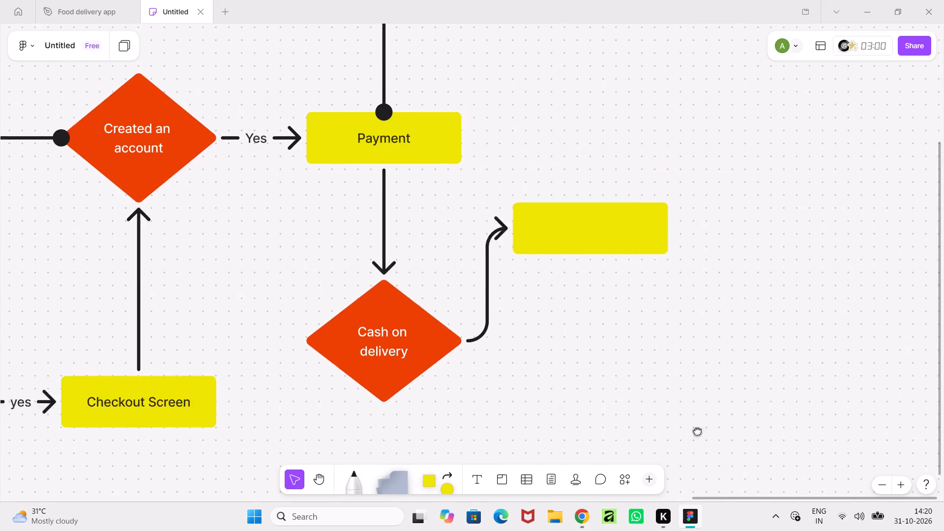
pyautogui.moveTo(697, 431); pyautogui.dragTo(693, 439, button='middle')
pyautogui.click(470, 337)
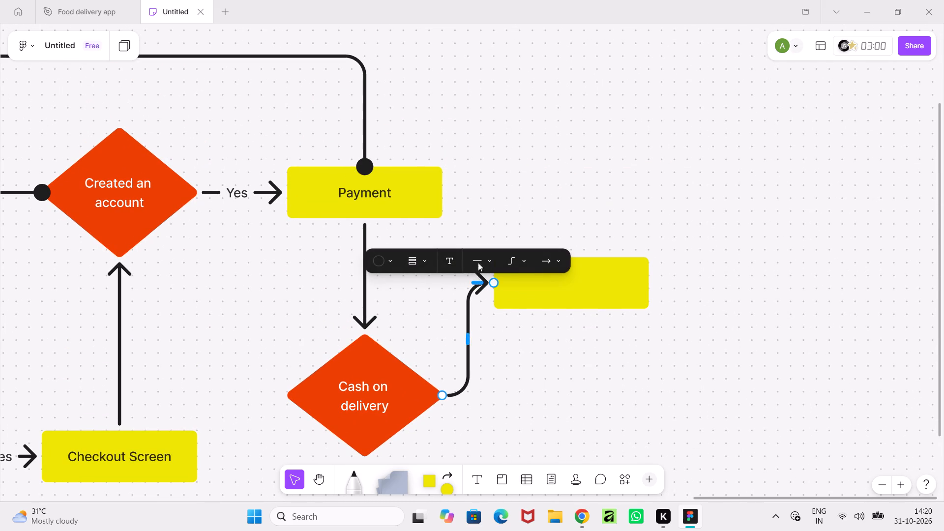
pyautogui.click(448, 260)
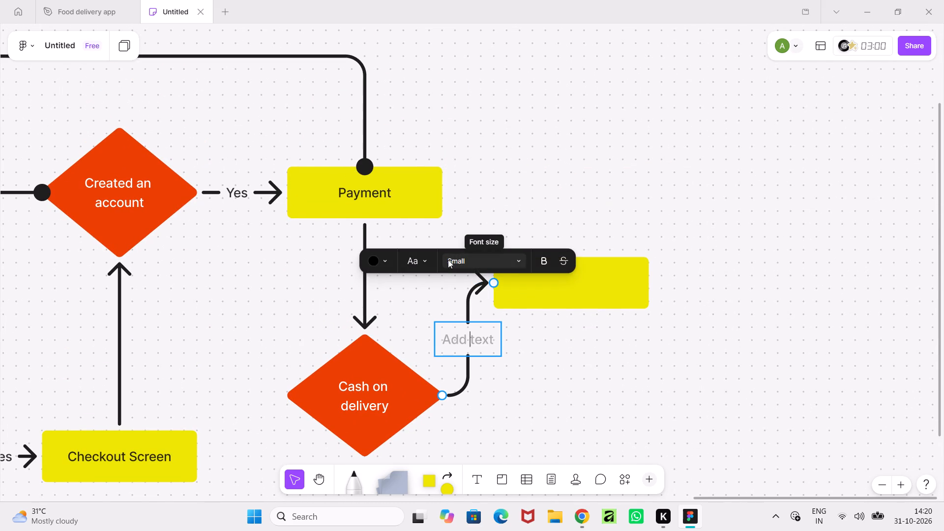
pyautogui.write('Yes')
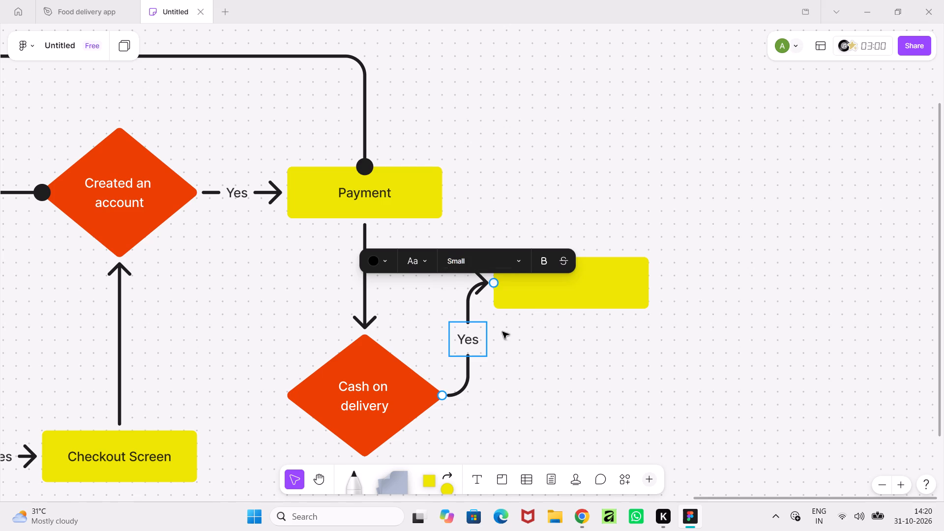
pyautogui.click(523, 363)
# Label the blank yellow rectangle at the end of the Yes branch "Order confirmation Screen".
pyautogui.click(580, 297)
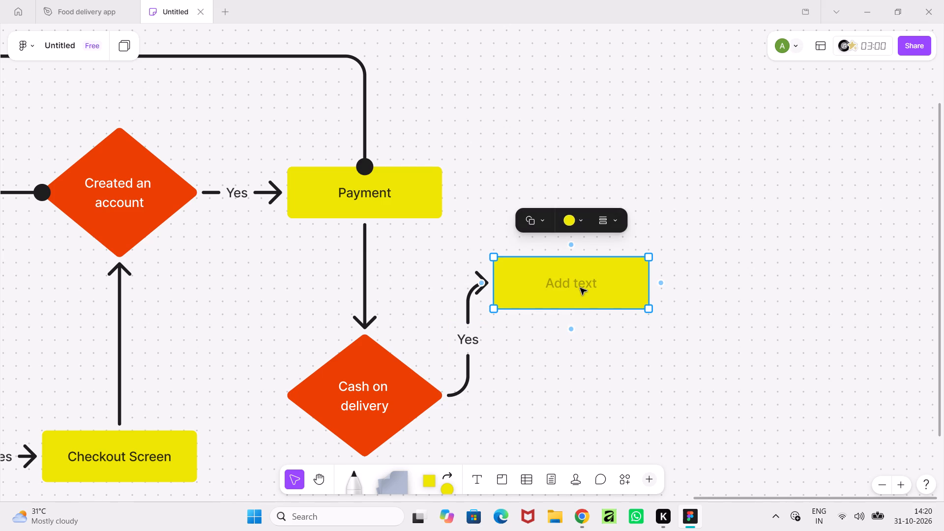
pyautogui.click(580, 288)
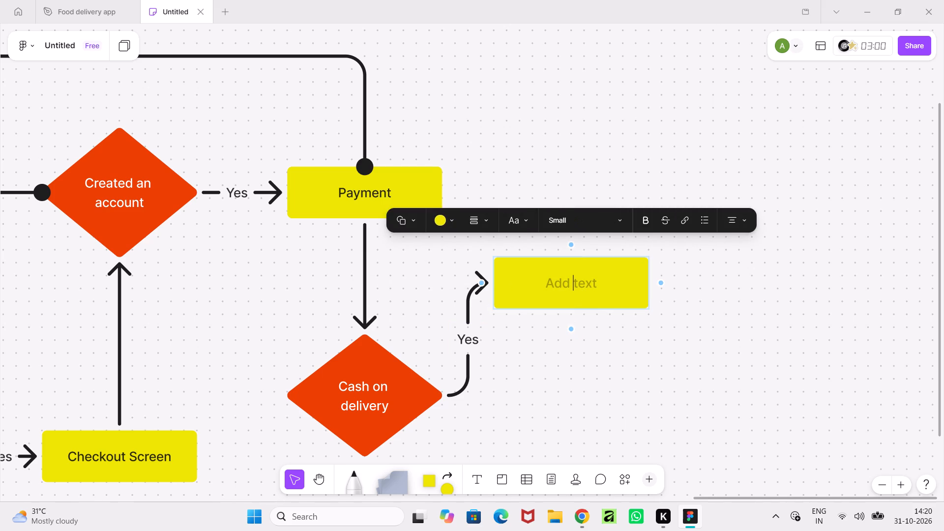
pyautogui.write('Order')
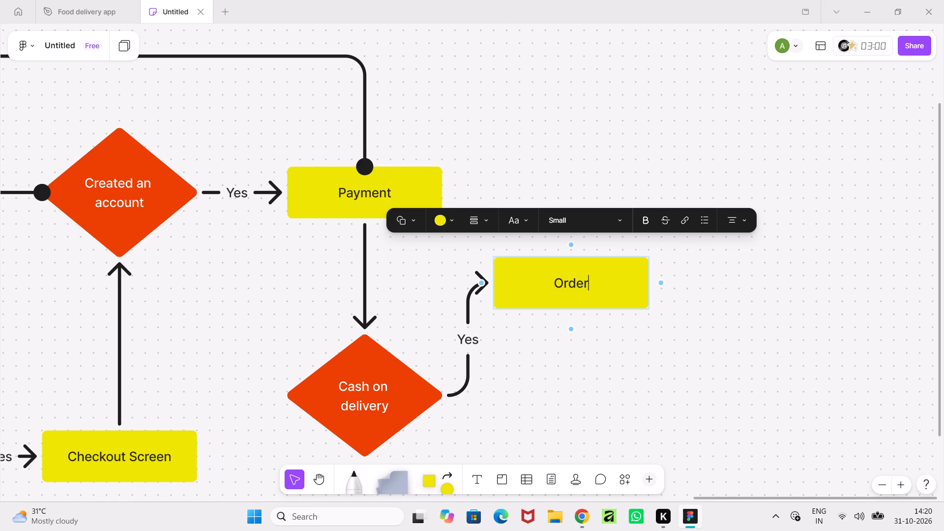
pyautogui.press('space')
pyautogui.write('confirmation Screen')
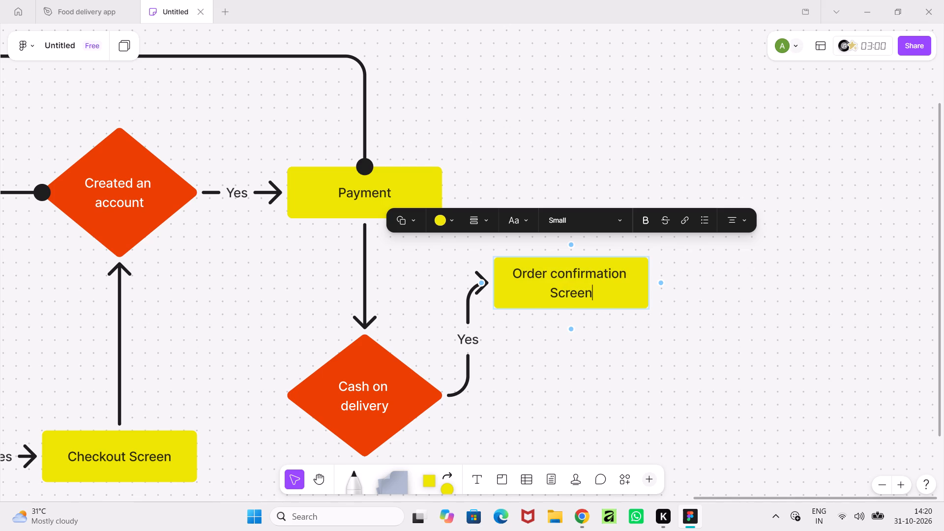
pyautogui.click(602, 354)
# Branch a second connector down from the right corner of Cash on delivery, ending in a new square.
pyautogui.keyDown('ctrl'); pyautogui.scroll(-3, 610, 354); pyautogui.keyUp('ctrl')
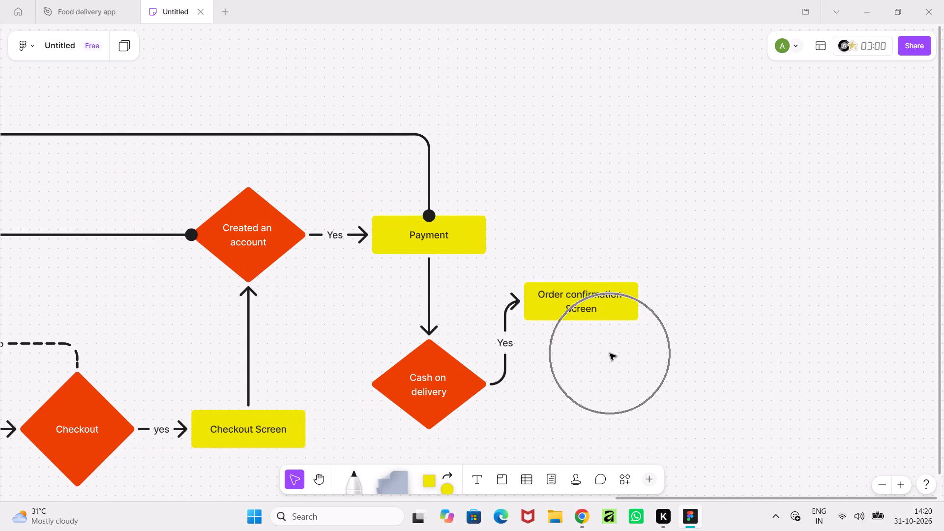
pyautogui.moveTo(610, 354); pyautogui.dragTo(588, 307, button='middle')
pyautogui.click(441, 341)
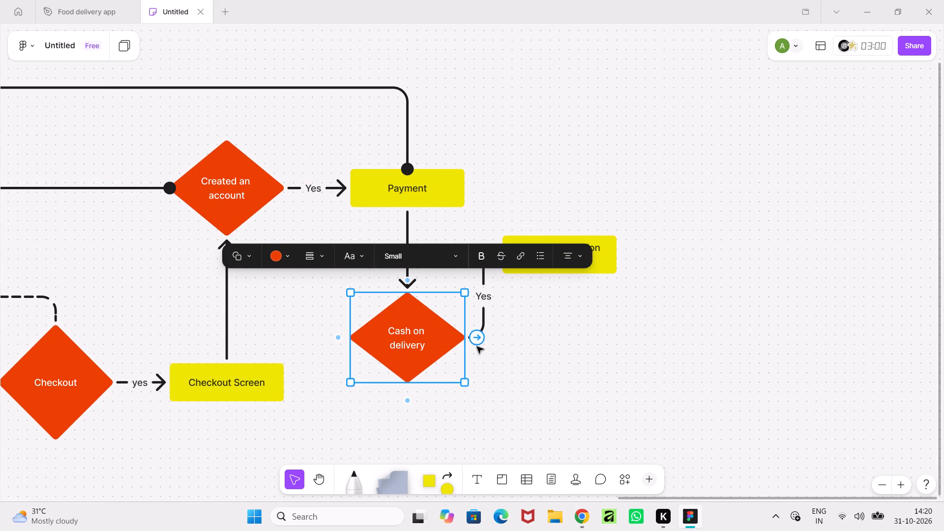
pyautogui.moveTo(476, 340); pyautogui.dragTo(493, 435)
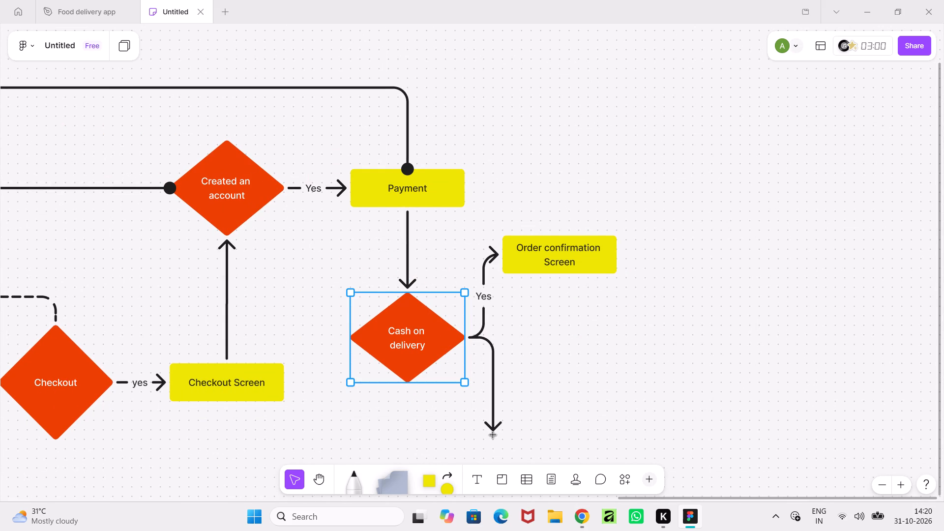
pyautogui.moveTo(493, 435); pyautogui.dragTo(488, 433)
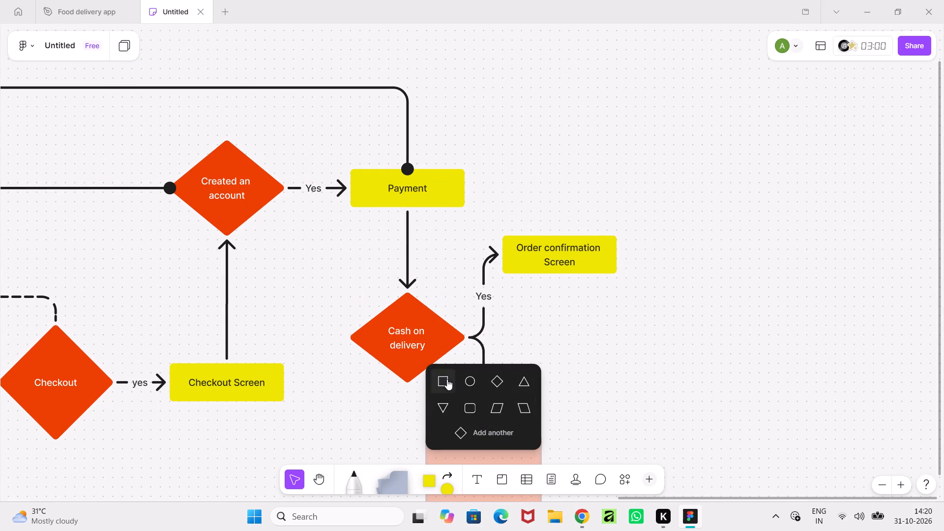
pyautogui.click(447, 379)
# Set the fill of the new square below Cash on delivery to EBE500.
pyautogui.click(363, 396)
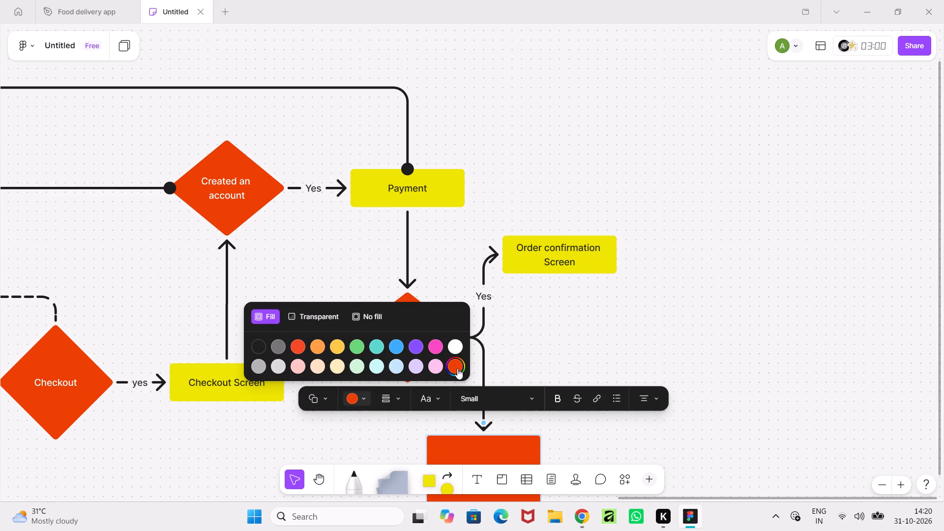
pyautogui.click(454, 365)
pyautogui.write('ebe500')
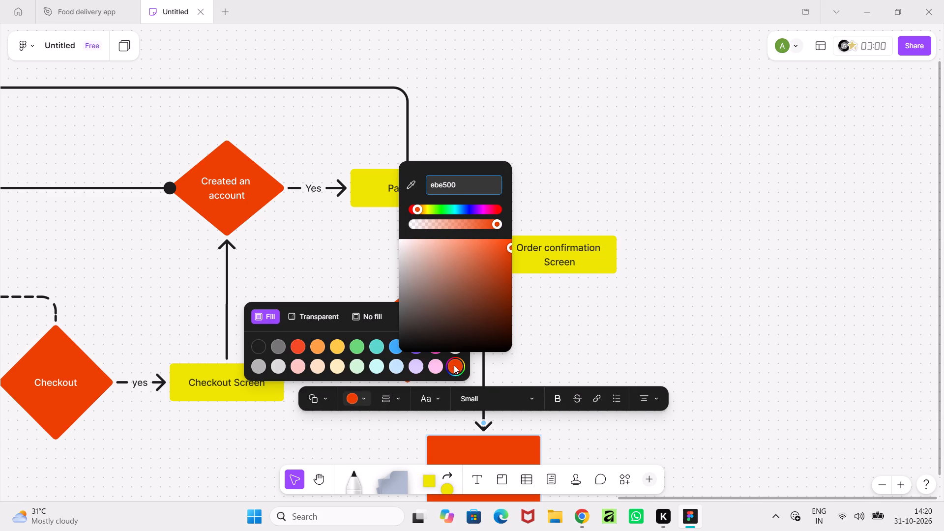
pyautogui.press('Return')
pyautogui.click(686, 438)
# Shorten the new yellow square into a rectangle matching the height of the Checkout Screen box.
pyautogui.keyDown('ctrl'); pyautogui.scroll(3, 686, 438); pyautogui.keyUp('ctrl')
pyautogui.scroll(-4, 686, 438)
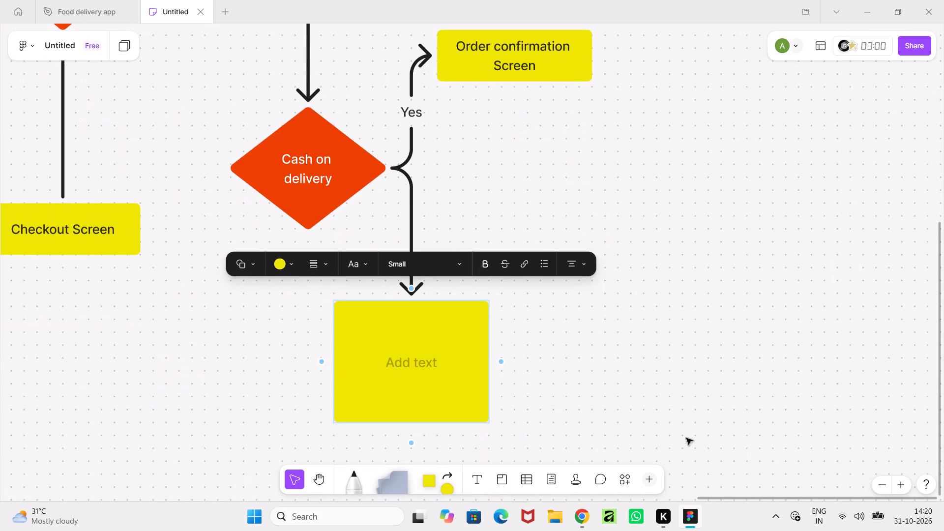
pyautogui.click(670, 452)
pyautogui.click(336, 355)
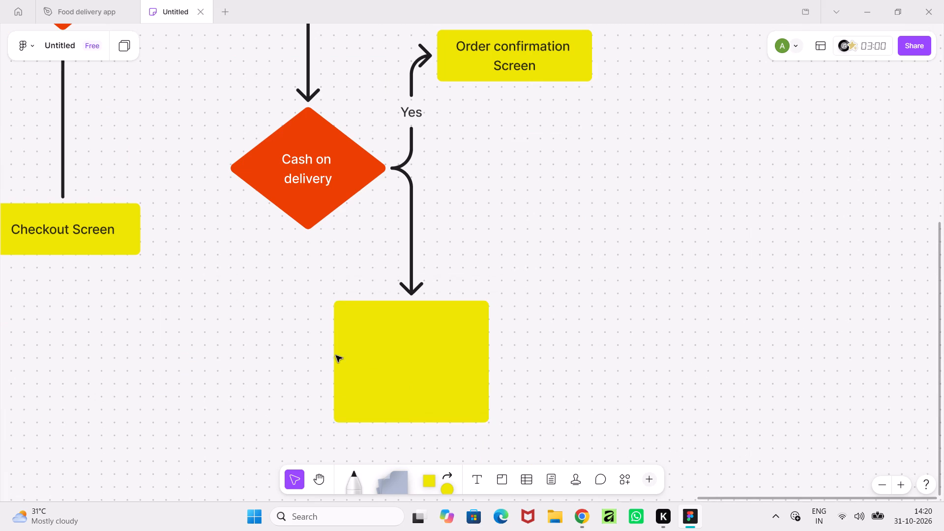
pyautogui.moveTo(427, 423); pyautogui.dragTo(441, 353)
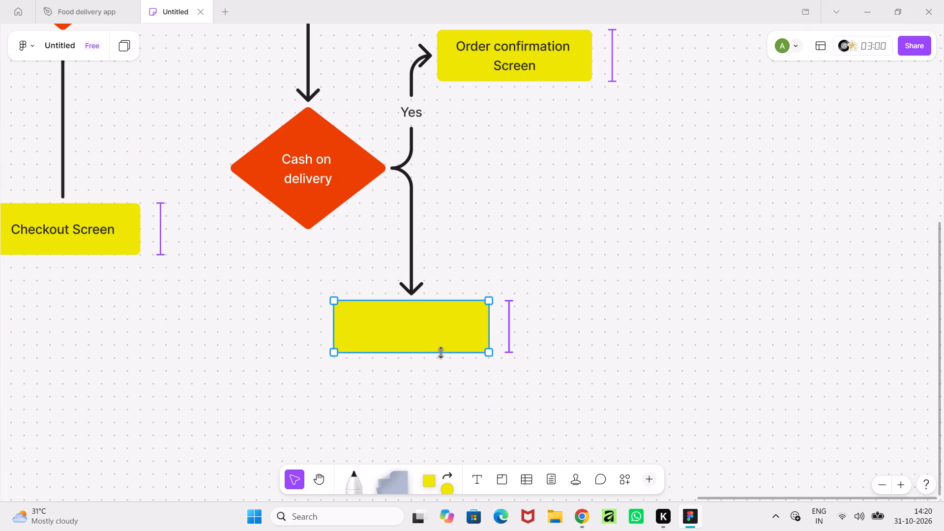
pyautogui.moveTo(441, 353); pyautogui.dragTo(441, 354)
# Align the blank rectangle below Order confirmation Screen and reattach its incoming connector to its left side.
pyautogui.moveTo(420, 335); pyautogui.dragTo(520, 314)
pyautogui.click(516, 206)
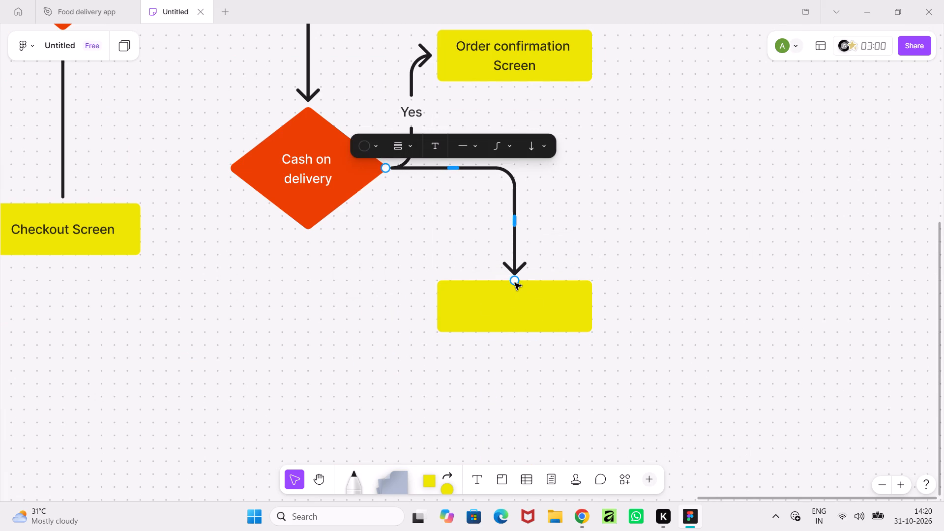
pyautogui.moveTo(515, 283); pyautogui.dragTo(440, 301)
pyautogui.click(534, 233)
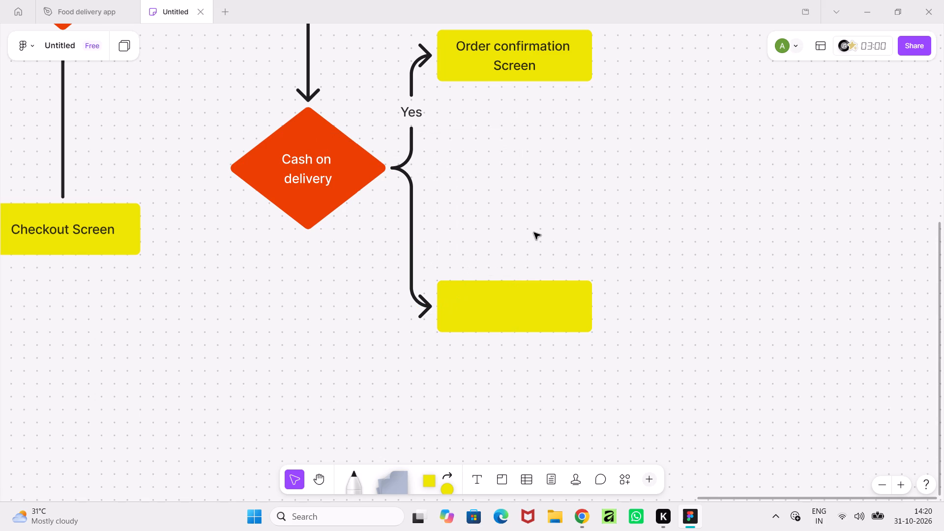
# Move the blank rectangle up, closer to Order confirmation Screen, slightly lower than the Checkout Screen box.
pyautogui.click(507, 308)
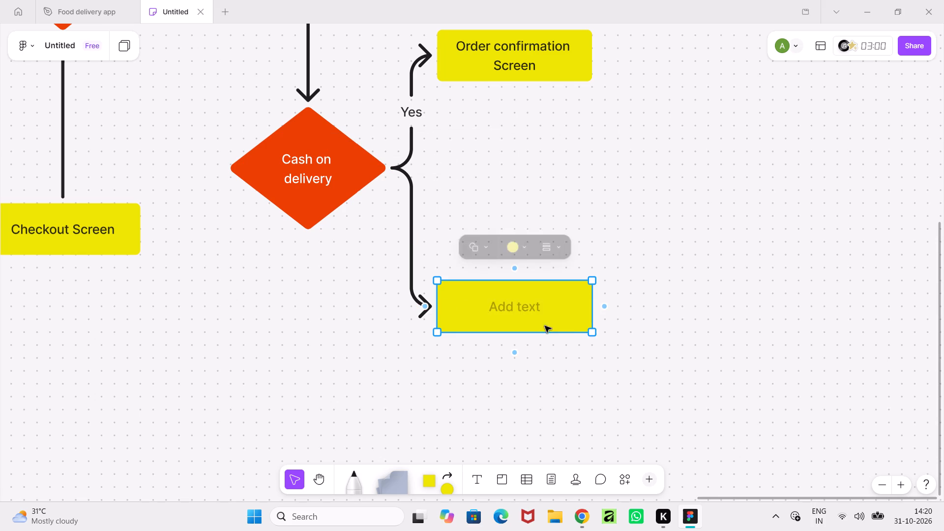
pyautogui.moveTo(560, 318); pyautogui.dragTo(558, 247)
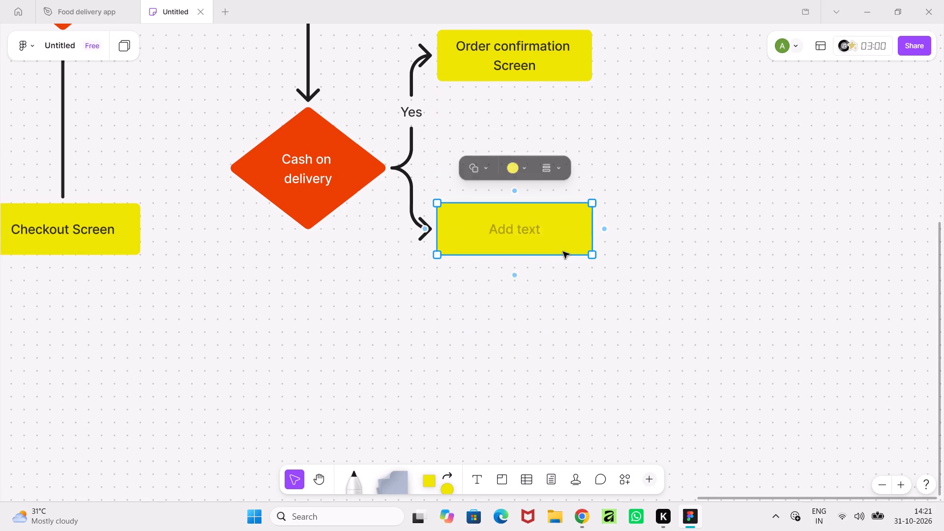
pyautogui.moveTo(532, 220); pyautogui.dragTo(532, 232)
pyautogui.click(532, 322)
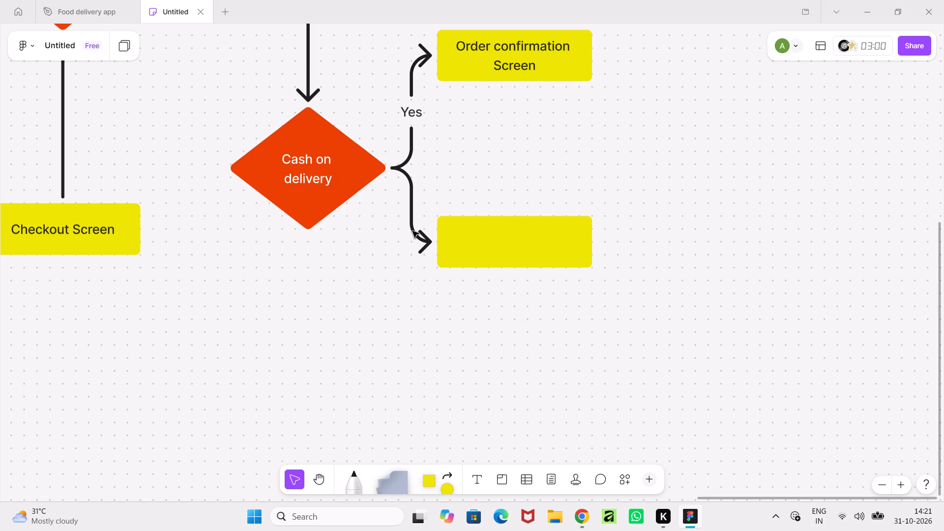
# Duplicate the blank yellow rectangle and place the copy directly below it, aligned with it.
pyautogui.click(470, 229)
pyautogui.hotkey('ctrl', 'c')
pyautogui.hotkey('ctrl', 'v')
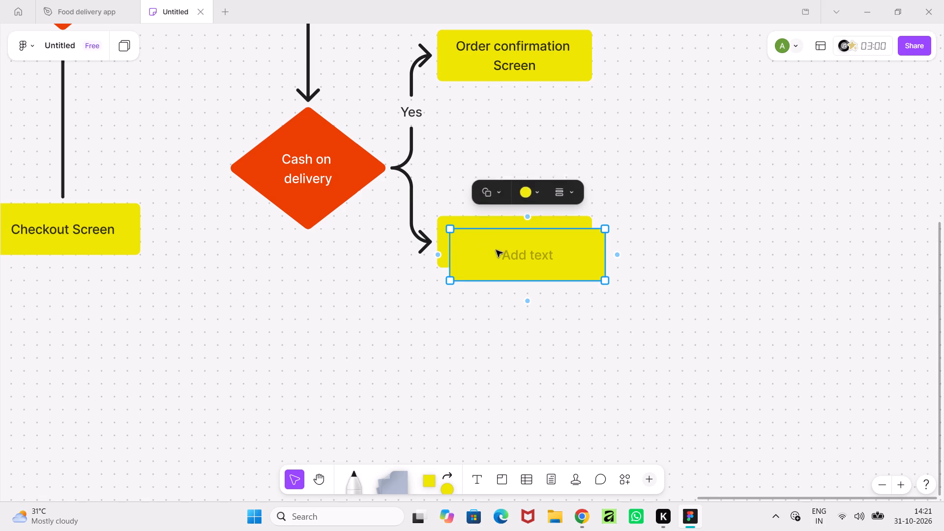
pyautogui.moveTo(506, 249); pyautogui.dragTo(493, 309)
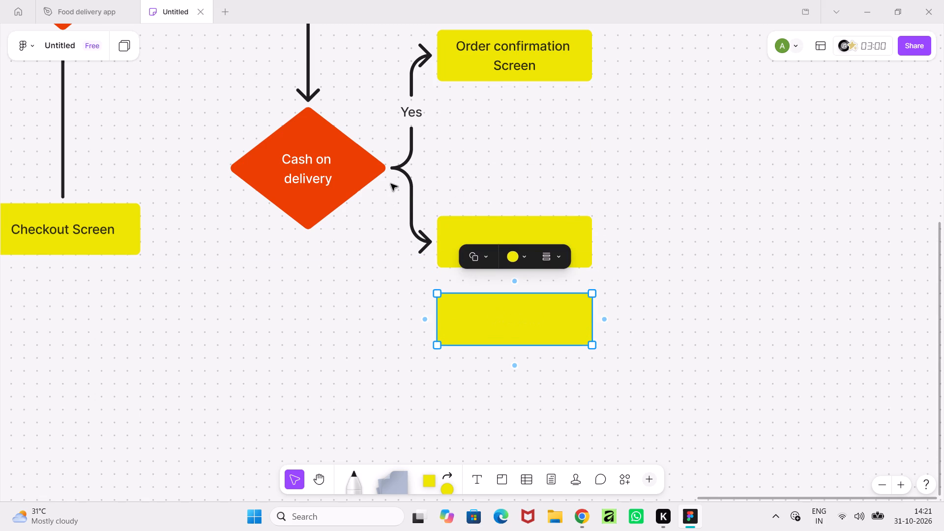
# Connect the right corner of Cash on delivery to the left side of the lower blank rectangle.
pyautogui.click(372, 170)
pyautogui.moveTo(397, 171); pyautogui.dragTo(419, 318)
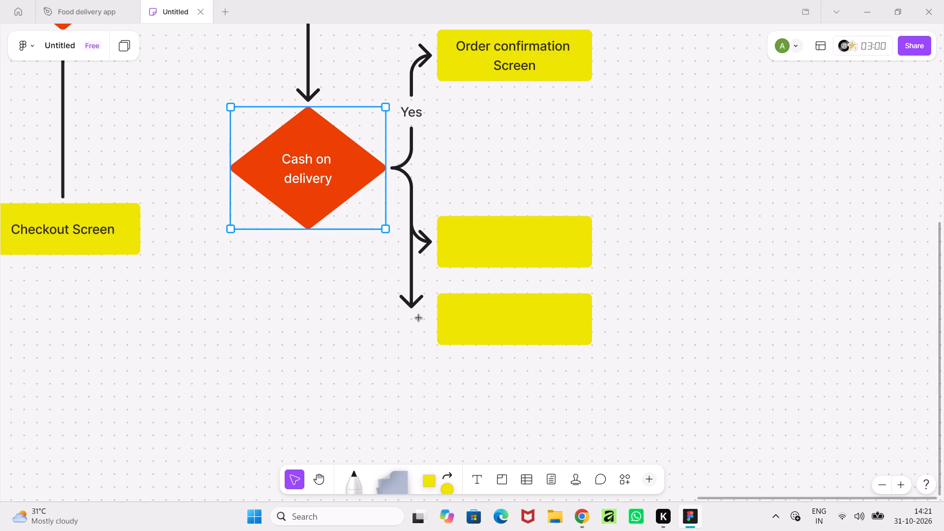
pyautogui.moveTo(419, 318); pyautogui.dragTo(436, 323)
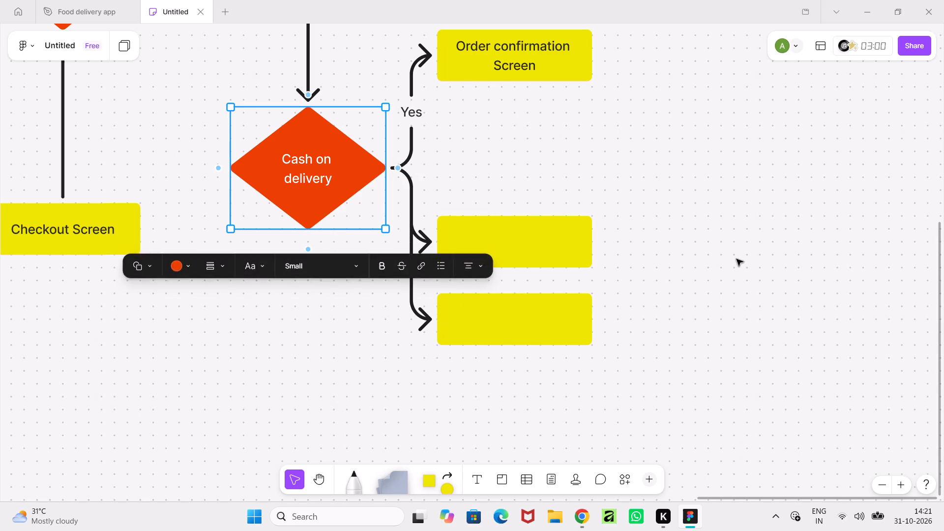
pyautogui.click(736, 259)
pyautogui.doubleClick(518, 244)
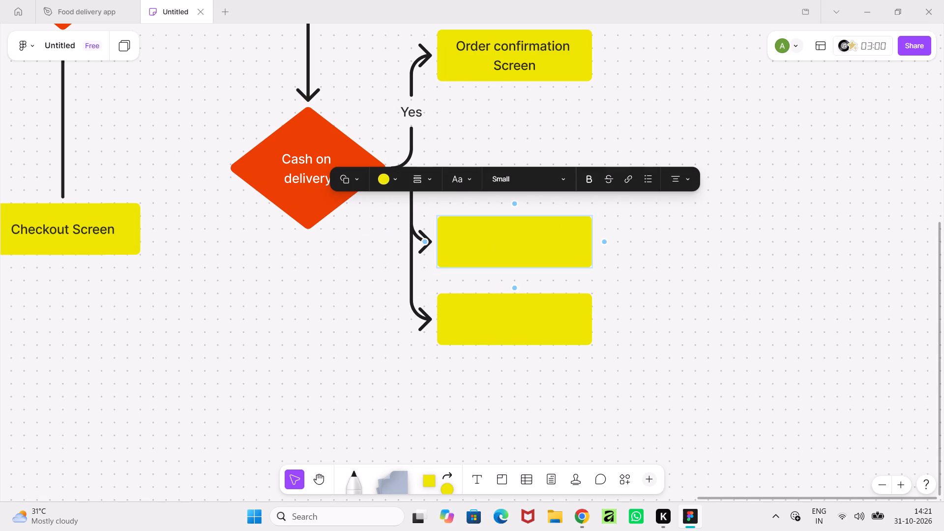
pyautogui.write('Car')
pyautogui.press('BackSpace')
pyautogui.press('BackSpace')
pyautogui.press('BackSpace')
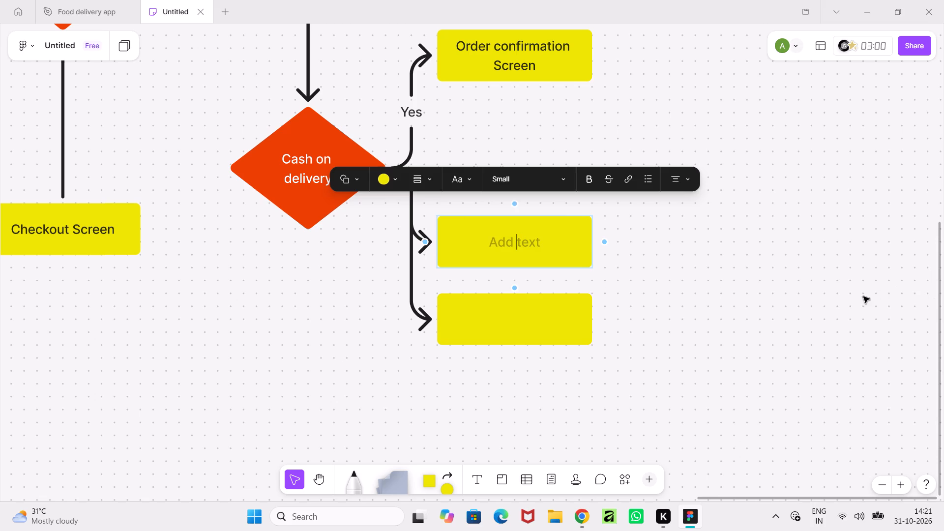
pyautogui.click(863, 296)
# Change the upper blank yellow rectangle to a rounded rectangle.
pyautogui.click(548, 233)
pyautogui.click(487, 183)
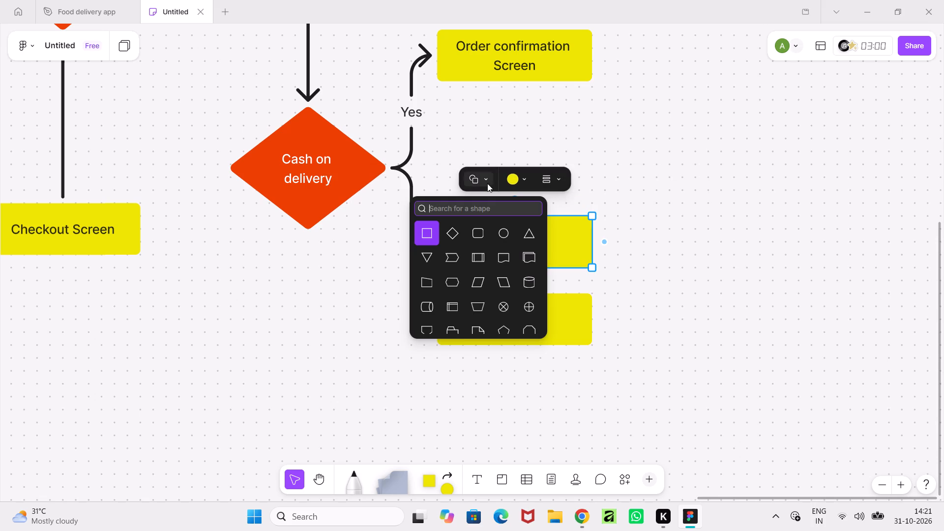
pyautogui.click(473, 240)
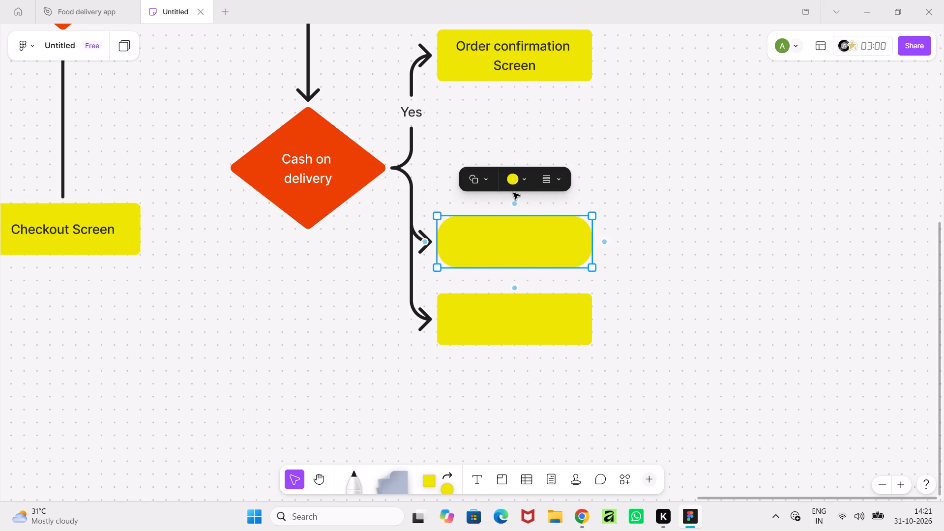
# Open the fill colour choices for the blank rounded rectangle.
pyautogui.click(519, 181)
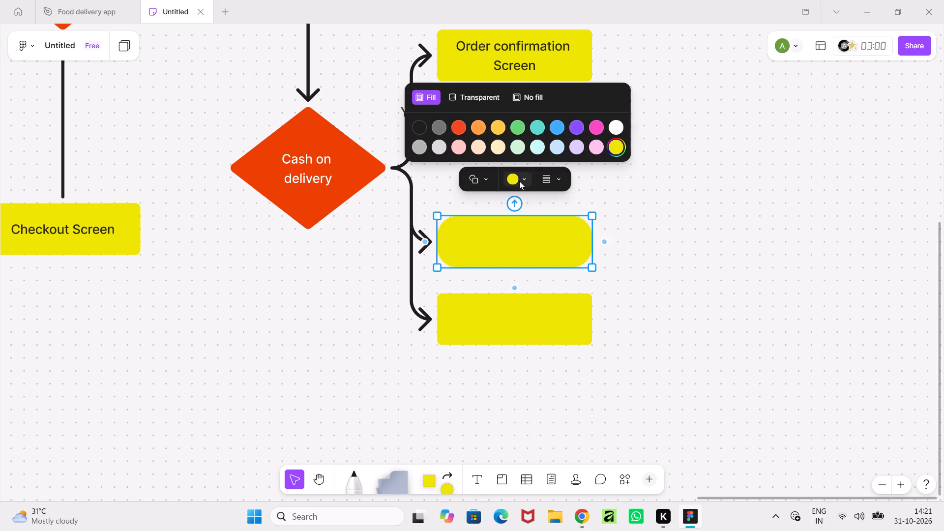
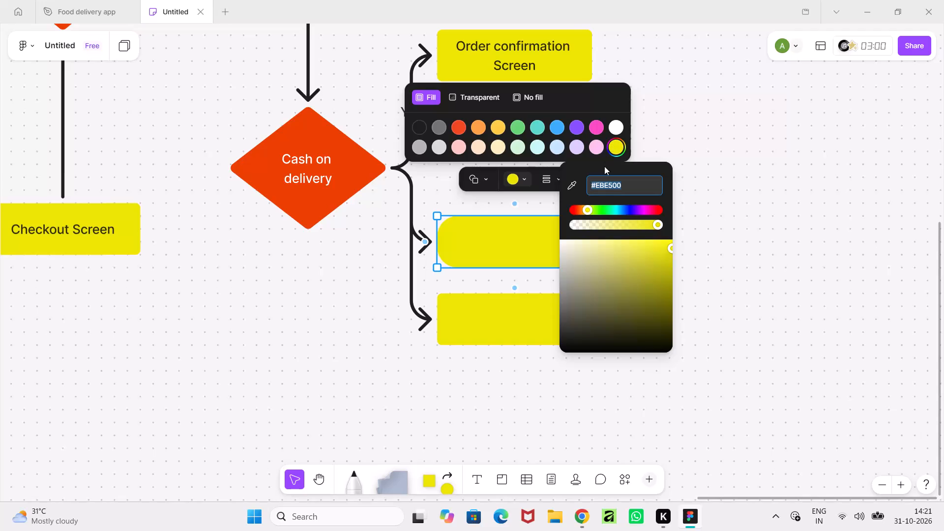
# Fill the rounded shape on the Cash on delivery branch with #EBEBEB and label it "Enter Card details".
pyautogui.write('ebebeb')
pyautogui.press('Return')
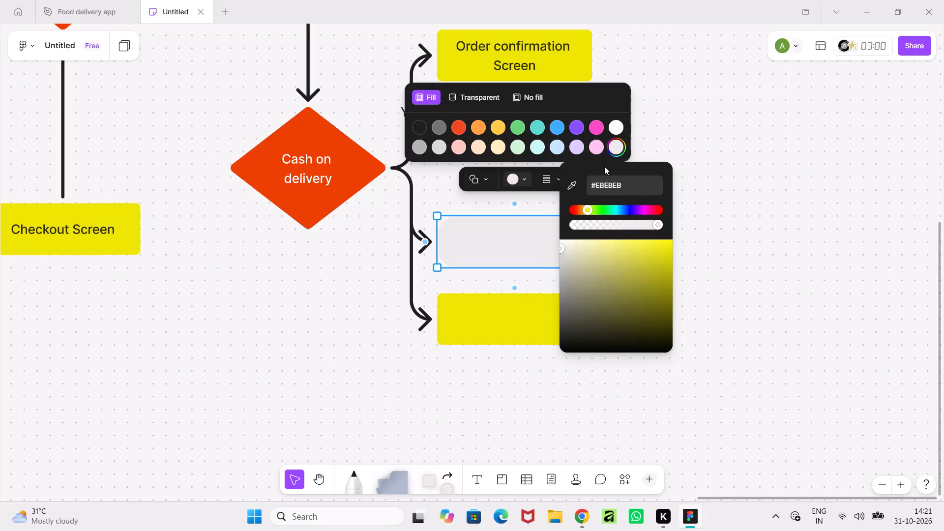
pyautogui.click(528, 231)
pyautogui.click(522, 249)
pyautogui.write('Enter Card details')
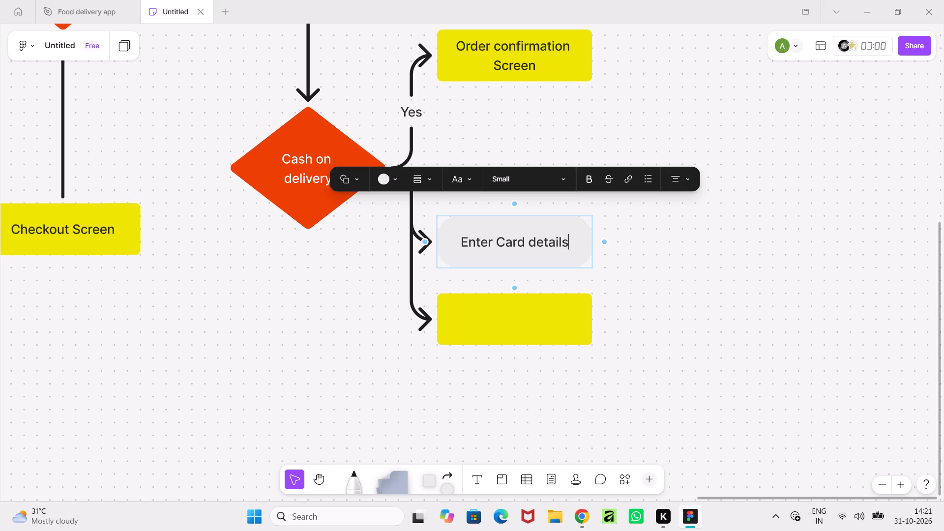
pyautogui.click(610, 324)
# Change the empty yellow box below "Enter Card details" to a rounded shape filled with #EBEBEB and open its text for editing.
pyautogui.click(555, 325)
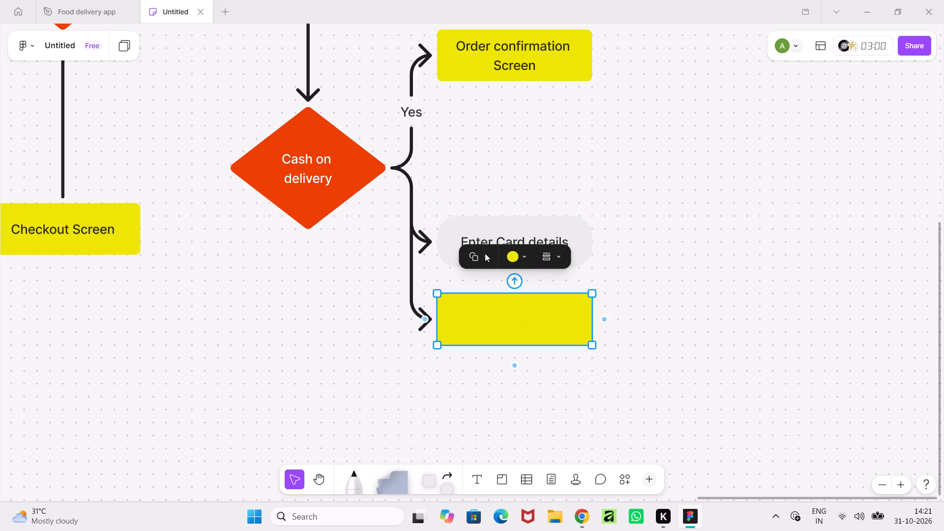
pyautogui.click(485, 253)
pyautogui.click(456, 124)
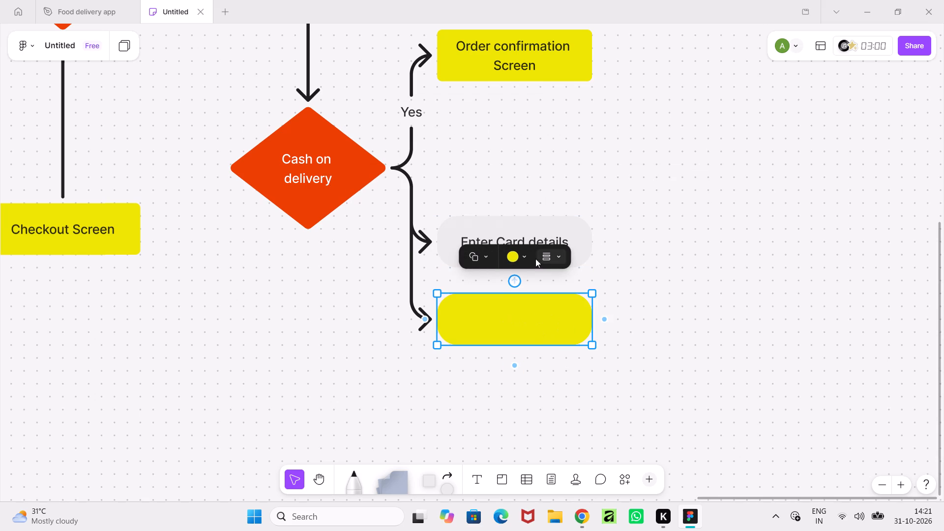
pyautogui.click(518, 254)
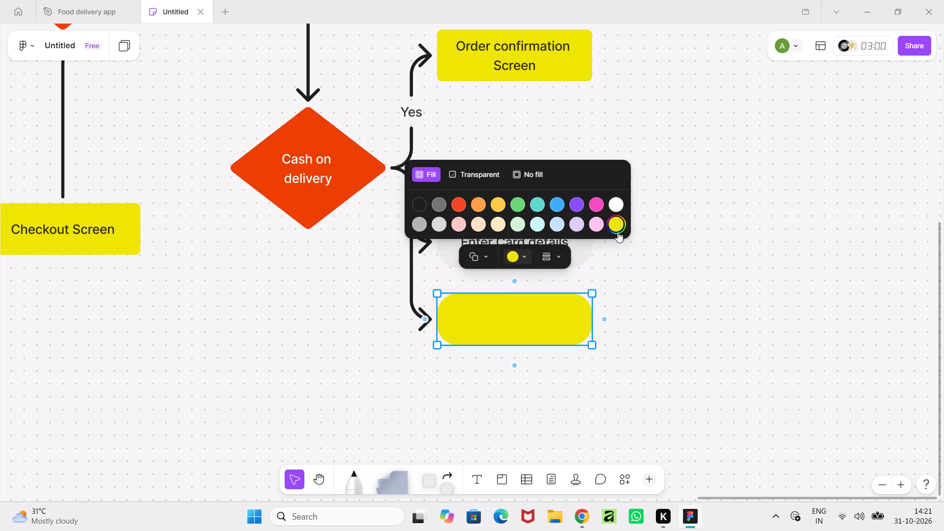
pyautogui.click(618, 232)
pyautogui.write('ebebeb')
pyautogui.press('Return')
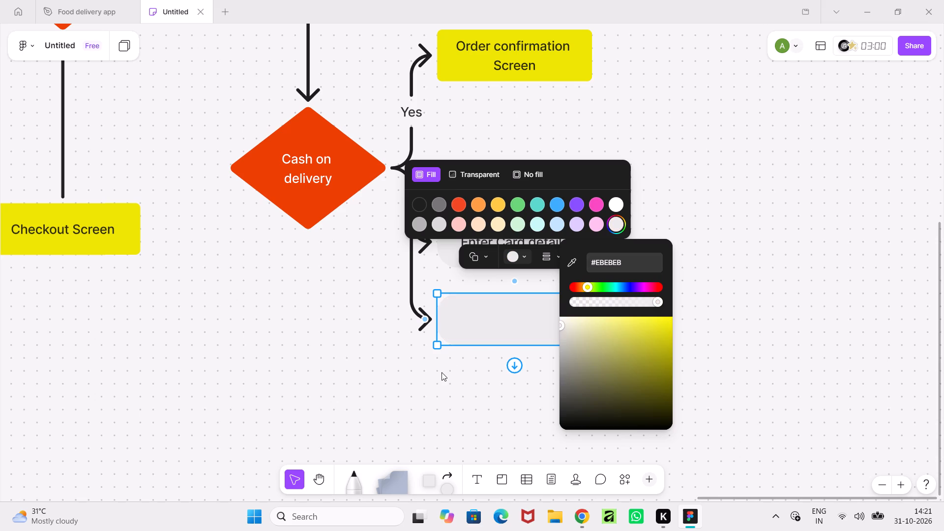
pyautogui.click(442, 372)
pyautogui.click(522, 320)
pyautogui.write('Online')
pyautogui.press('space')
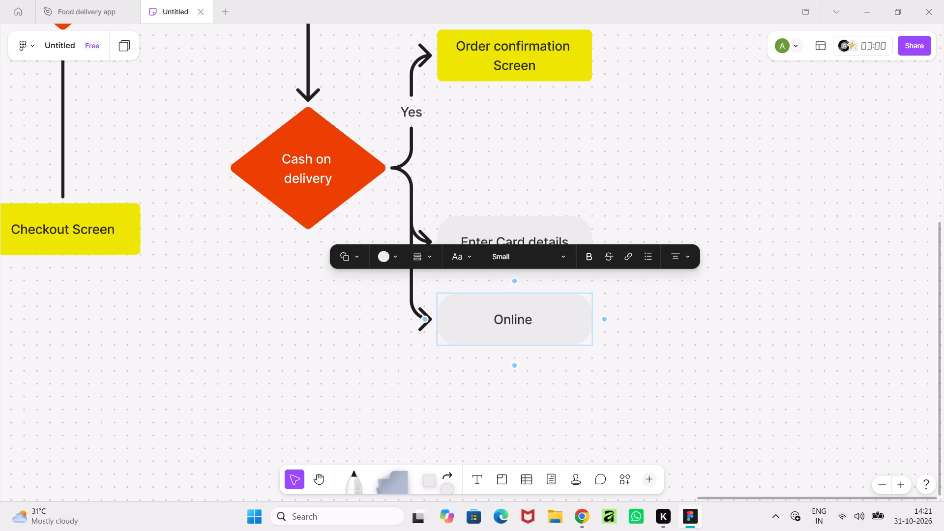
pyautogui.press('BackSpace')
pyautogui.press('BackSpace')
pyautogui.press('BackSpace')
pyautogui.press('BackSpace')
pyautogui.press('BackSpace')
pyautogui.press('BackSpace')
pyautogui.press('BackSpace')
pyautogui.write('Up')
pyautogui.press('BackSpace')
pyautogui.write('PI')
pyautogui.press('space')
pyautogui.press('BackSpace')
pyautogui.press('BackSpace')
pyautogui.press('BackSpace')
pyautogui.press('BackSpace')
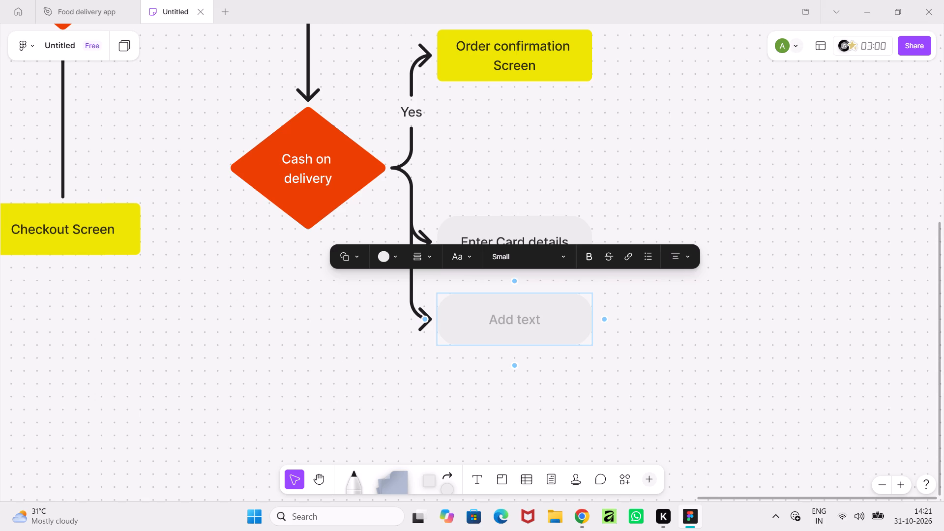
# Label the lower grey rounded shape "Select UPI payment".
pyautogui.write('Sele')
pyautogui.write('ct')
pyautogui.press('space')
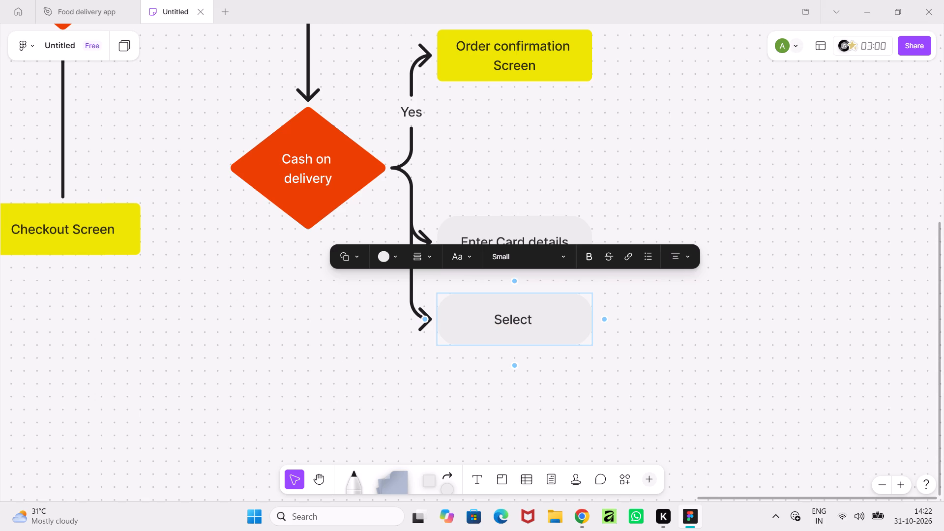
pyautogui.write('UPI')
pyautogui.press('space')
pyautogui.write('payment')
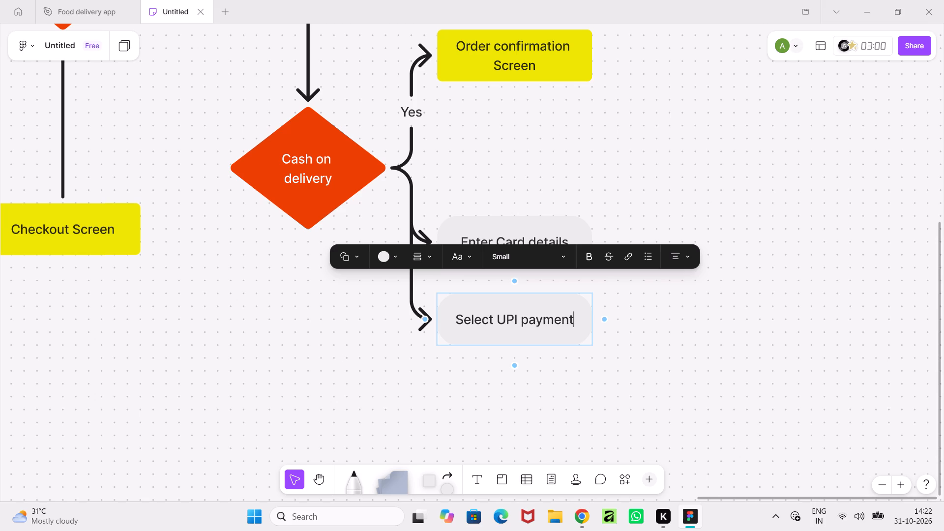
pyautogui.click(721, 318)
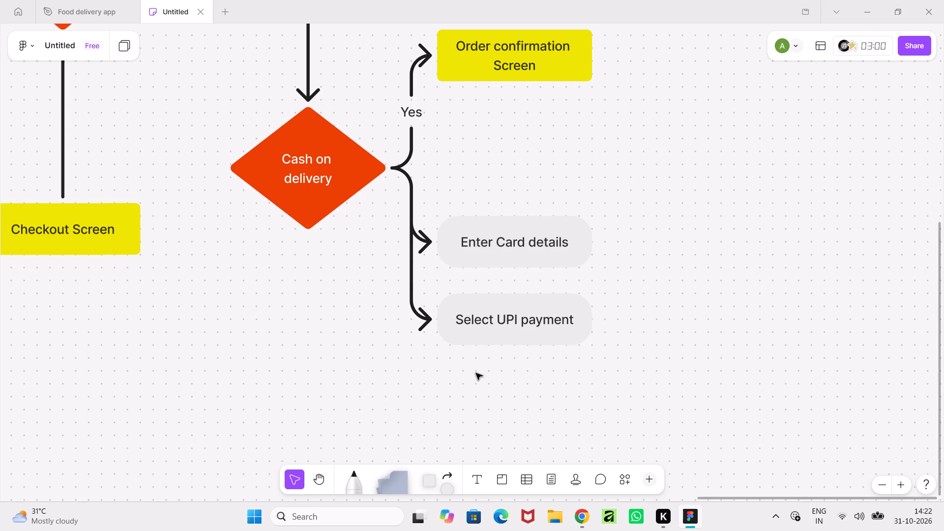
# Connect the "Enter Card details" shape to the "Order confirmation Screen" box with an arrow between their outer sides.
pyautogui.moveTo(476, 373); pyautogui.dragTo(399, 453, button='middle')
pyautogui.click(495, 328)
pyautogui.moveTo(529, 324); pyautogui.dragTo(543, 274)
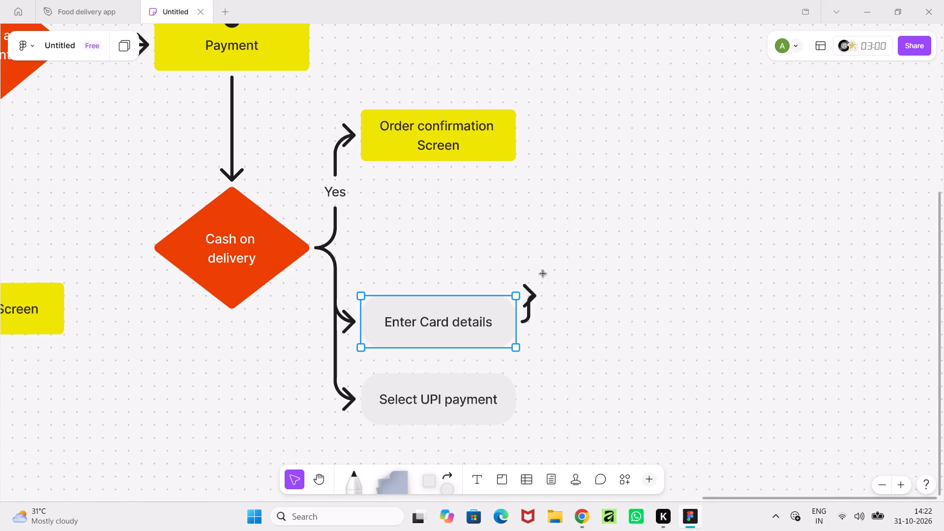
pyautogui.moveTo(543, 274); pyautogui.dragTo(520, 134)
# Connect the "Select UPI payment" shape to the outer side of the "Order confirmation Screen" box with an arrow.
pyautogui.click(509, 401)
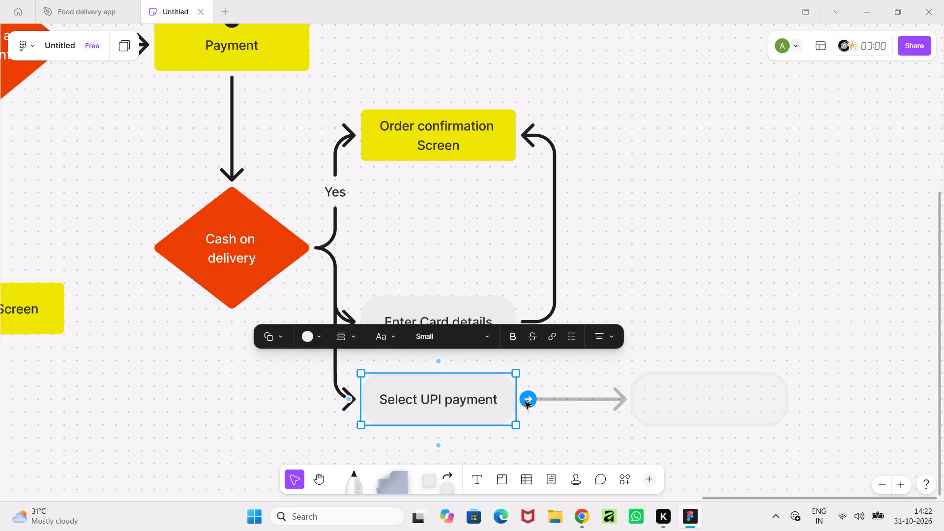
pyautogui.moveTo(525, 402); pyautogui.dragTo(531, 134)
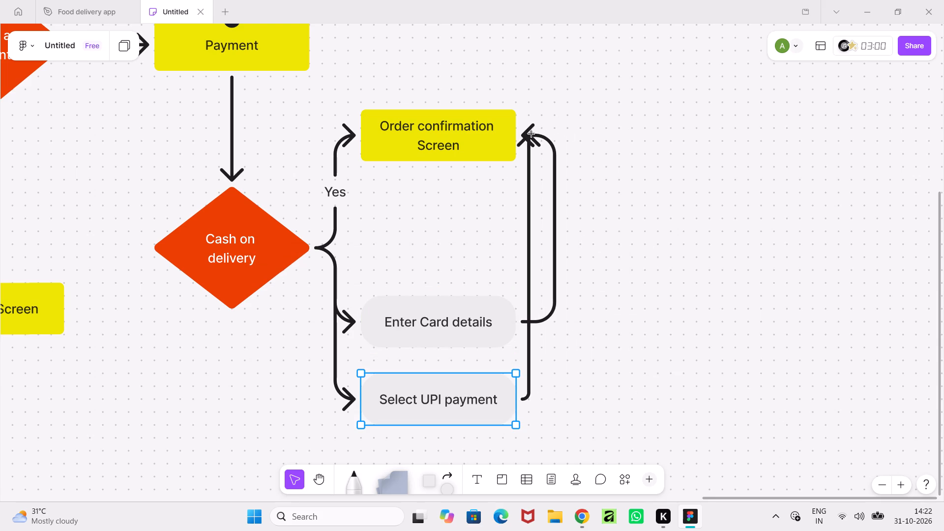
pyautogui.moveTo(531, 134); pyautogui.dragTo(516, 136)
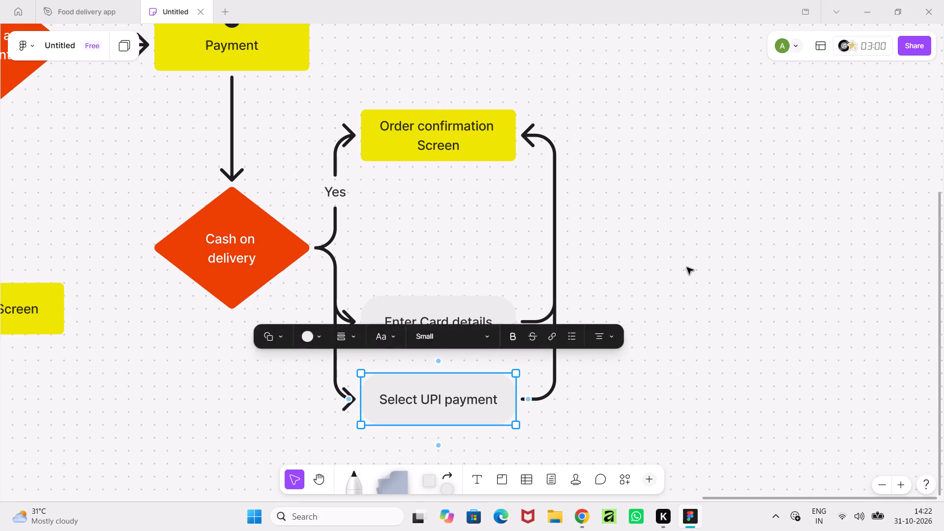
pyautogui.click(687, 267)
# Add the label "NO" to the connector running from the Cash on delivery diamond to "Select UPI payment".
pyautogui.keyDown('ctrl'); pyautogui.scroll(-4, 687, 275); pyautogui.keyUp('ctrl')
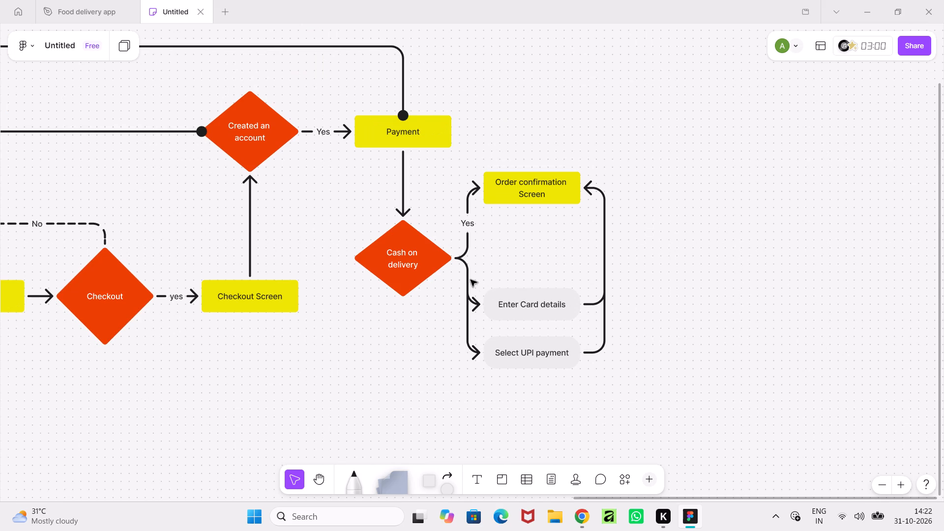
pyautogui.click(467, 275)
pyautogui.click(445, 233)
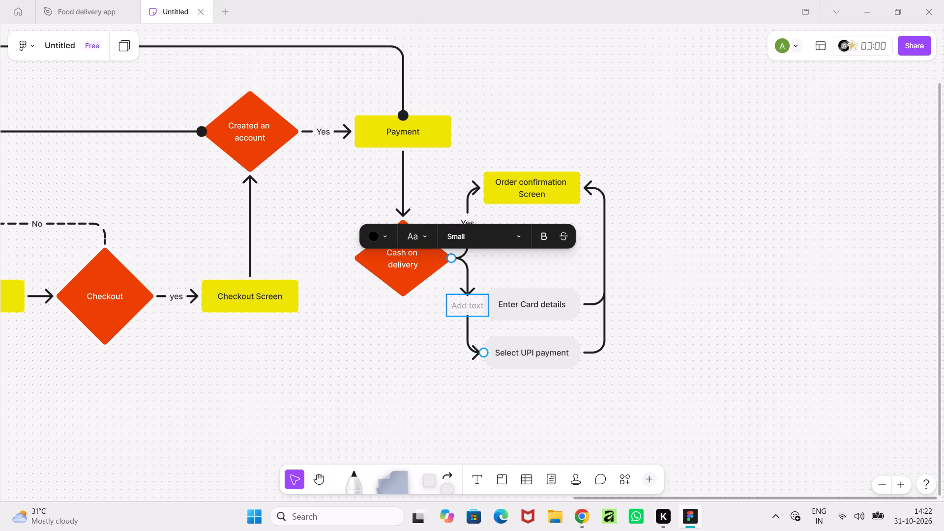
pyautogui.write('NO')
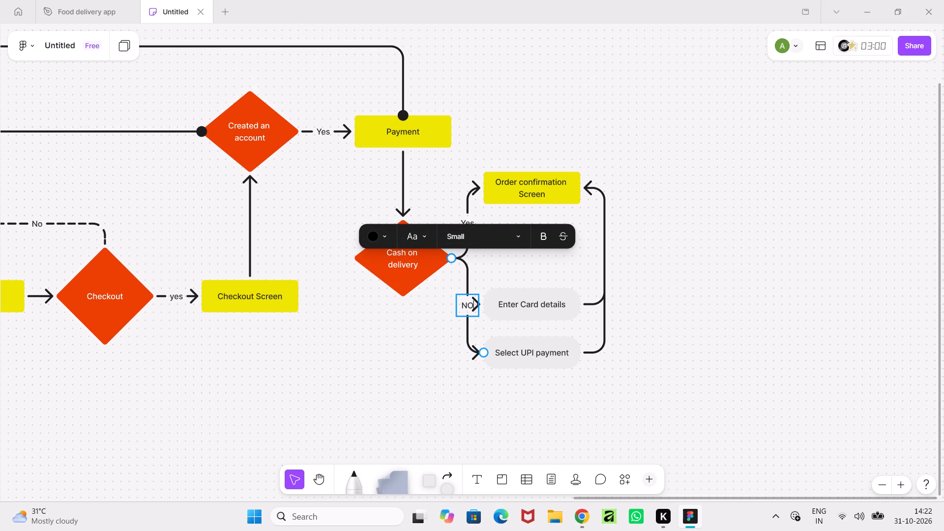
pyautogui.press('Return')
pyautogui.press('BackSpace')
pyautogui.click(413, 378)
# Move the "NO" label up its connector so it sits above the "Enter Card details" arrowhead.
pyautogui.keyDown('ctrl'); pyautogui.scroll(5, 413, 378); pyautogui.keyUp('ctrl')
pyautogui.click(525, 245)
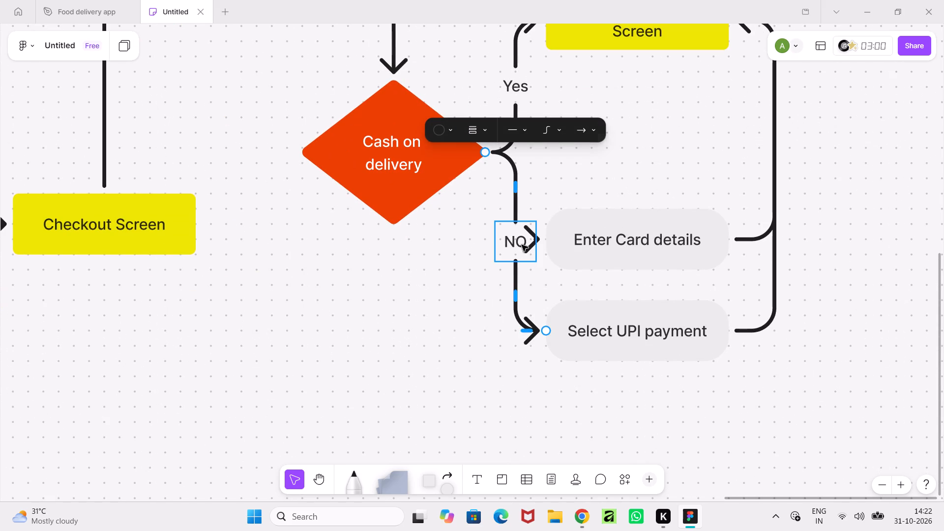
pyautogui.moveTo(519, 245); pyautogui.dragTo(520, 188)
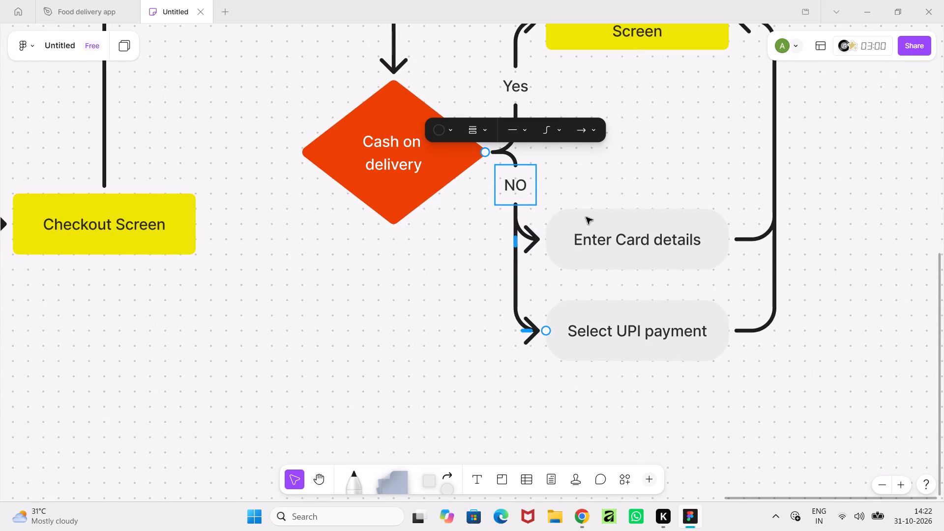
pyautogui.click(927, 276)
# Add a connected yellow box above "Order confirmation Screen" and label it "Go to Home".
pyautogui.keyDown('ctrl'); pyautogui.scroll(-11, 927, 276); pyautogui.keyUp('ctrl')
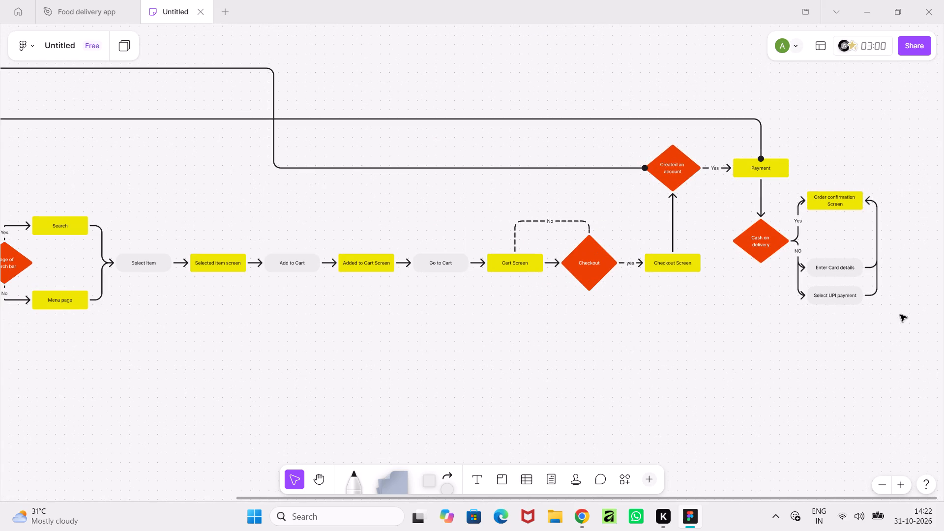
pyautogui.moveTo(892, 324); pyautogui.dragTo(547, 415, button='middle')
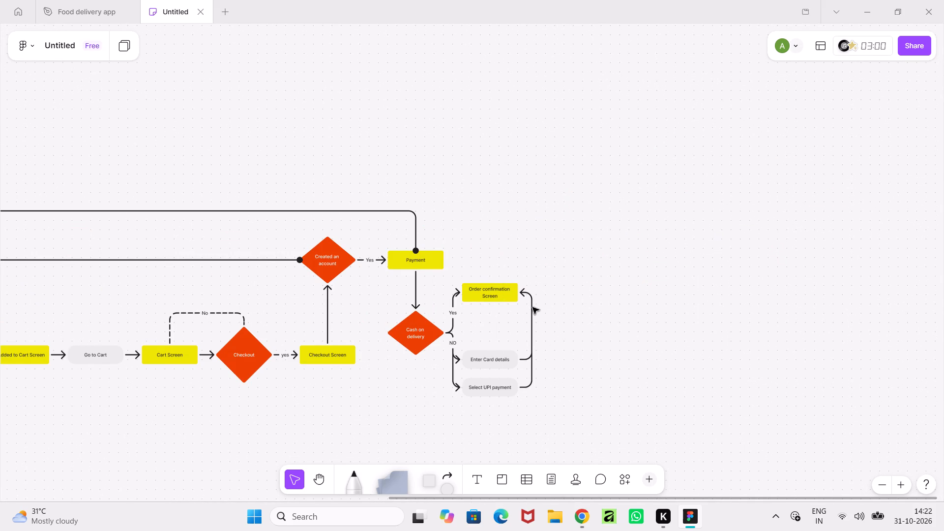
pyautogui.click(514, 288)
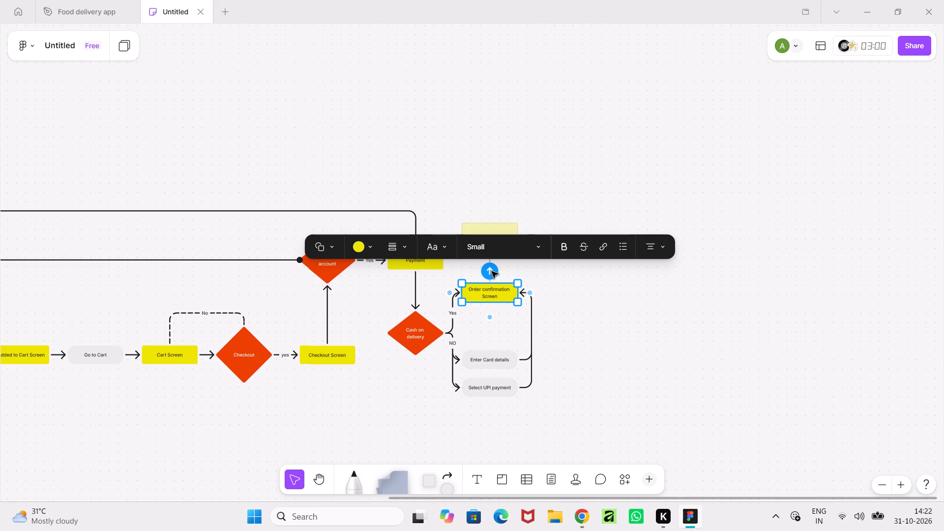
pyautogui.click(492, 271)
pyautogui.keyDown('ctrl'); pyautogui.scroll(4, 566, 305); pyautogui.keyUp('ctrl')
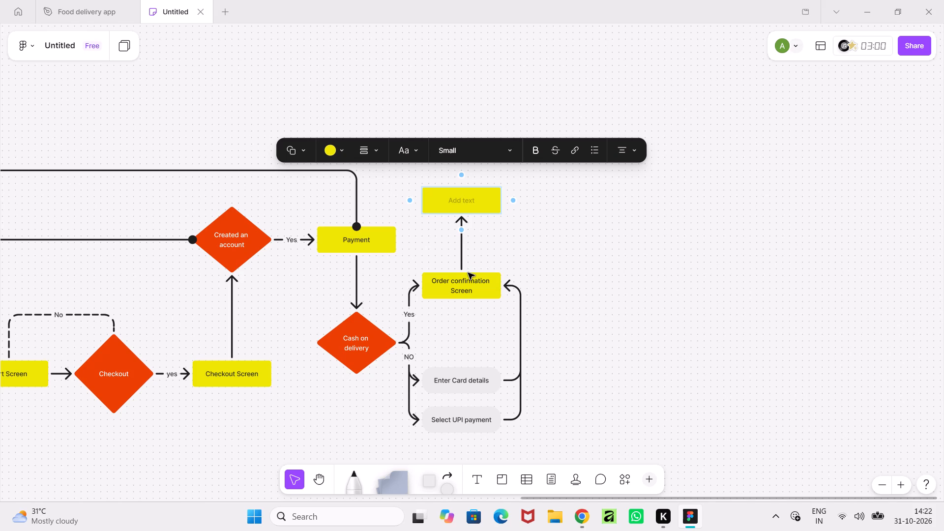
pyautogui.write('Go to Home')
pyautogui.click(555, 295)
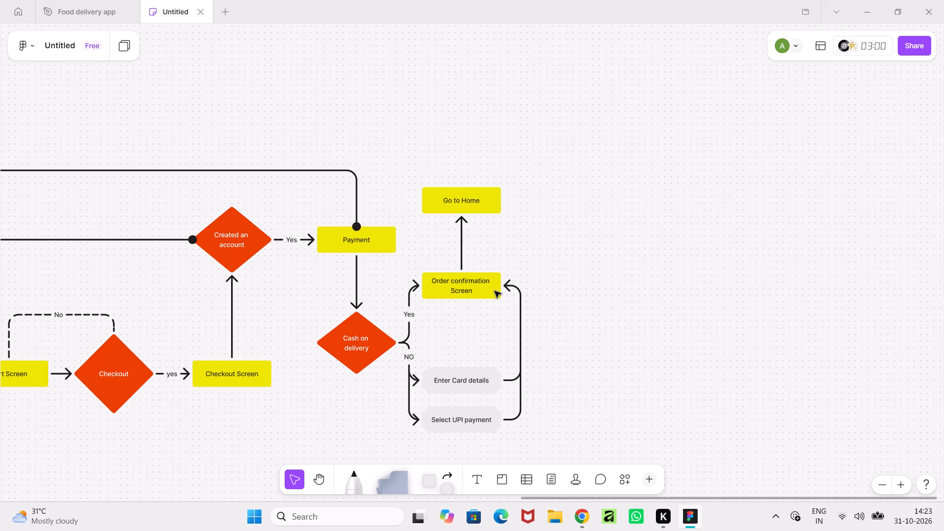
# Branch a second connected square-cornered box off the top of "Order confirmation Screen" and label it "Order Tracking Page".
pyautogui.click(495, 291)
pyautogui.moveTo(465, 259); pyautogui.dragTo(510, 244)
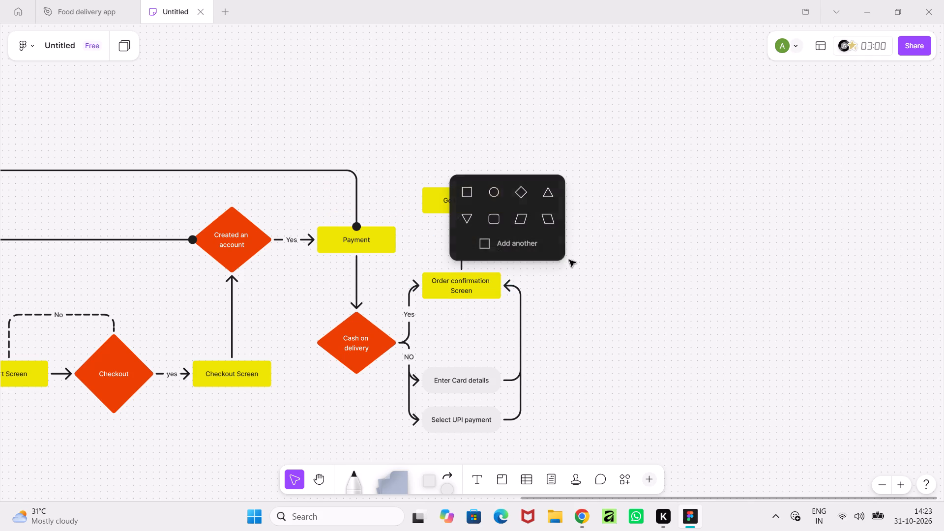
pyautogui.click(472, 193)
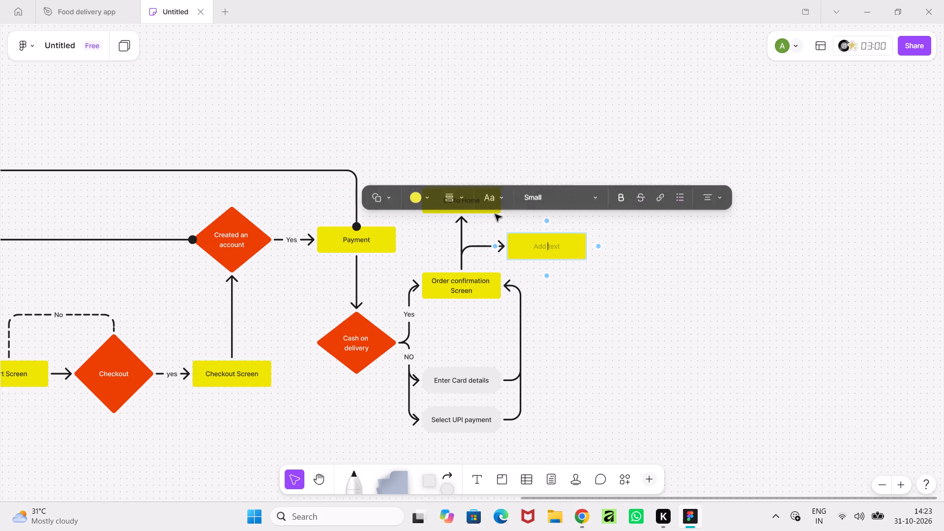
pyautogui.write('Order Tracking Page')
pyautogui.click(558, 288)
# Add a connected box after "Order Tracking Page" and label it "End".
pyautogui.click(557, 260)
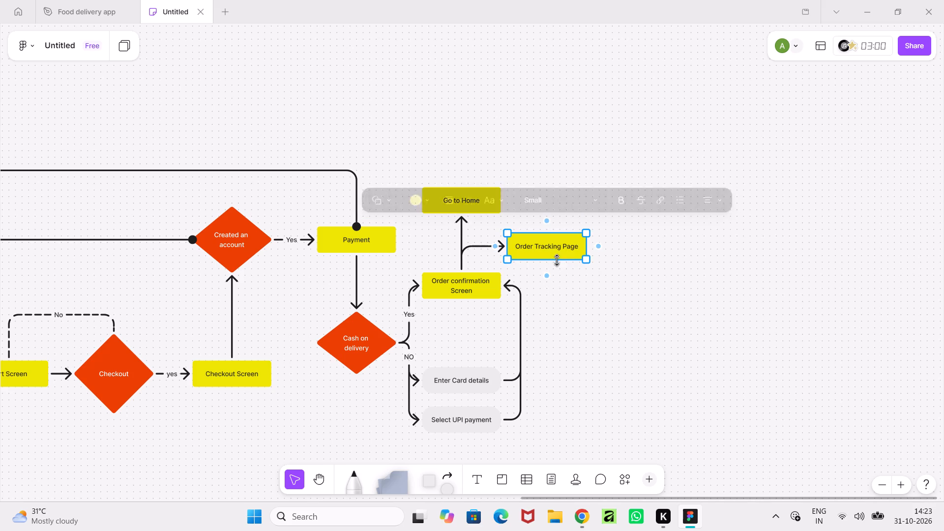
pyautogui.click(597, 248)
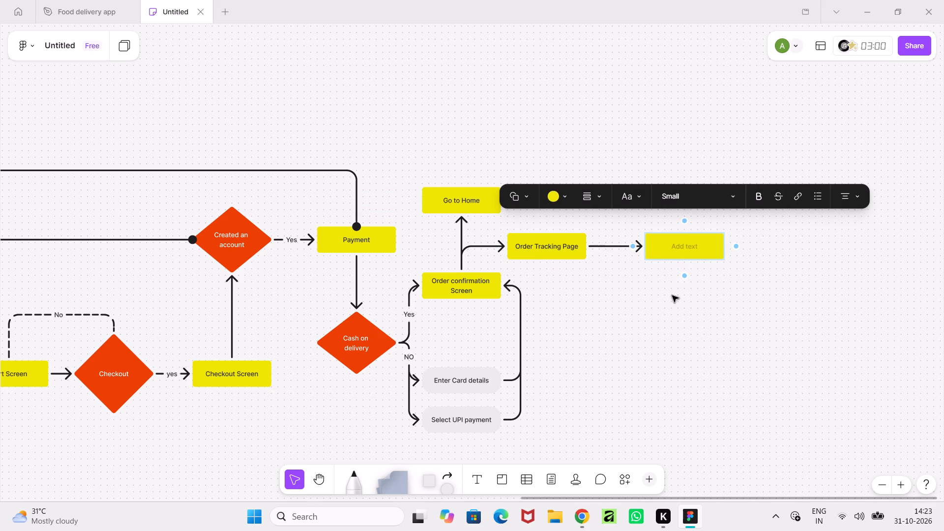
pyautogui.hotkey('shift', 'e')
pyautogui.write('nd')
pyautogui.click(721, 329)
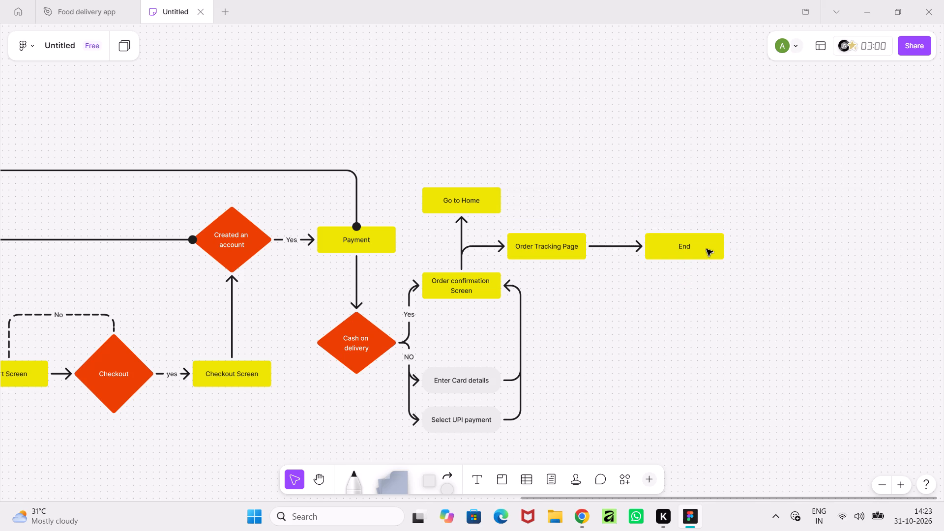
# Move the "End" box closer to "Order Tracking Page", keeping the two boxes aligned in a row.
pyautogui.click(707, 249)
pyautogui.moveTo(707, 253); pyautogui.dragTo(679, 253)
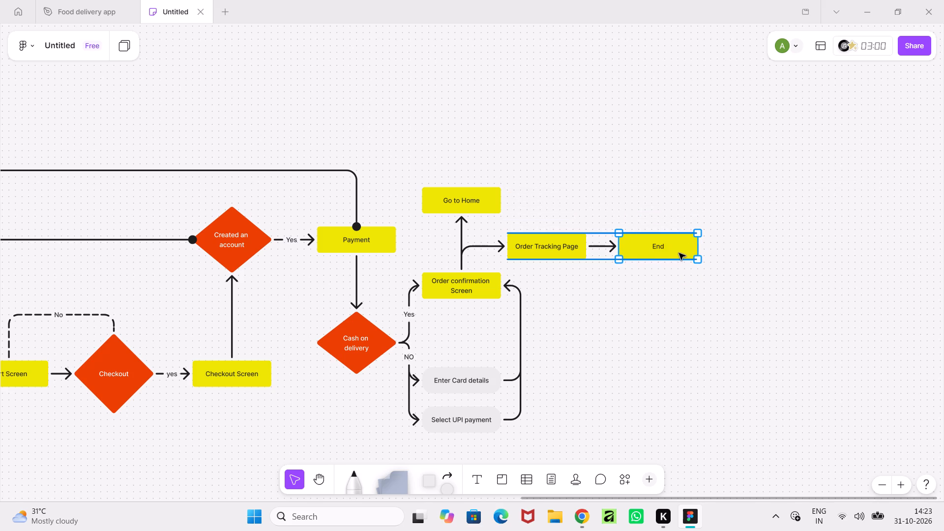
pyautogui.moveTo(679, 253); pyautogui.dragTo(676, 253)
pyautogui.click(695, 324)
# Examine the complete user flow diagram from its first box through to "End".
pyautogui.keyDown('ctrl'); pyautogui.scroll(-6, 678, 325); pyautogui.keyUp('ctrl')
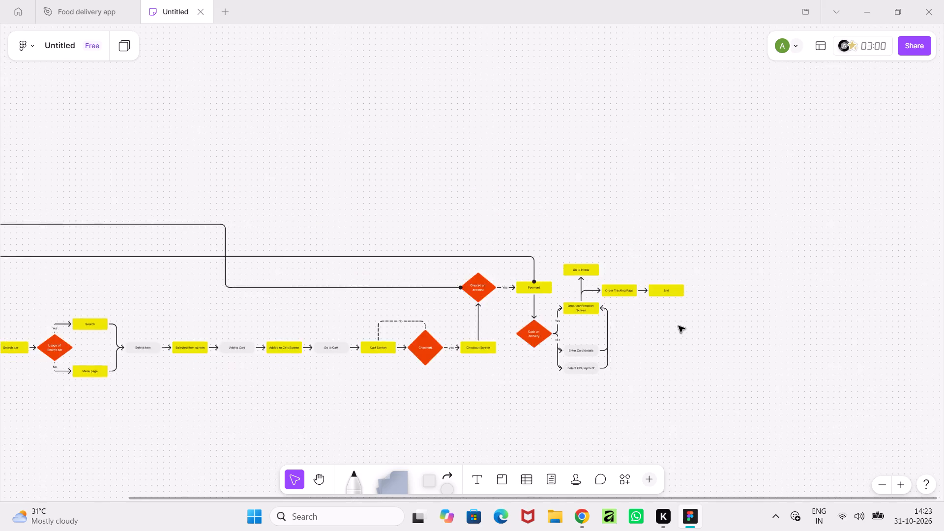
pyautogui.keyDown('ctrl'); pyautogui.scroll(-6, 678, 326); pyautogui.keyUp('ctrl')
pyautogui.keyDown('ctrl'); pyautogui.scroll(4, 668, 352); pyautogui.keyUp('ctrl')
pyautogui.keyDown('ctrl'); pyautogui.scroll(-2, 668, 352); pyautogui.keyUp('ctrl')
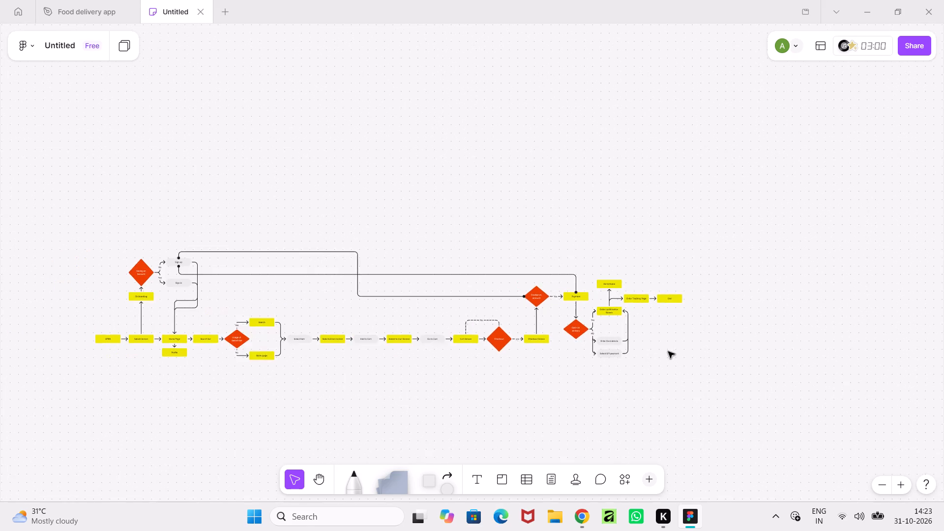
pyautogui.keyDown('ctrl'); pyautogui.scroll(-2, 668, 352); pyautogui.keyUp('ctrl')
pyautogui.moveTo(668, 352); pyautogui.dragTo(701, 328, button='middle')
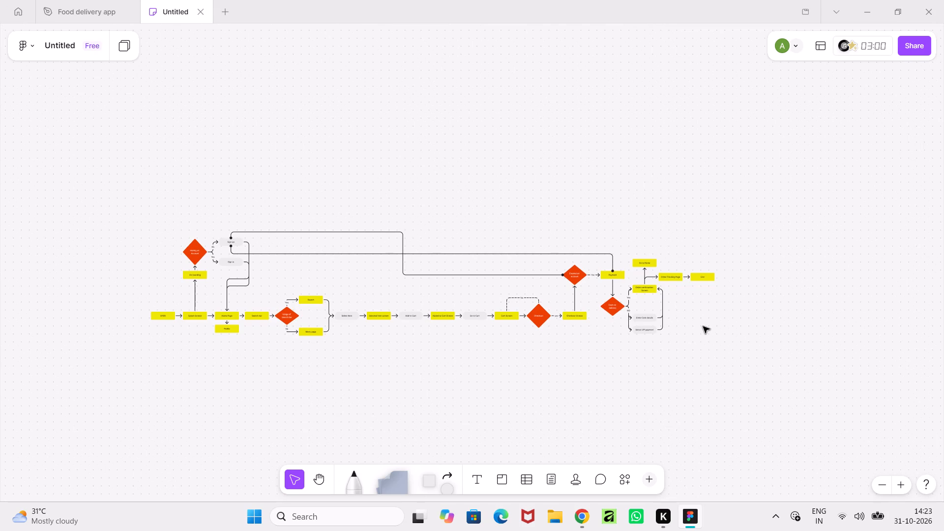
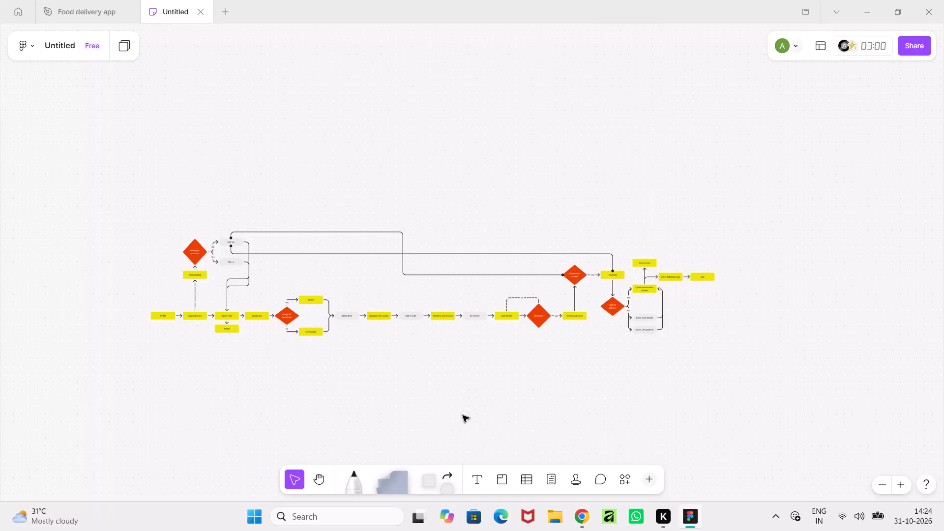
# Add a connected box below "Profile" and move it up close beneath it, aligned with the column.
pyautogui.keyDown('ctrl'); pyautogui.scroll(5, 286, 322); pyautogui.keyUp('ctrl')
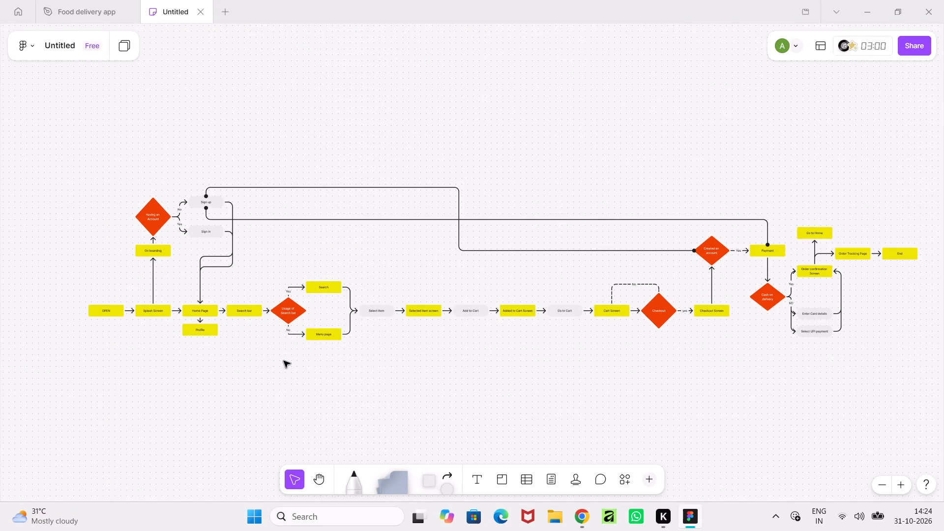
pyautogui.keyDown('ctrl'); pyautogui.scroll(4, 284, 361); pyautogui.keyUp('ctrl')
pyautogui.moveTo(284, 361); pyautogui.dragTo(355, 357, button='middle')
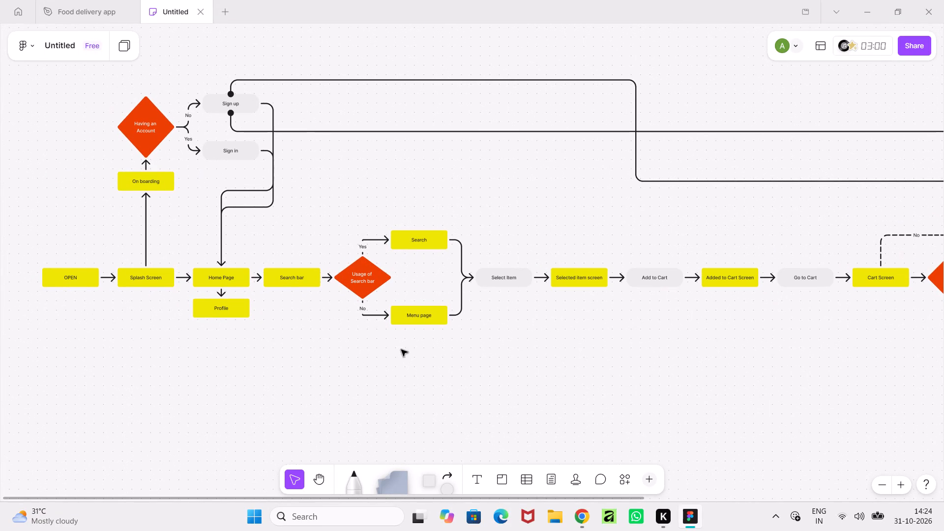
pyautogui.click(231, 315)
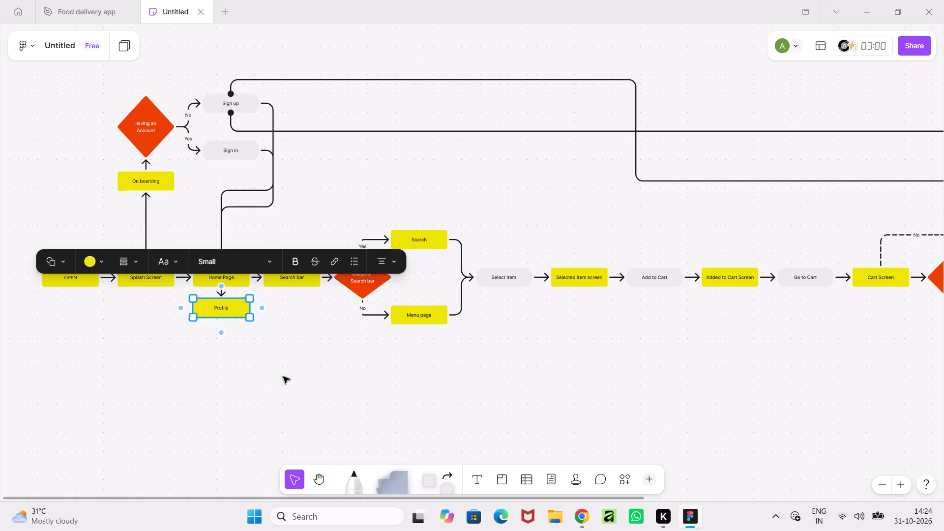
pyautogui.click(219, 337)
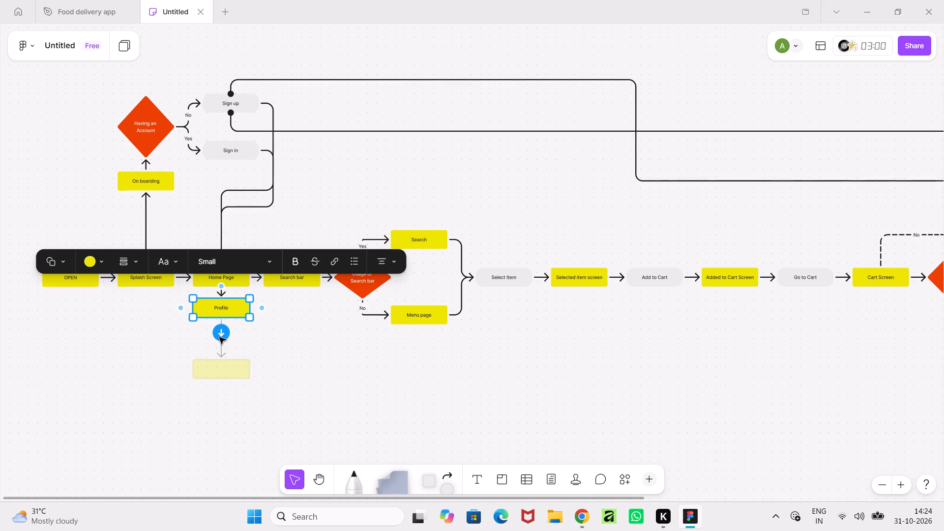
pyautogui.click(238, 402)
pyautogui.moveTo(229, 372); pyautogui.dragTo(228, 358)
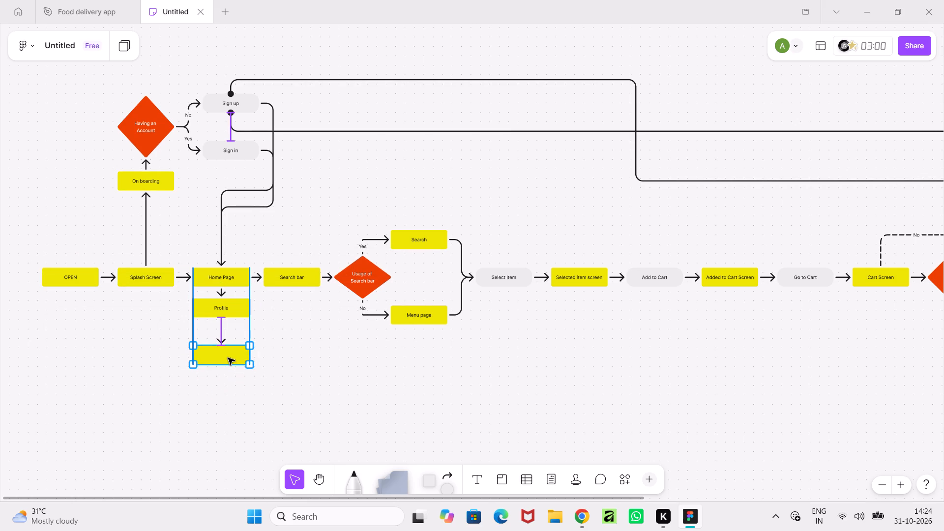
pyautogui.moveTo(228, 358); pyautogui.dragTo(228, 351)
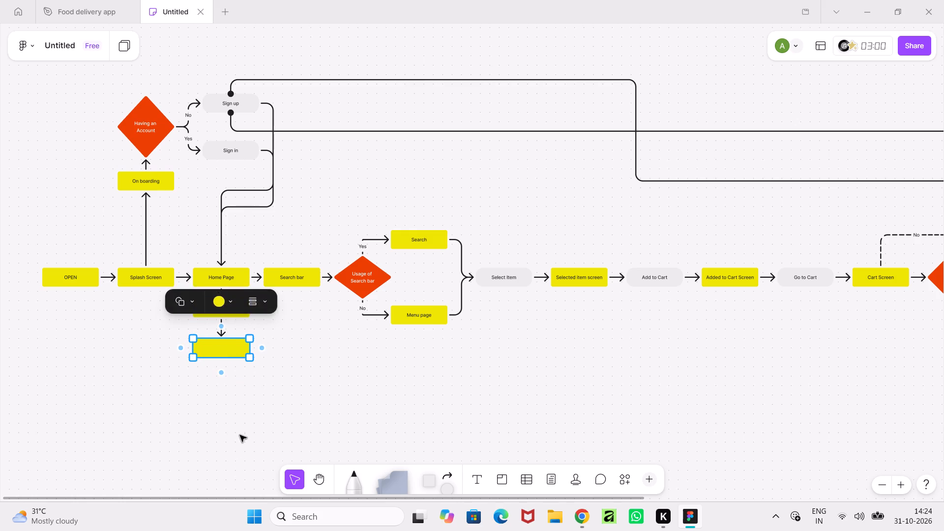
pyautogui.click(240, 434)
pyautogui.moveTo(227, 351); pyautogui.dragTo(228, 342)
pyautogui.click(230, 375)
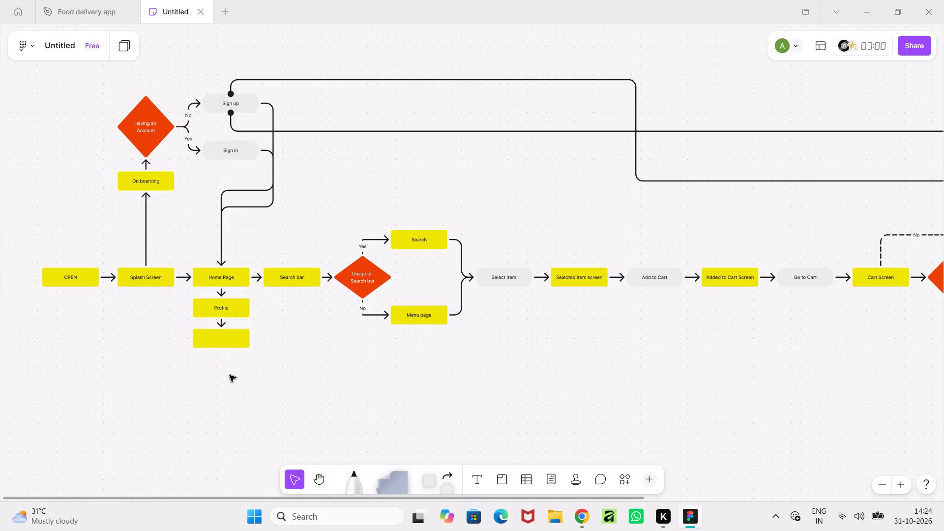
# Change the empty box below "Profile" to a rounded rectangle with fill colour #EBEBEB.
pyautogui.click(214, 340)
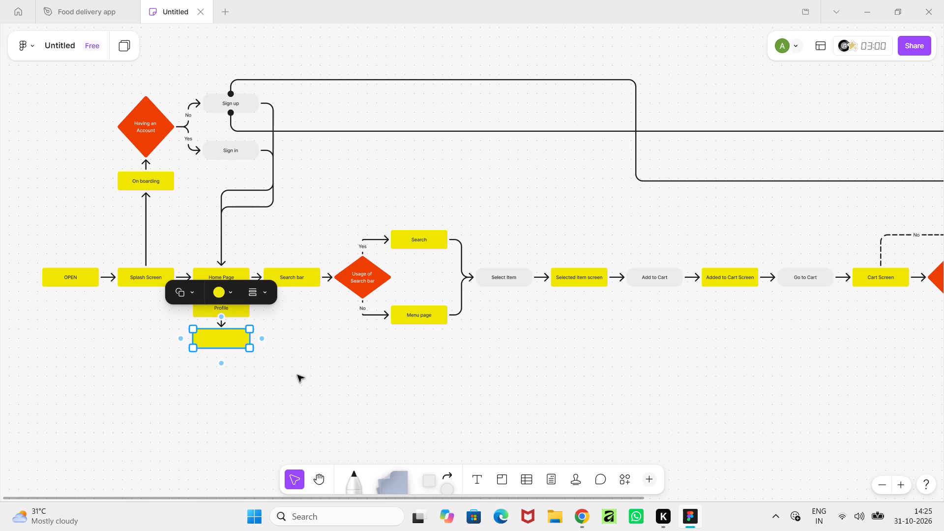
pyautogui.click(193, 293)
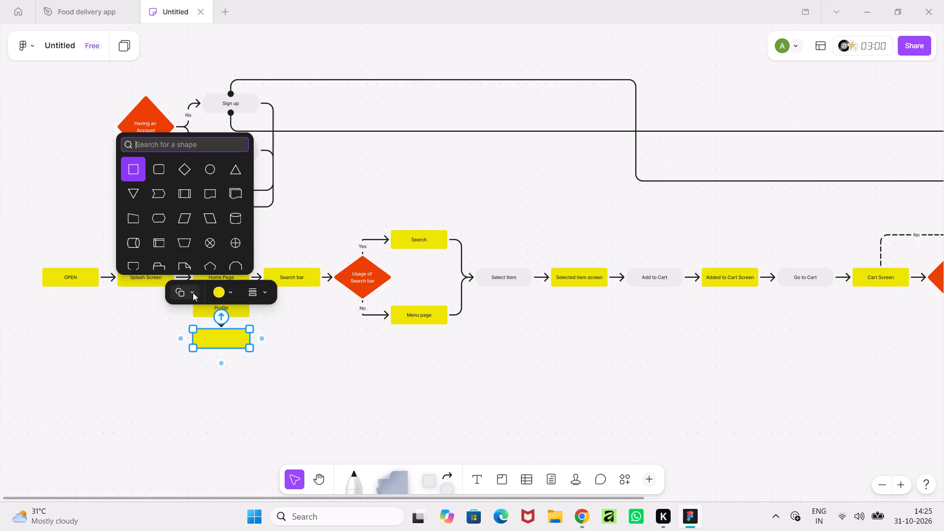
pyautogui.click(160, 172)
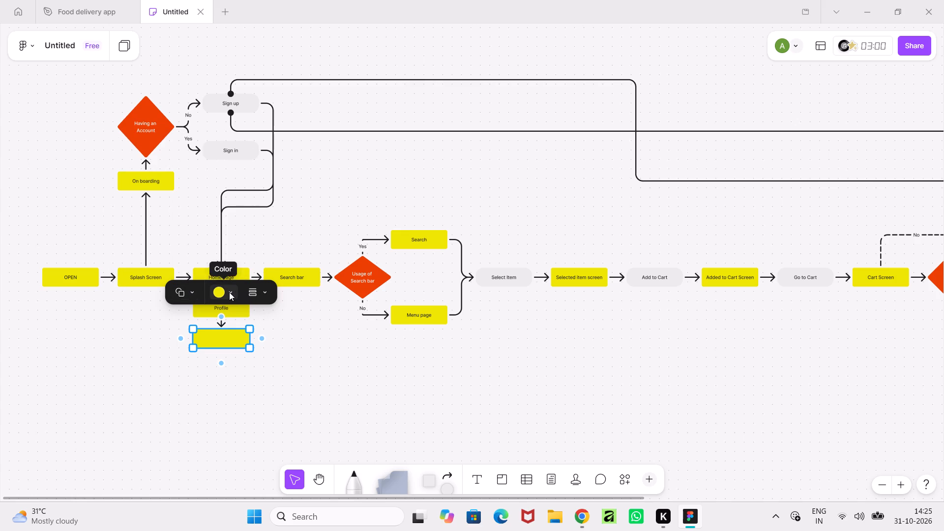
pyautogui.click(229, 292)
pyautogui.click(319, 259)
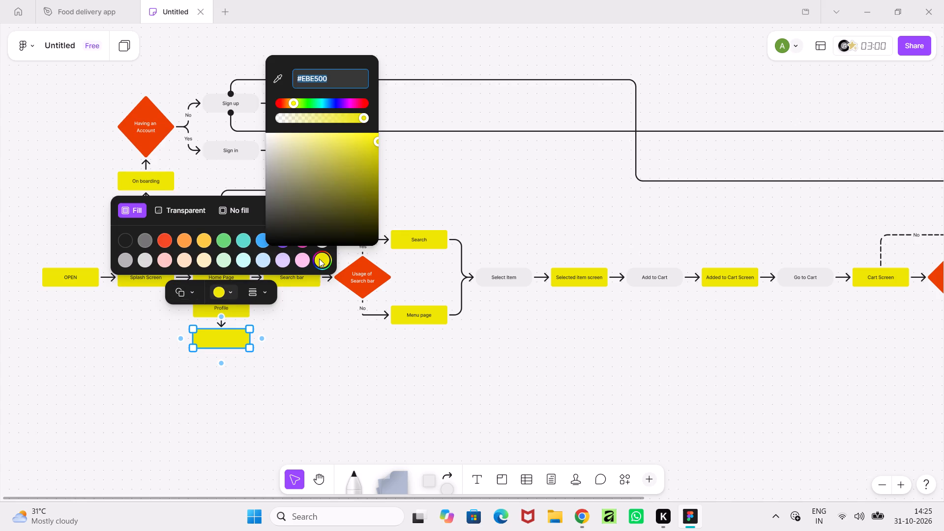
pyautogui.write('ebebeb')
pyautogui.press('Return')
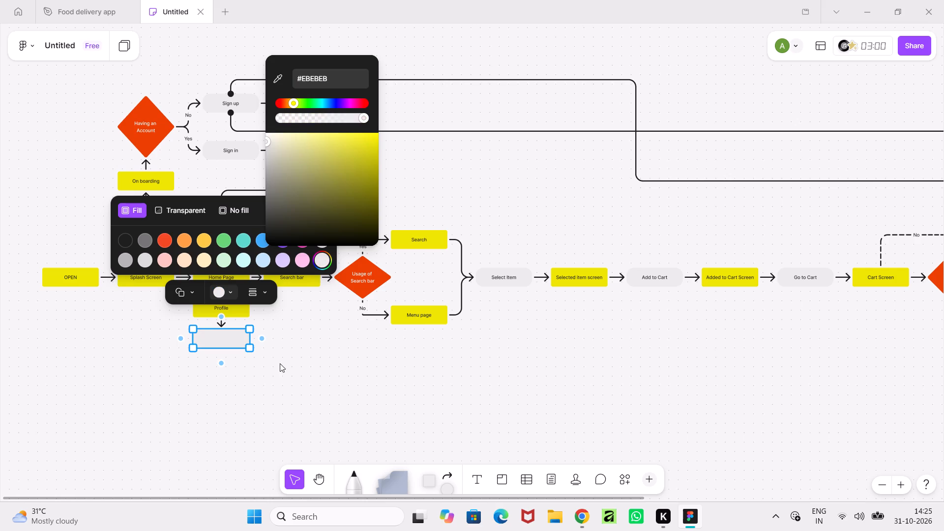
pyautogui.click(275, 370)
# Label the grey rounded box below "Profile" as "Help".
pyautogui.click(220, 343)
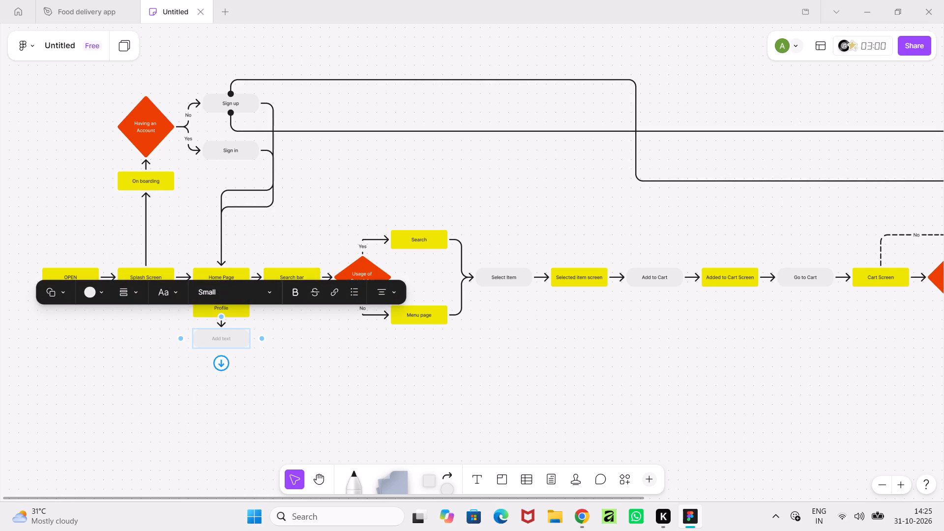
pyautogui.write('He')
pyautogui.write('lp')
# Add a connected rounded box close beneath "Help", aligned with the column, and label it "Saved addresses".
pyautogui.click(223, 362)
pyautogui.click(258, 415)
pyautogui.moveTo(238, 399); pyautogui.dragTo(239, 374)
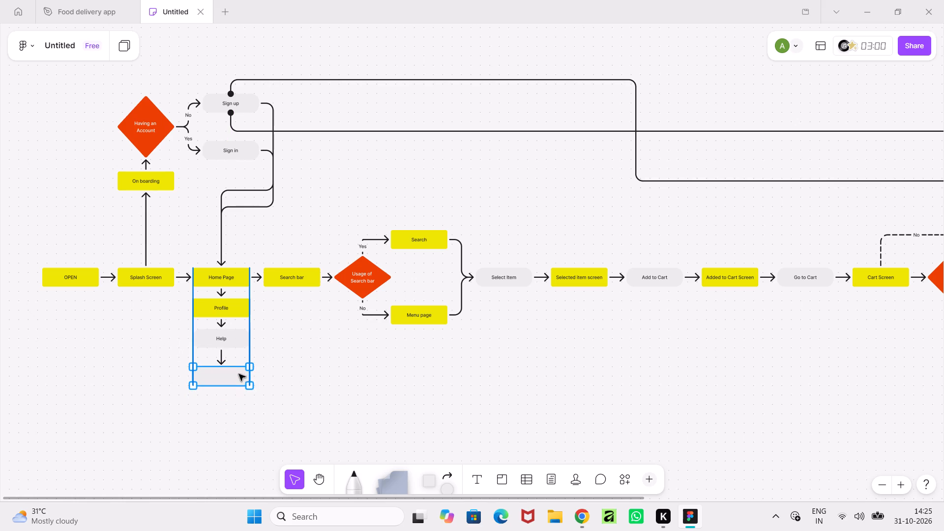
pyautogui.moveTo(239, 374); pyautogui.dragTo(239, 371)
pyautogui.click(275, 416)
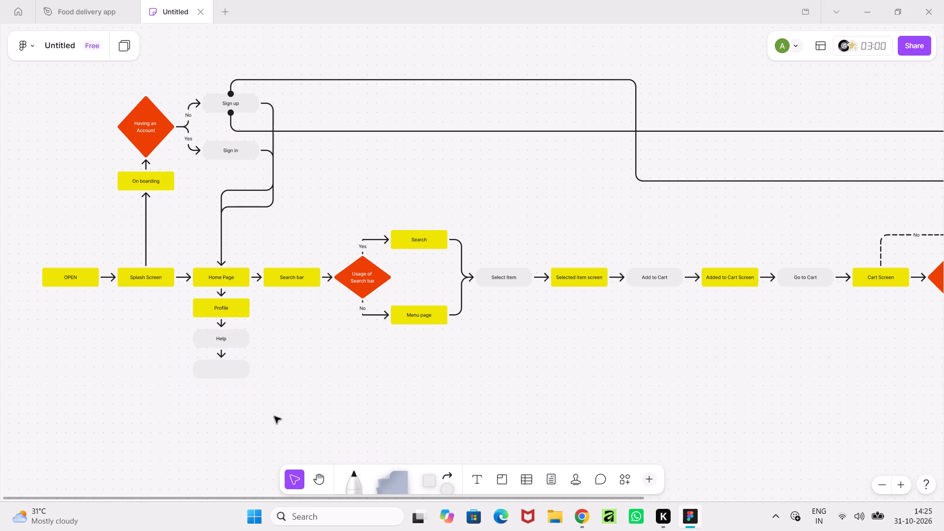
pyautogui.click(225, 370)
pyautogui.click(225, 370)
pyautogui.hotkey('shift', 's')
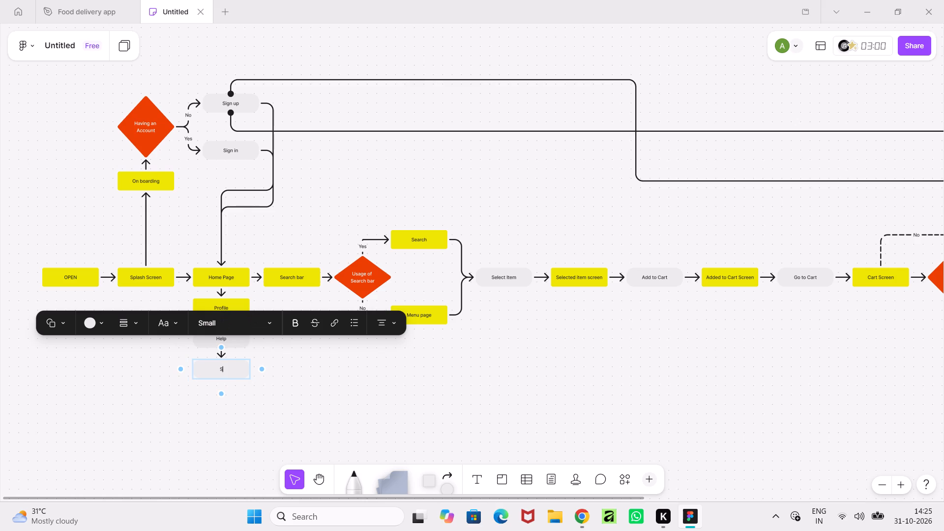
pyautogui.write('aved addresses')
# Add another connected rounded box below "Saved addresses" and move it up close beneath it, aligned with the column.
pyautogui.click(220, 400)
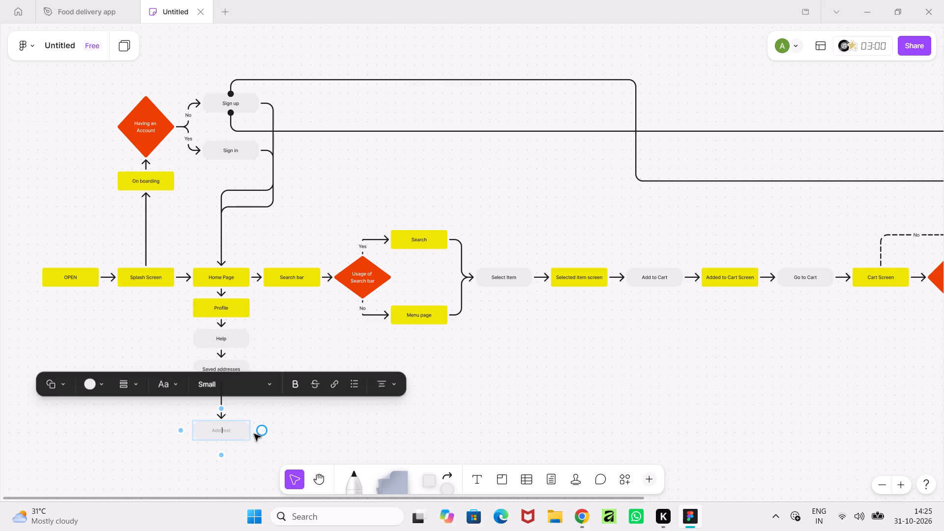
pyautogui.click(269, 464)
pyautogui.moveTo(244, 430); pyautogui.dragTo(244, 410)
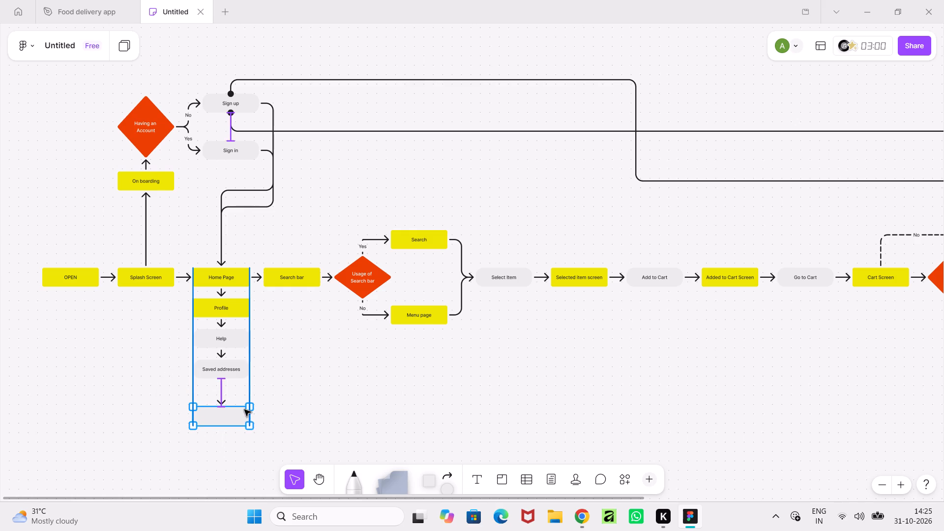
pyautogui.moveTo(244, 410); pyautogui.dragTo(245, 400)
pyautogui.click(372, 424)
pyautogui.moveTo(372, 424); pyautogui.dragTo(412, 354, button='middle')
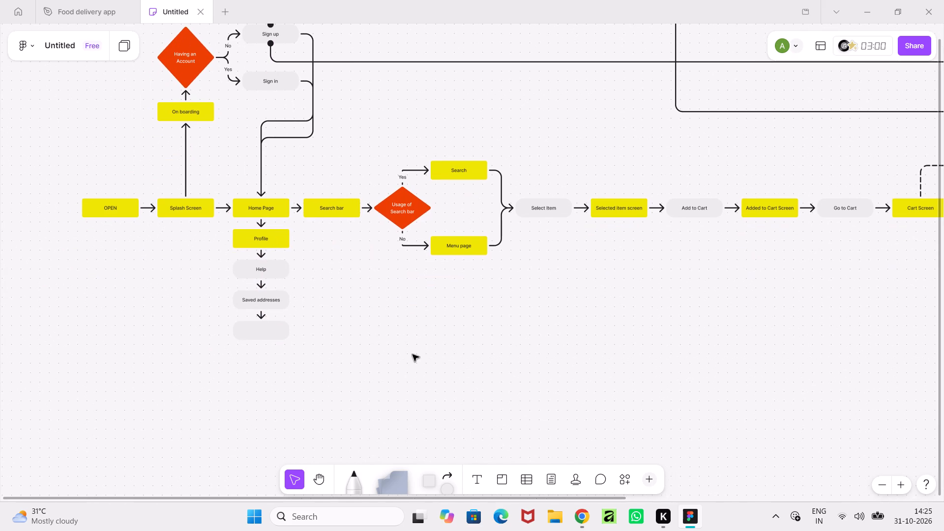
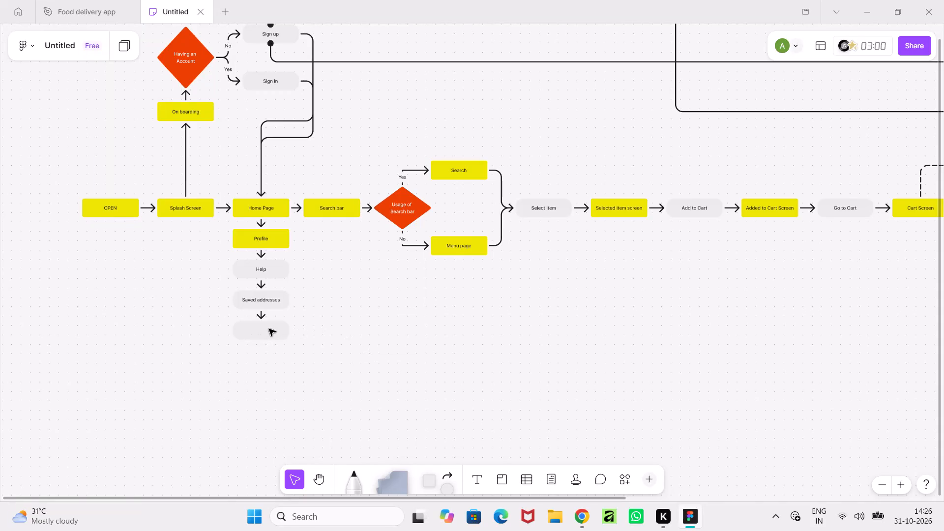
# Label the empty rounded box below "Saved addresses" as "More".
pyautogui.click(261, 331)
pyautogui.click(261, 331)
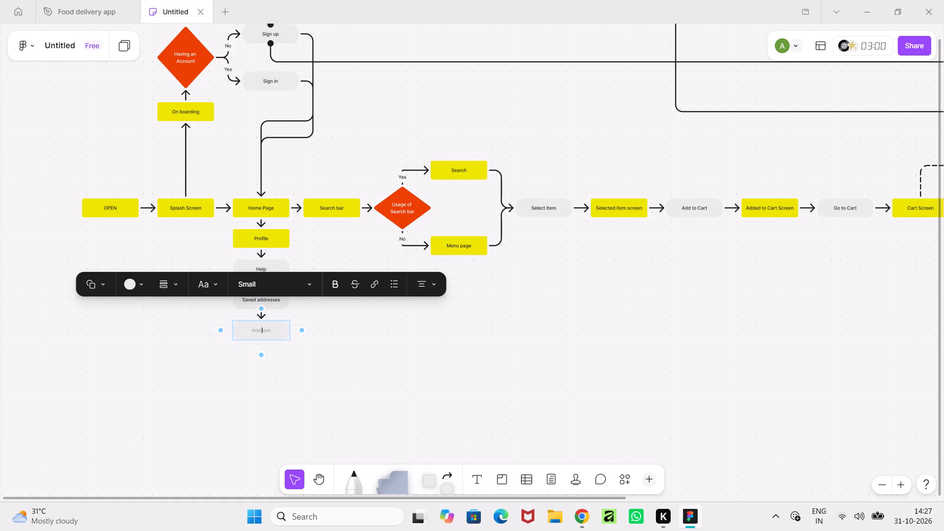
pyautogui.write('Men')
pyautogui.press('BackSpace')
pyautogui.press('BackSpace')
pyautogui.press('BackSpace')
pyautogui.write('Help and support')
pyautogui.press('BackSpace')
pyautogui.press('BackSpace')
pyautogui.press('BackSpace')
pyautogui.press('BackSpace')
pyautogui.press('BackSpace')
pyautogui.press('BackSpace')
pyautogui.press('BackSpace')
pyautogui.press('BackSpace')
pyautogui.press('BackSpace')
pyautogui.press('BackSpace')
pyautogui.press('BackSpace')
pyautogui.press('BackSpace')
pyautogui.press('BackSpace')
pyautogui.press('BackSpace')
pyautogui.press('BackSpace')
pyautogui.press('BackSpace')
pyautogui.write('More')
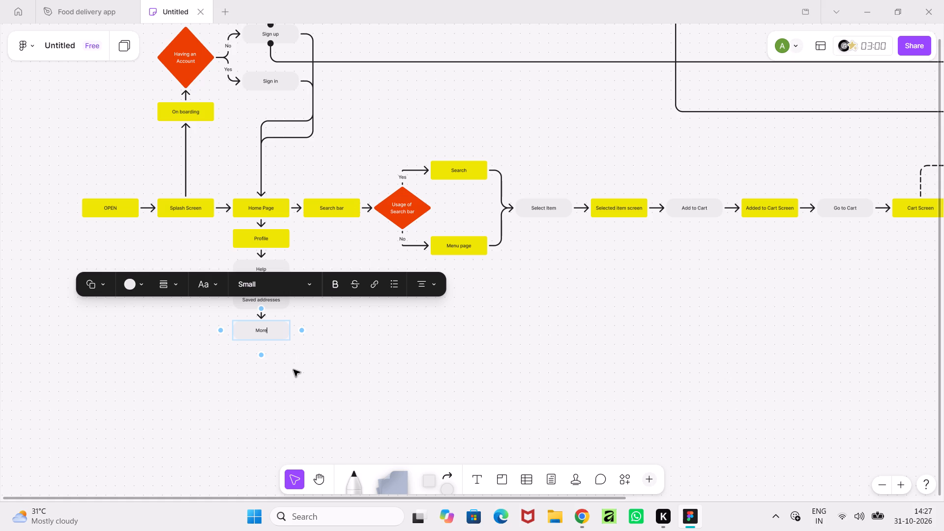
pyautogui.click(294, 370)
# Add a connected rounded box to the right of "More" and move it closer, level with "More".
pyautogui.click(284, 334)
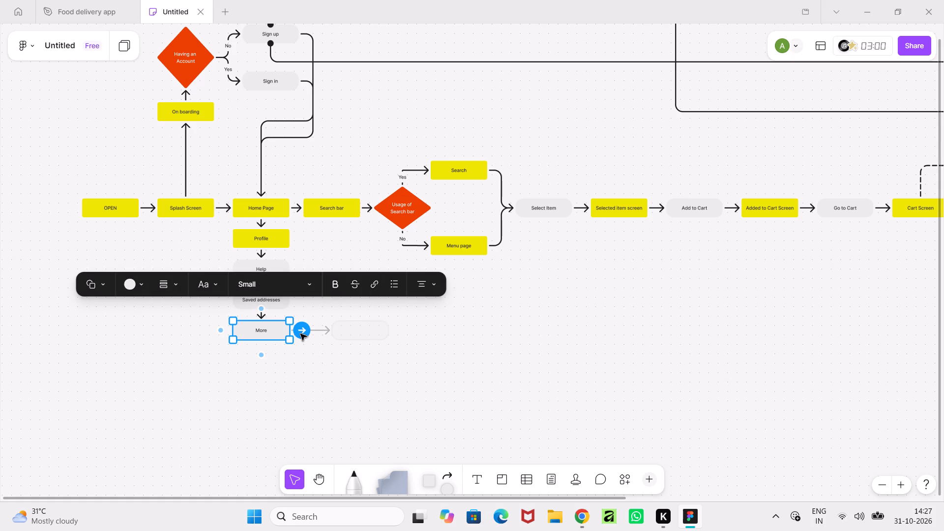
pyautogui.click(300, 334)
pyautogui.click(379, 335)
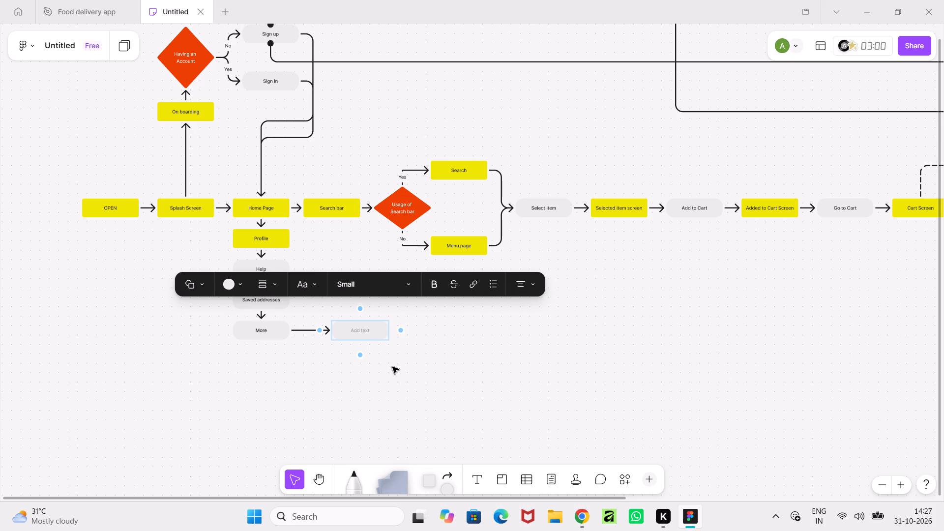
pyautogui.click(392, 367)
pyautogui.moveTo(382, 329); pyautogui.dragTo(361, 328)
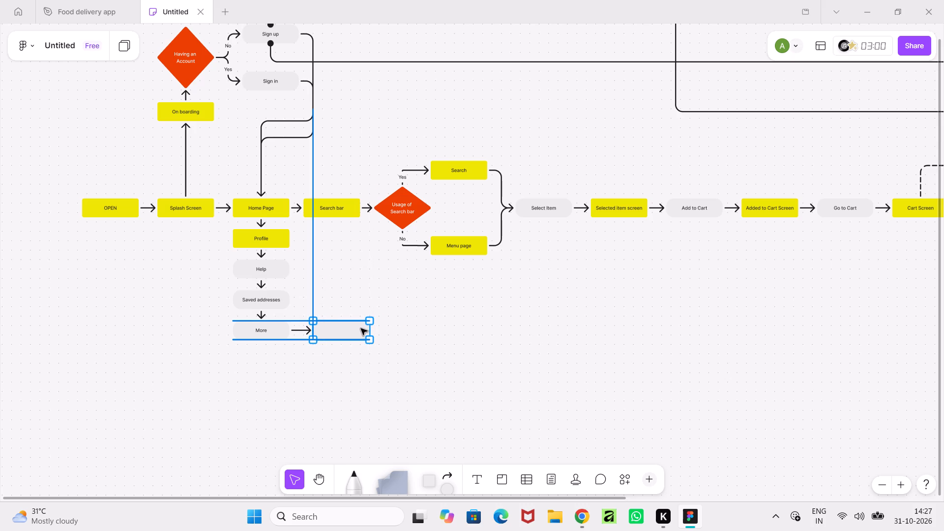
pyautogui.moveTo(361, 328); pyautogui.dragTo(360, 328)
# Label the empty rounded box beside "More" as "Previous orders".
pyautogui.click(352, 330)
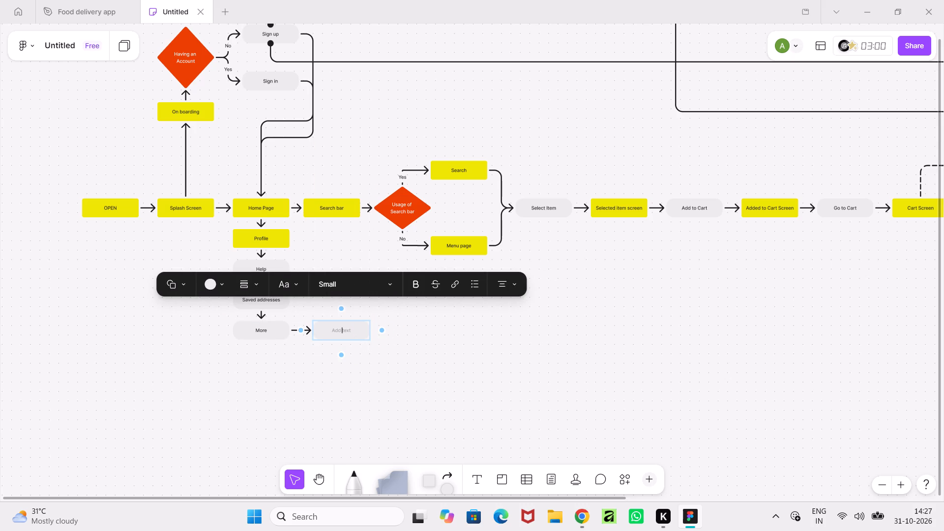
pyautogui.write('Pst')
pyautogui.press('BackSpace')
pyautogui.press('BackSpace')
pyautogui.write('ast')
pyautogui.press('space')
pyautogui.press('BackSpace')
pyautogui.press('BackSpace')
pyautogui.press('BackSpace')
pyautogui.press('BackSpace')
pyautogui.write('reviour')
pyautogui.press('BackSpace')
pyautogui.write('s')
pyautogui.press('space')
pyautogui.write('orders')
pyautogui.click(320, 369)
# Branch a second connected rounded box from "More", placed just beneath "Previous orders", and label it "Issues with previous orders".
pyautogui.click(286, 336)
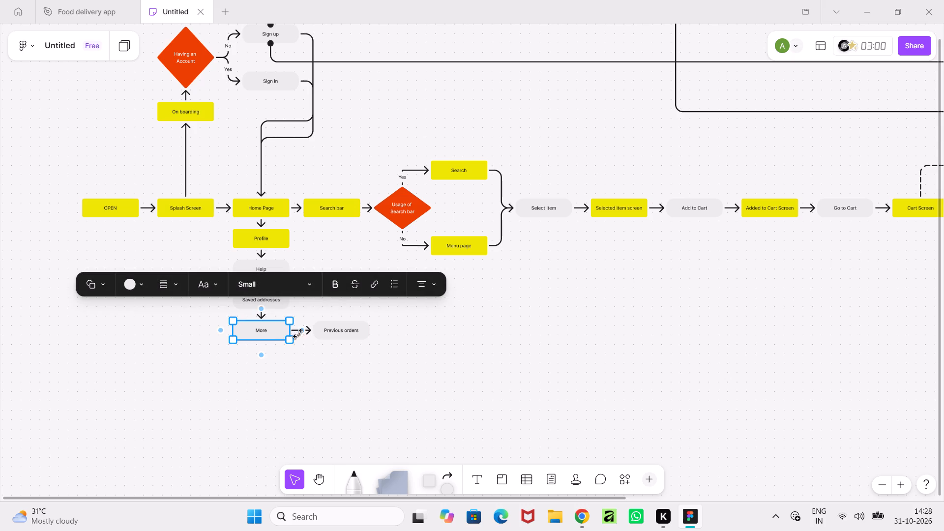
pyautogui.moveTo(300, 329); pyautogui.dragTo(308, 356)
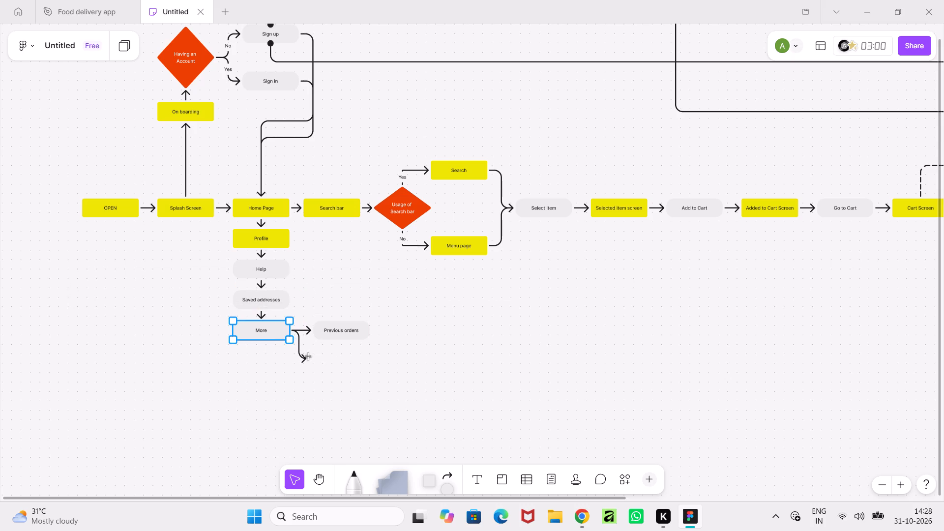
pyautogui.moveTo(308, 356); pyautogui.dragTo(312, 357)
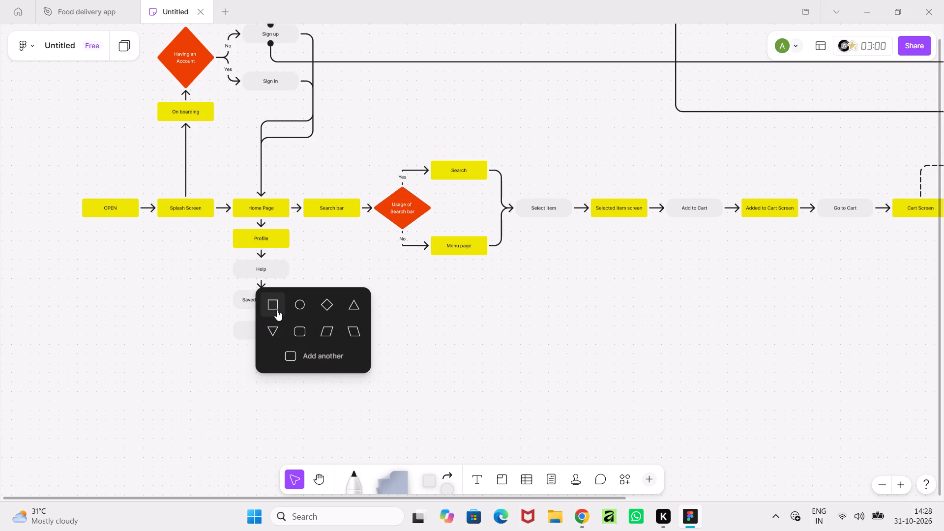
pyautogui.click(298, 326)
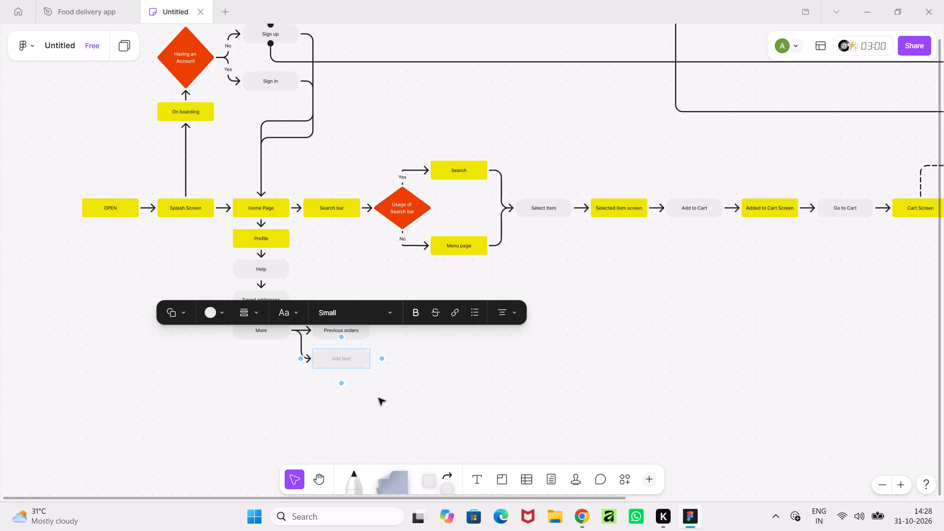
pyautogui.write('Issues with')
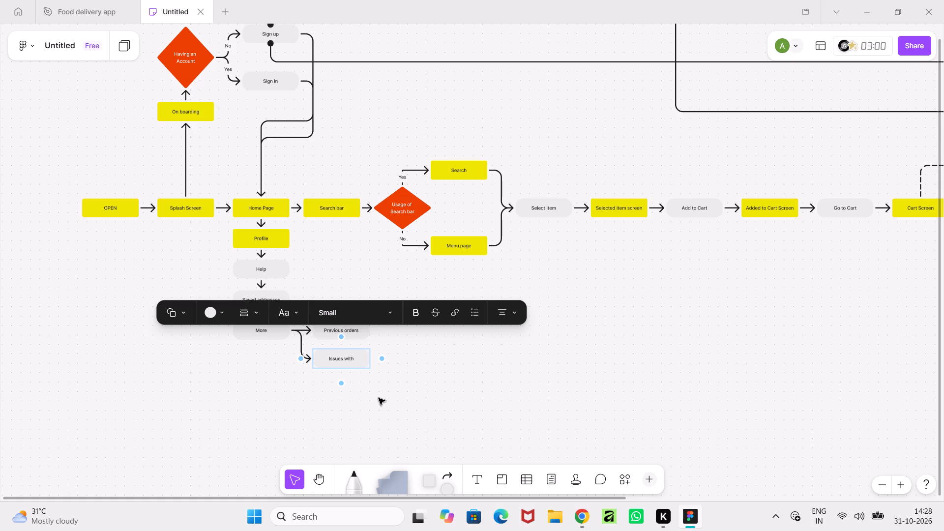
pyautogui.press('space')
pyautogui.write('pre')
pyautogui.write('vious orders')
pyautogui.click(374, 392)
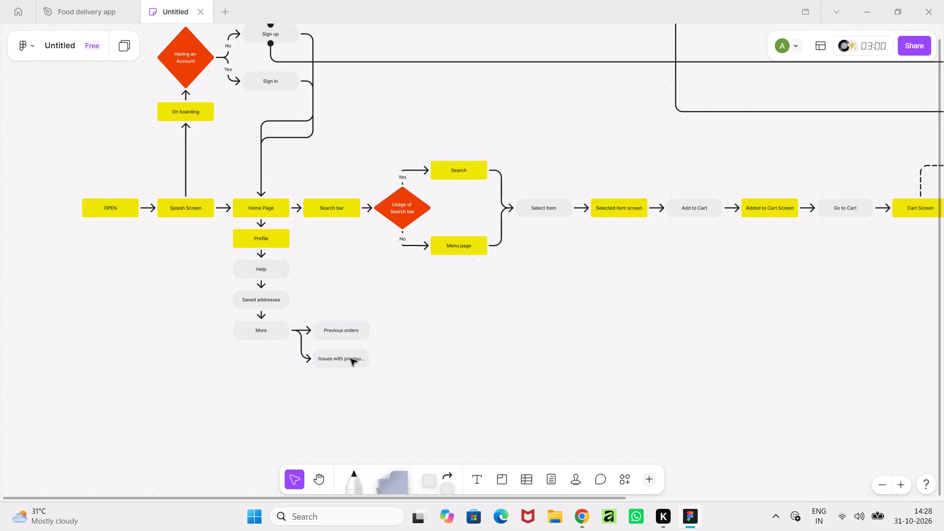
# Widen the "Issues with previous orders" box until its full label fits on one line.
pyautogui.click(353, 361)
pyautogui.moveTo(369, 362); pyautogui.dragTo(389, 361)
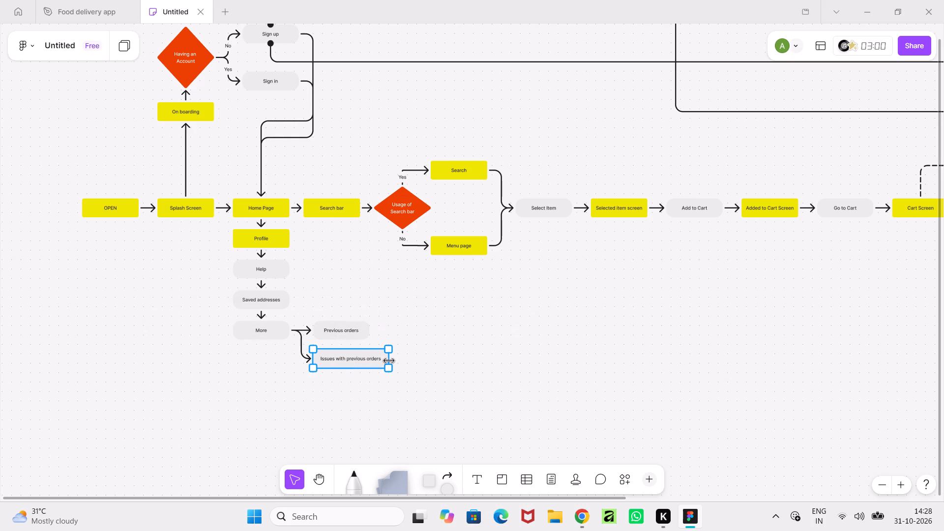
pyautogui.moveTo(389, 361); pyautogui.dragTo(389, 361)
pyautogui.click(452, 432)
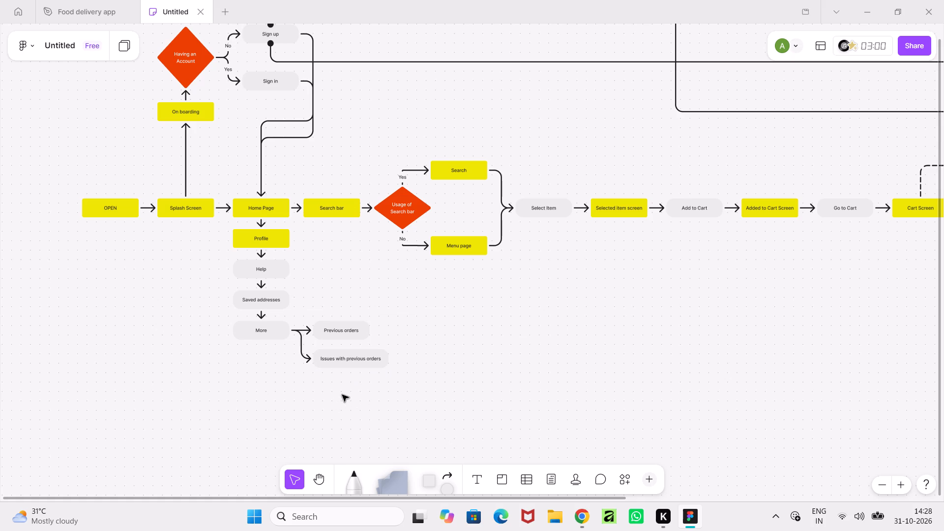
# Move the "Previous orders" and "Issues with previous orders" boxes up so they branch above and below the level of "More".
pyautogui.scroll(-1, 342, 395)
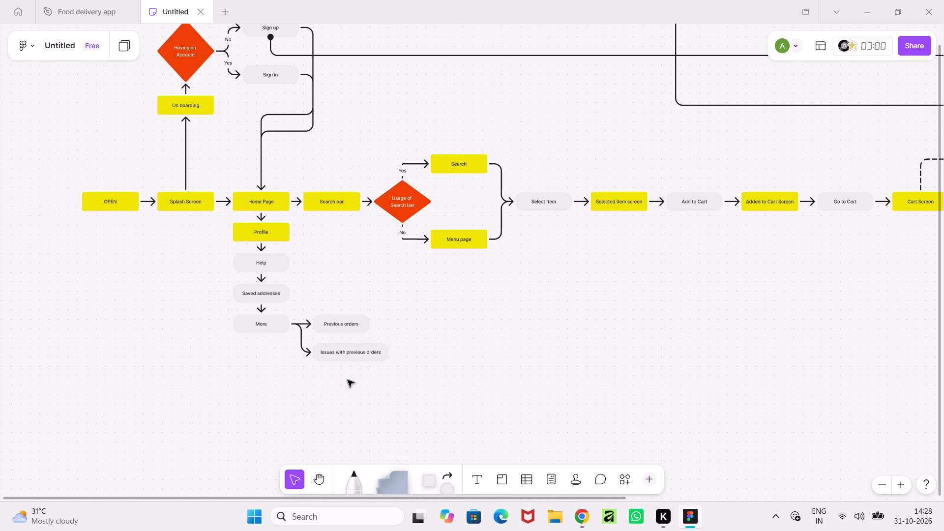
pyautogui.click(359, 325)
pyautogui.moveTo(361, 327); pyautogui.dragTo(362, 309)
pyautogui.click(363, 352)
pyautogui.moveTo(363, 356); pyautogui.dragTo(364, 345)
pyautogui.click(356, 312)
pyautogui.click(357, 312)
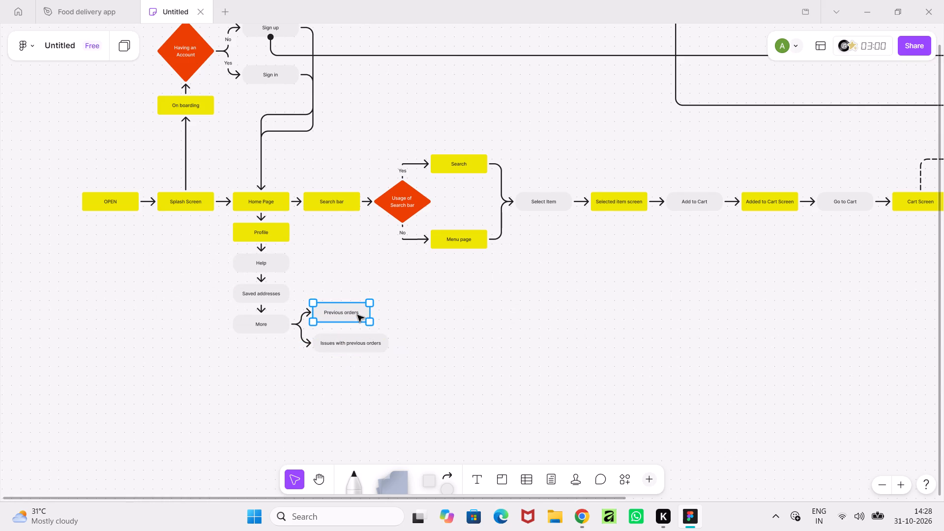
pyautogui.click(409, 324)
# Change the shape of the "Previous orders" box to a rectangle.
pyautogui.keyDown('ctrl'); pyautogui.scroll(-5, 405, 334); pyautogui.keyUp('ctrl')
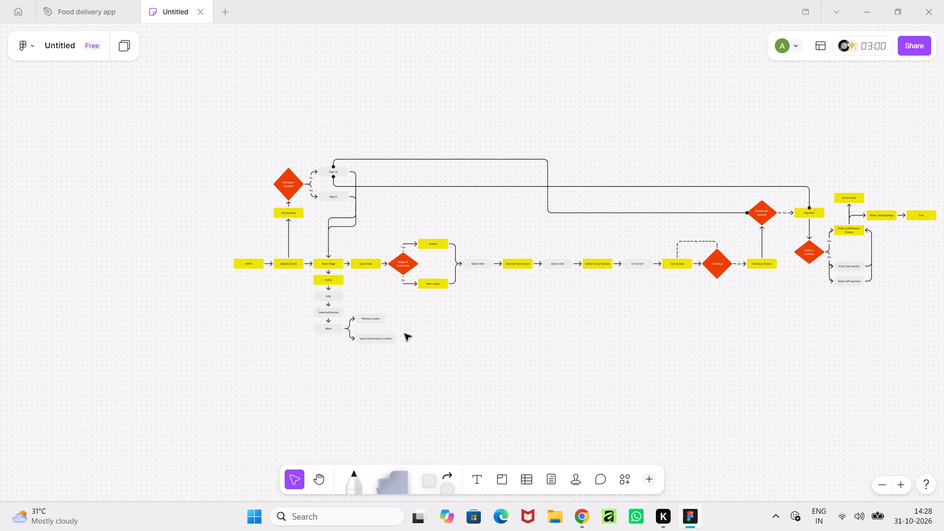
pyautogui.moveTo(421, 349); pyautogui.dragTo(389, 379, button='middle')
pyautogui.keyDown('ctrl'); pyautogui.scroll(4, 388, 380); pyautogui.keyUp('ctrl')
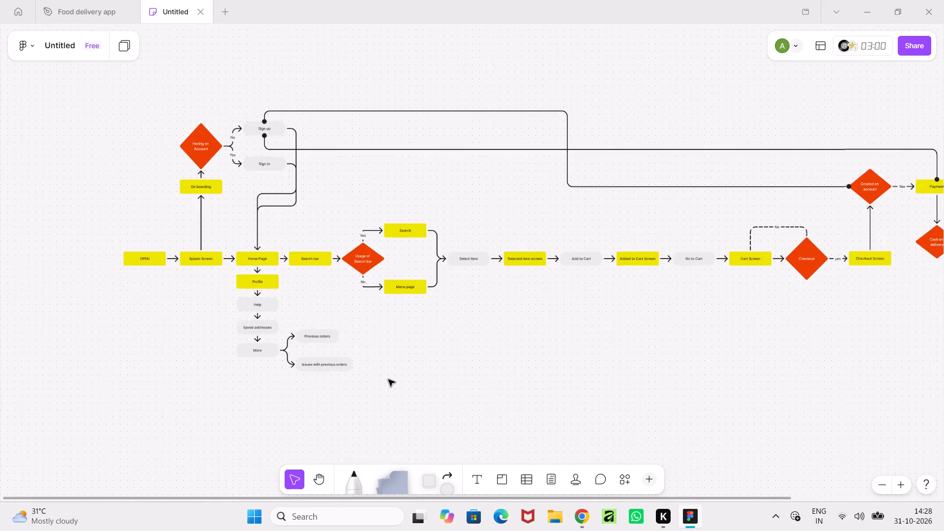
pyautogui.keyDown('ctrl'); pyautogui.scroll(-1, 387, 380); pyautogui.keyUp('ctrl')
pyautogui.keyDown('ctrl'); pyautogui.scroll(7, 387, 380); pyautogui.keyUp('ctrl')
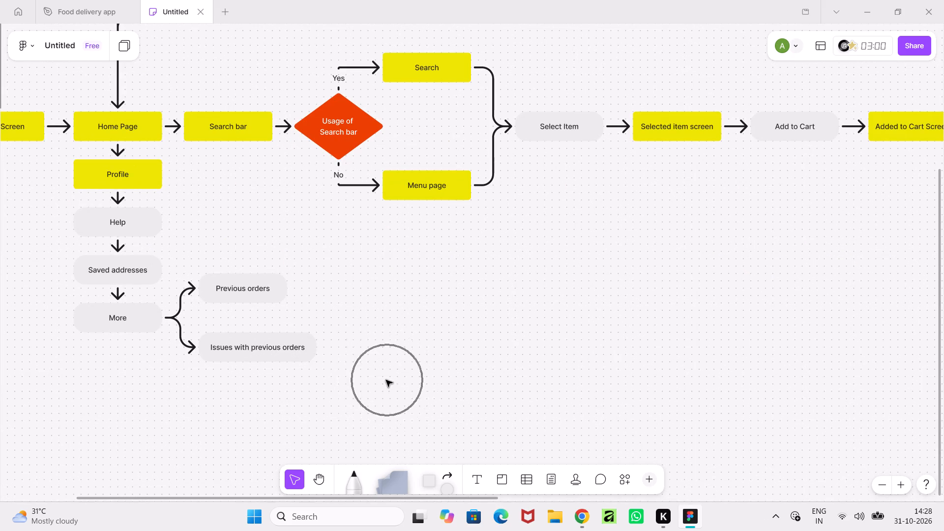
pyautogui.click(283, 288)
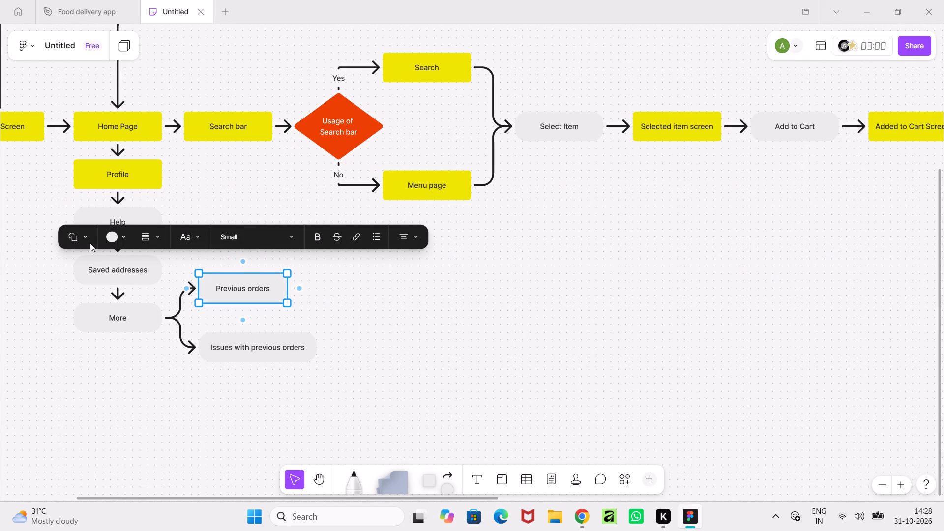
pyautogui.click(90, 243)
pyautogui.click(52, 110)
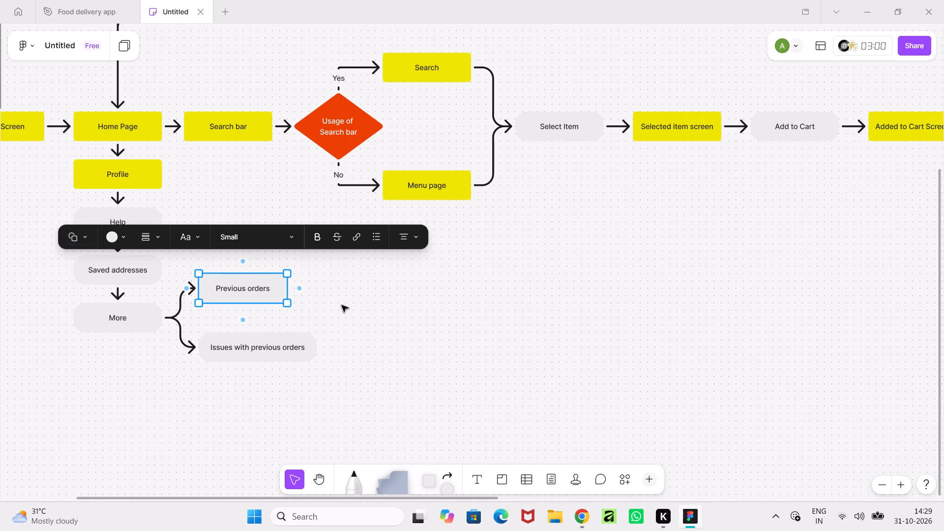
pyautogui.click(342, 305)
# Set the fill colour of the "Previous orders" box to #EBE500.
pyautogui.click(276, 289)
pyautogui.click(127, 238)
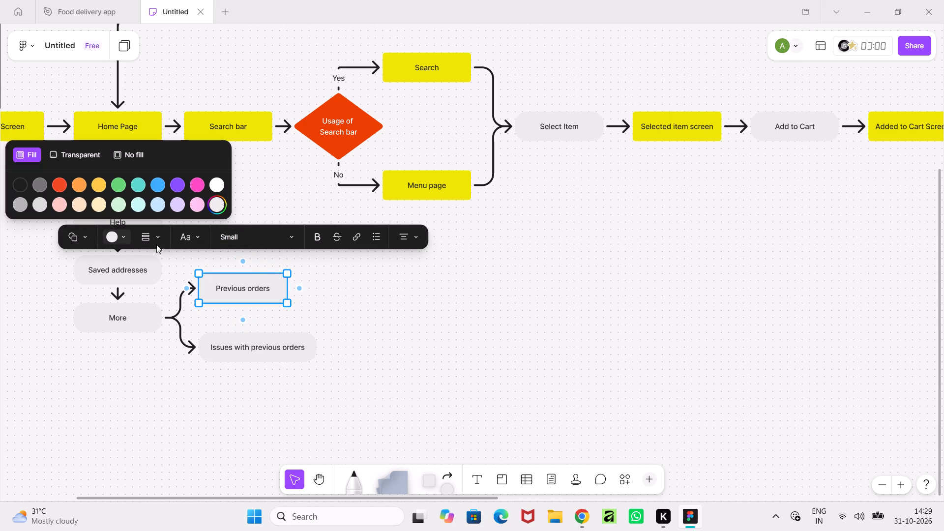
pyautogui.click(119, 235)
pyautogui.click(122, 234)
pyautogui.click(214, 206)
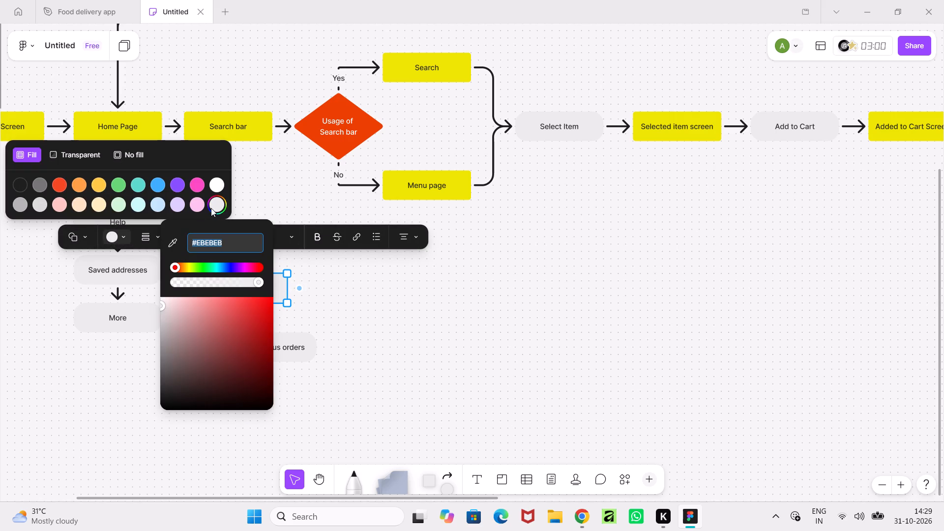
pyautogui.write('ebe500')
pyautogui.press('Return')
pyautogui.click(345, 327)
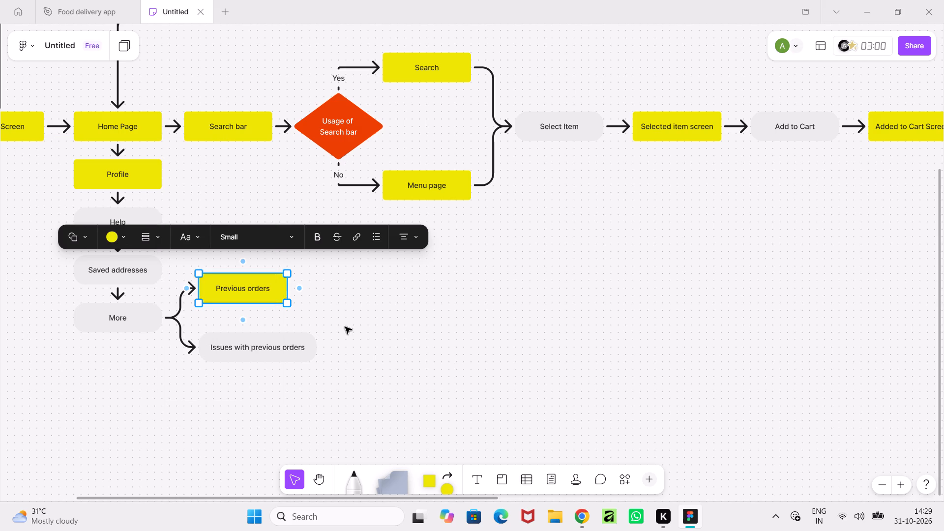
# Add a rectangle to the right of "Issues with previous orders", connected from it by an arrow.
pyautogui.click(309, 355)
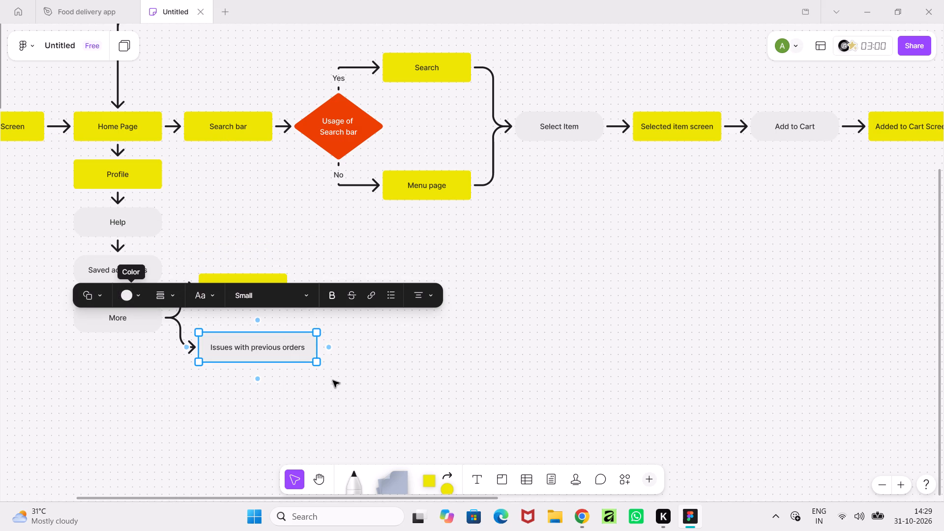
pyautogui.click(333, 381)
pyautogui.click(299, 355)
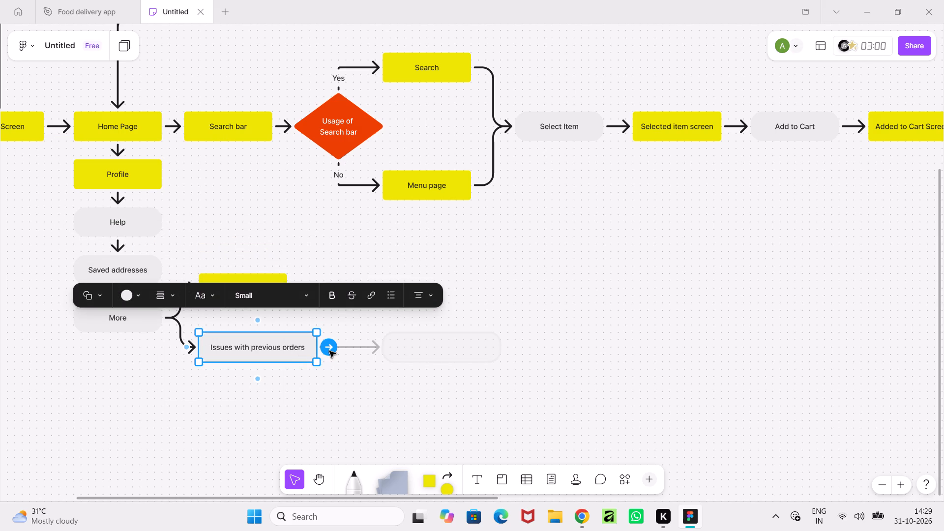
pyautogui.moveTo(329, 351); pyautogui.dragTo(379, 350)
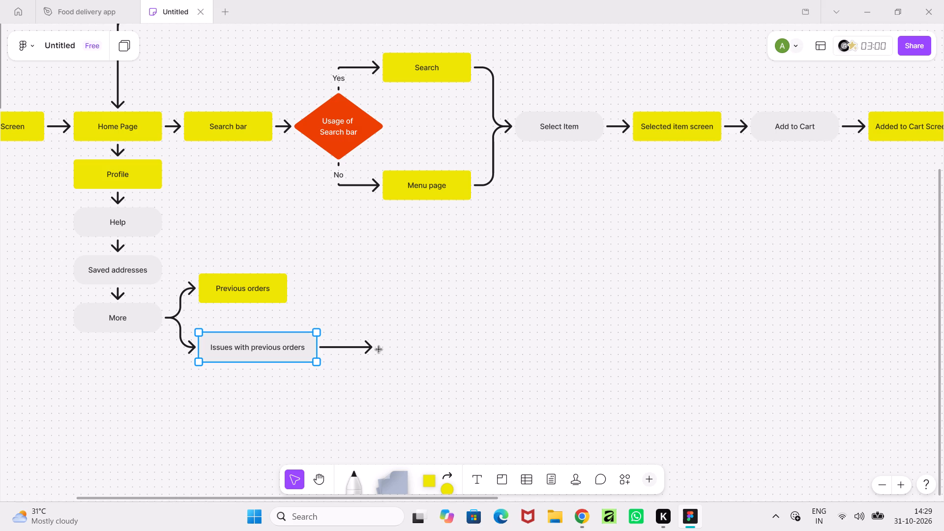
pyautogui.moveTo(379, 350); pyautogui.dragTo(352, 347)
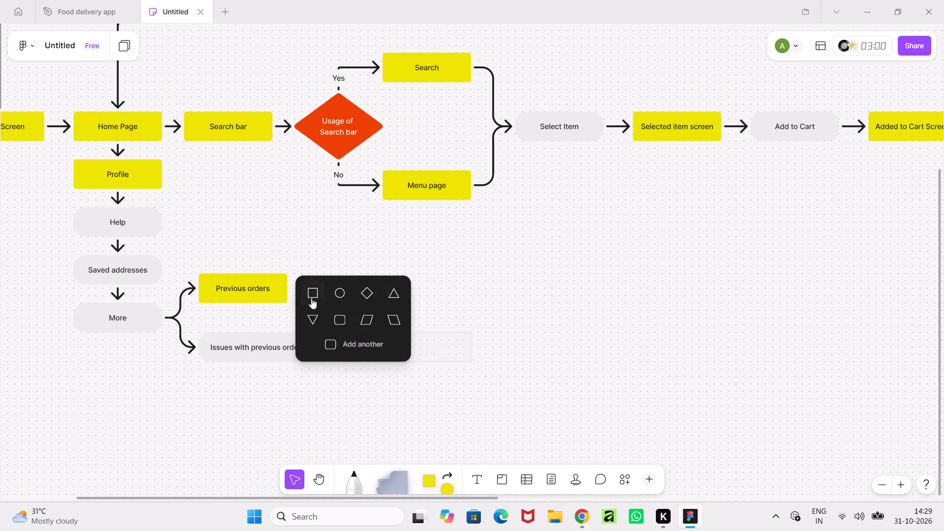
pyautogui.click(311, 297)
# Set the fill colour of the new empty rectangle to #EBE500.
pyautogui.click(292, 302)
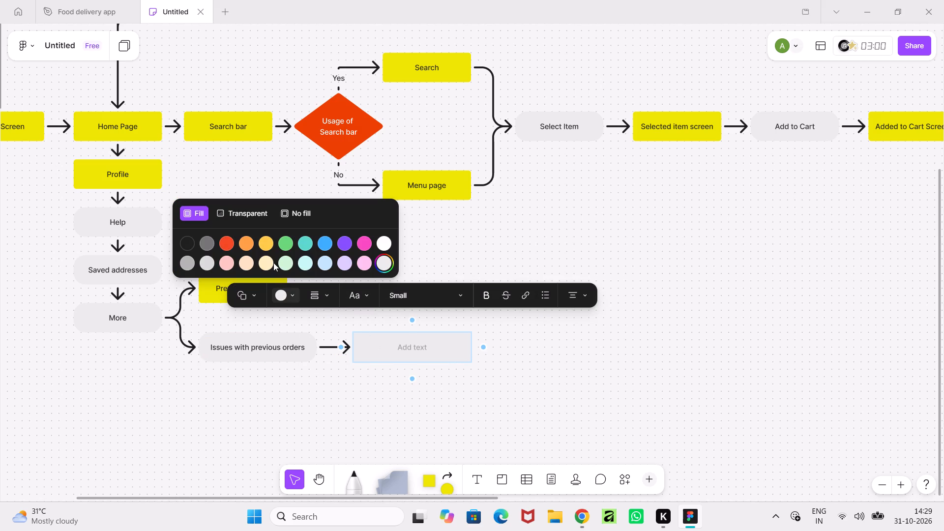
pyautogui.click(386, 265)
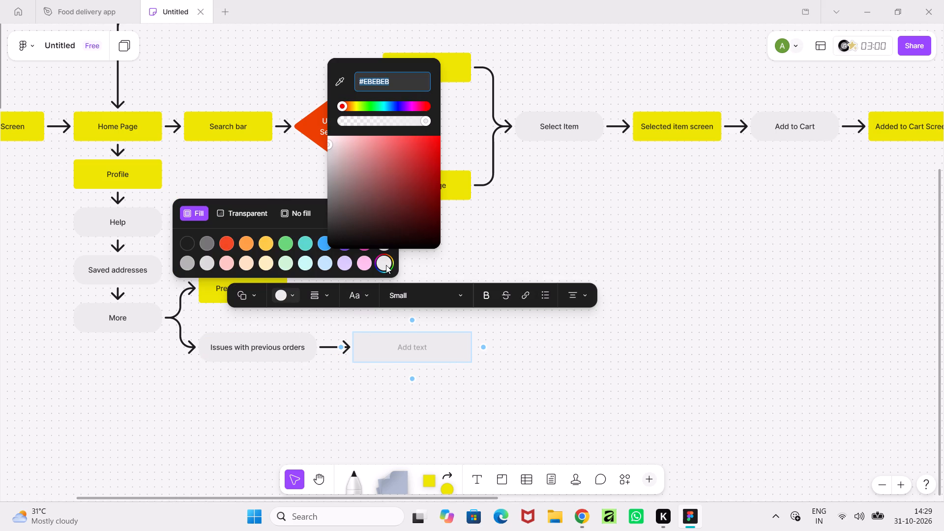
pyautogui.write('ebe500')
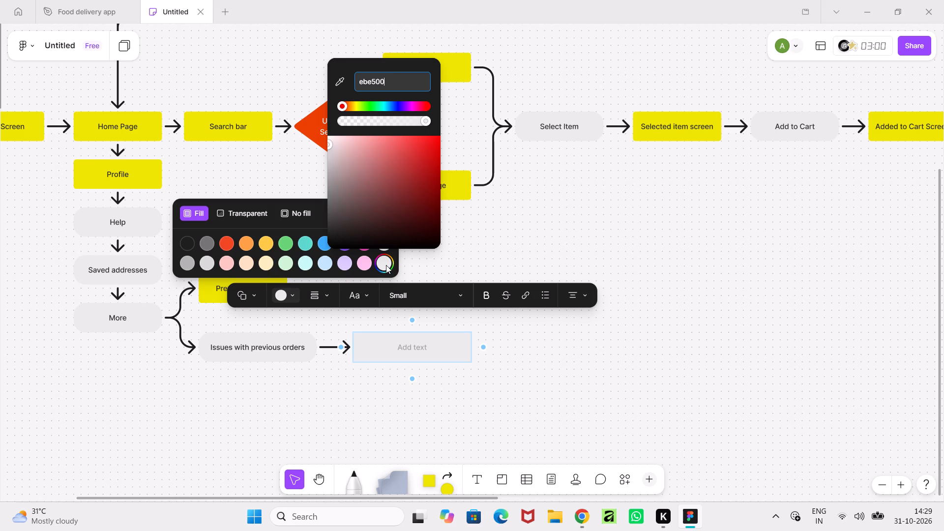
pyautogui.press('Return')
pyautogui.doubleClick(601, 399)
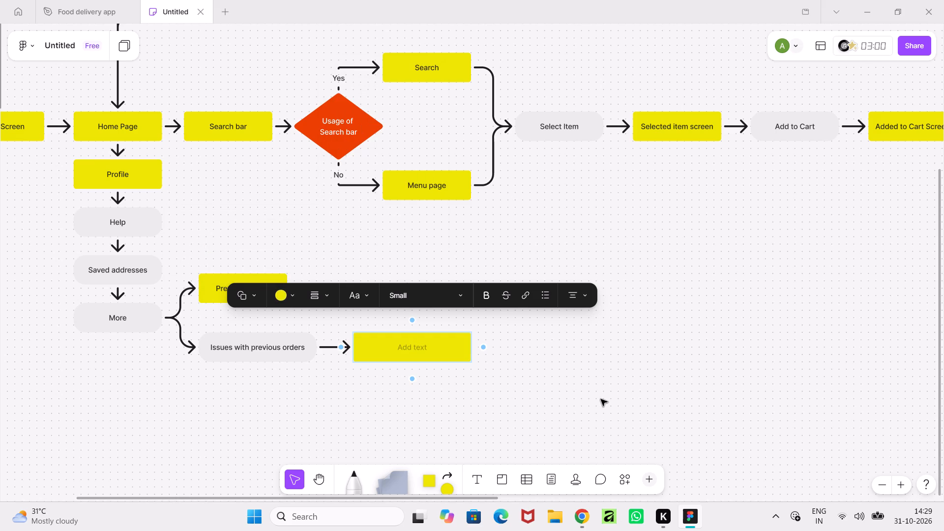
# Examine the whole user flow from the opening screens through to payment and order tracking.
pyautogui.keyDown('ctrl'); pyautogui.scroll(-6, 599, 401); pyautogui.keyUp('ctrl')
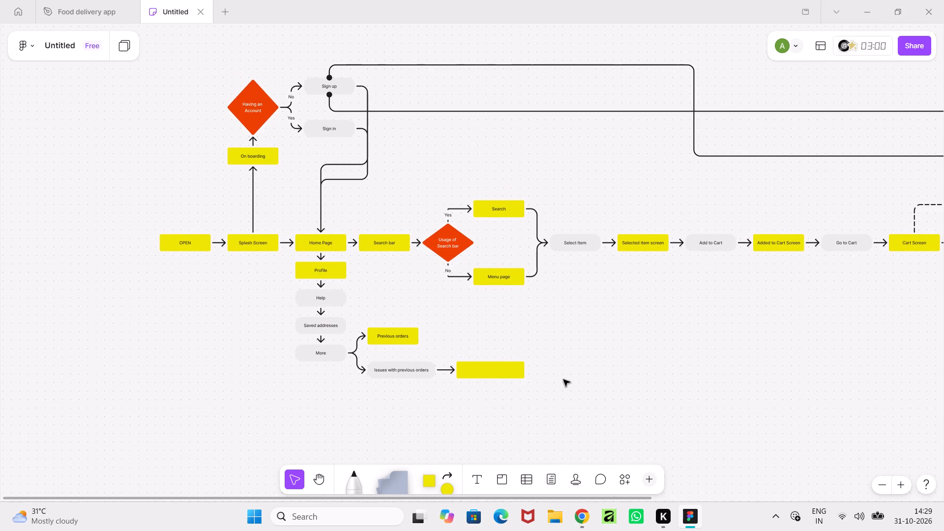
pyautogui.keyDown('ctrl'); pyautogui.scroll(-1, 565, 378); pyautogui.keyUp('ctrl')
pyautogui.keyDown('ctrl'); pyautogui.scroll(1, 565, 377); pyautogui.keyUp('ctrl')
pyautogui.keyDown('ctrl'); pyautogui.scroll(-2, 565, 380); pyautogui.keyUp('ctrl')
pyautogui.moveTo(565, 380); pyautogui.dragTo(543, 392, button='middle')
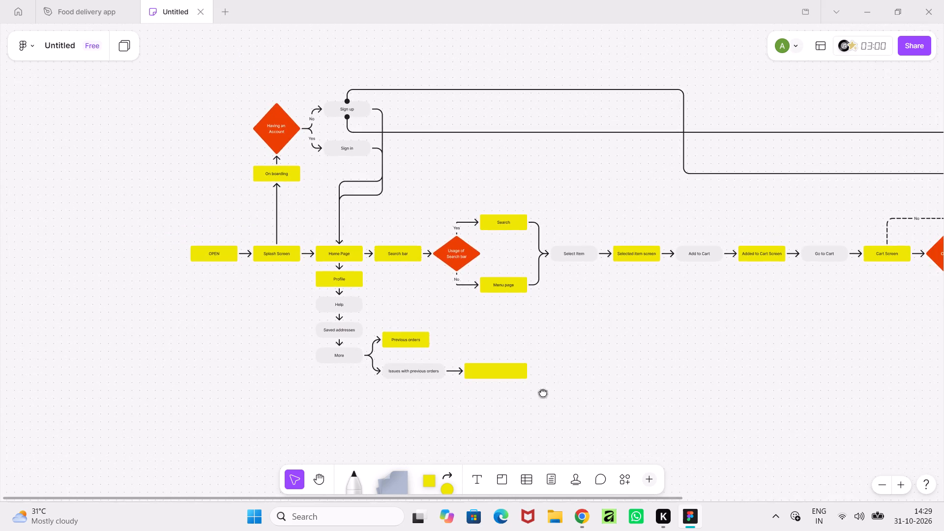
pyautogui.moveTo(543, 392); pyautogui.dragTo(396, 427, button='middle')
pyautogui.scroll(1, 412, 406)
pyautogui.keyDown('ctrl'); pyautogui.scroll(-2, 495, 364); pyautogui.keyUp('ctrl')
pyautogui.moveTo(493, 370); pyautogui.dragTo(375, 325, button='middle')
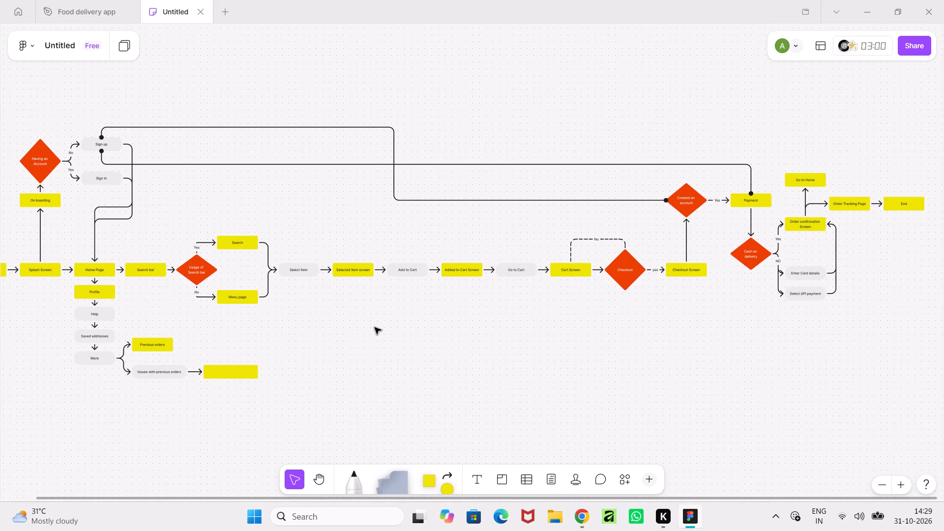
# Label the empty yellow rectangle after "Issues with previous orders" as "Previously raised Issues".
pyautogui.keyDown('ctrl'); pyautogui.scroll(3, 375, 327); pyautogui.keyUp('ctrl')
pyautogui.scroll(1, 307, 386)
pyautogui.moveTo(307, 386); pyautogui.dragTo(549, 366, button='middle')
pyautogui.keyDown('ctrl'); pyautogui.scroll(5, 271, 352); pyautogui.keyUp('ctrl')
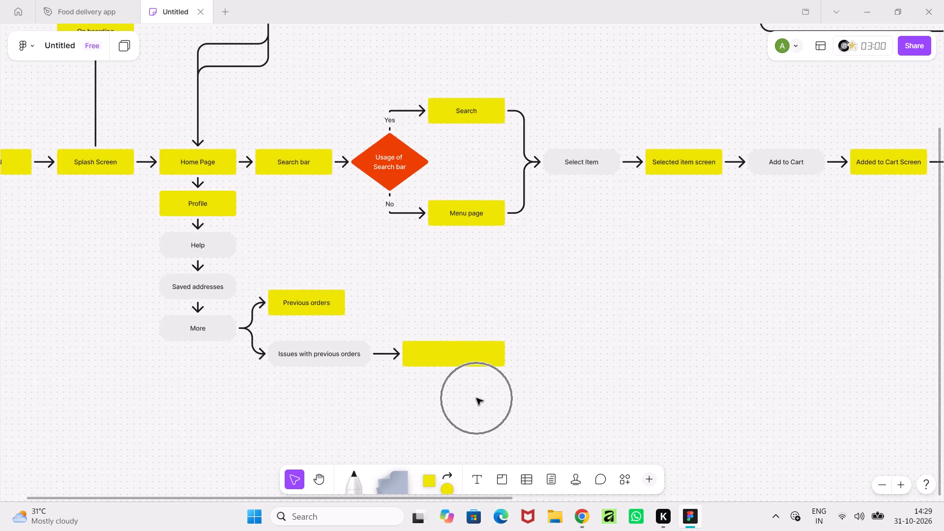
pyautogui.keyDown('ctrl'); pyautogui.scroll(5, 476, 398); pyautogui.keyUp('ctrl')
pyautogui.click(418, 316)
pyautogui.click(418, 316)
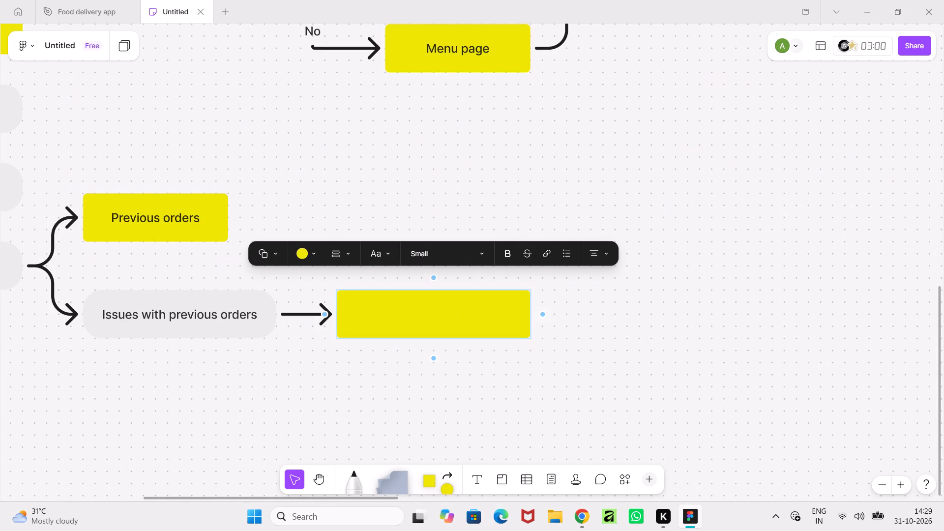
pyautogui.write('Pr')
pyautogui.write('eviously raised')
pyautogui.press('space')
pyautogui.write('Issues')
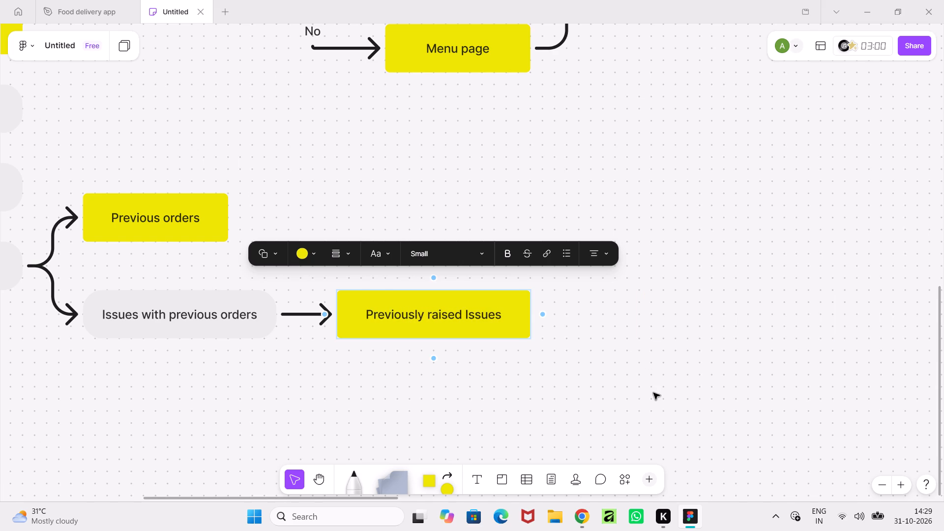
pyautogui.click(654, 393)
# Review the whole flow diagram, including the Profile branch and the sign-up and checkout paths.
pyautogui.keyDown('ctrl'); pyautogui.scroll(-9, 654, 393); pyautogui.keyUp('ctrl')
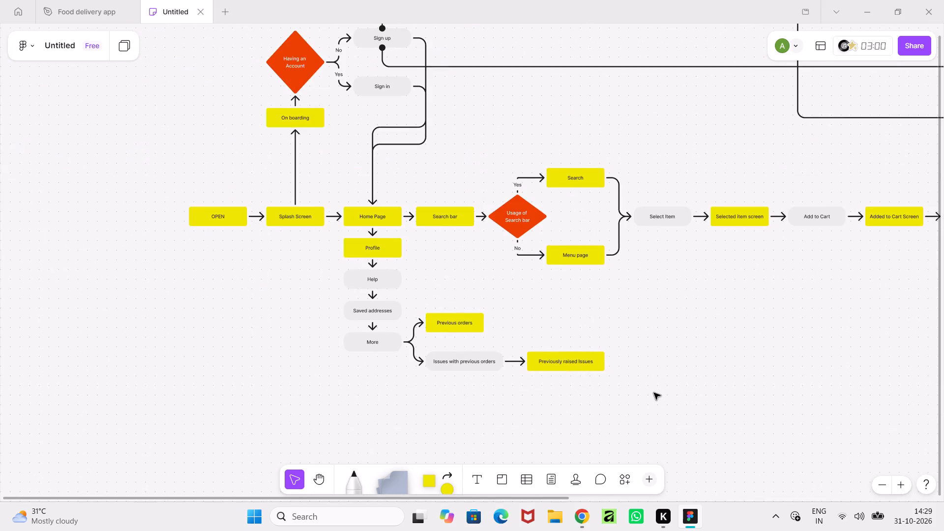
pyautogui.keyDown('ctrl'); pyautogui.scroll(-8, 653, 393); pyautogui.keyUp('ctrl')
pyautogui.moveTo(653, 393); pyautogui.dragTo(323, 282, button='middle')
pyautogui.keyDown('ctrl'); pyautogui.scroll(-2, 323, 282); pyautogui.keyUp('ctrl')
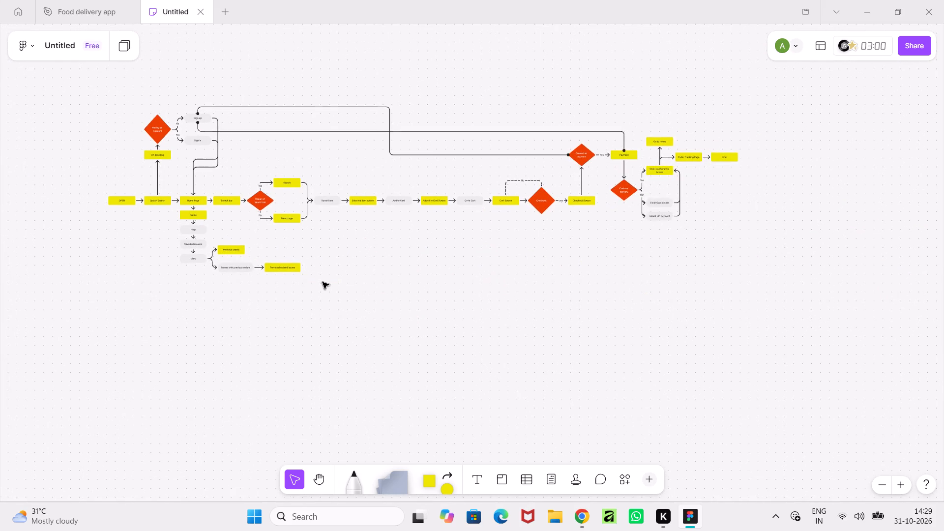
pyautogui.keyDown('ctrl'); pyautogui.scroll(3, 323, 282); pyautogui.keyUp('ctrl')
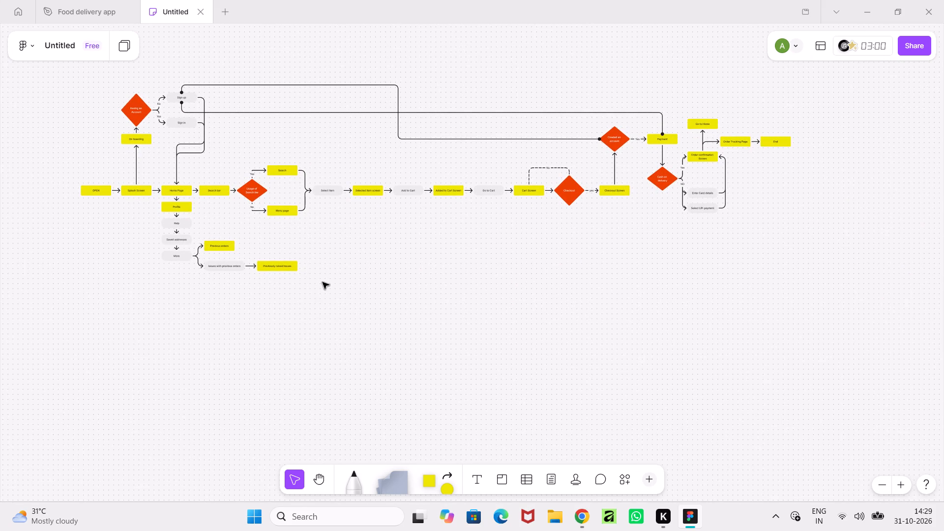
pyautogui.keyDown('ctrl'); pyautogui.scroll(7, 323, 282); pyautogui.keyUp('ctrl')
pyautogui.moveTo(323, 282); pyautogui.dragTo(765, 484, button='middle')
pyautogui.scroll(-1, 324, 333)
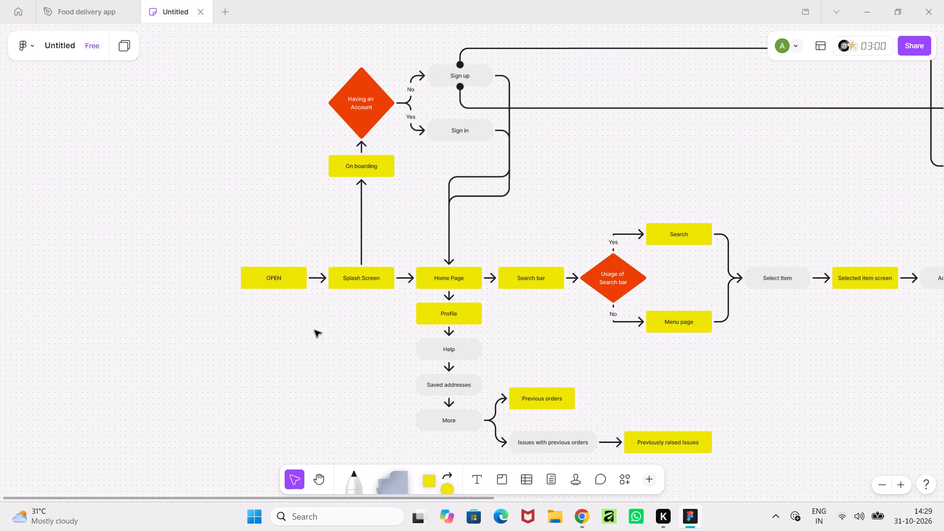
# Add a connected box below "More" in the Profile branch and label it "Favourates".
pyautogui.moveTo(331, 329); pyautogui.dragTo(222, 337, button='middle')
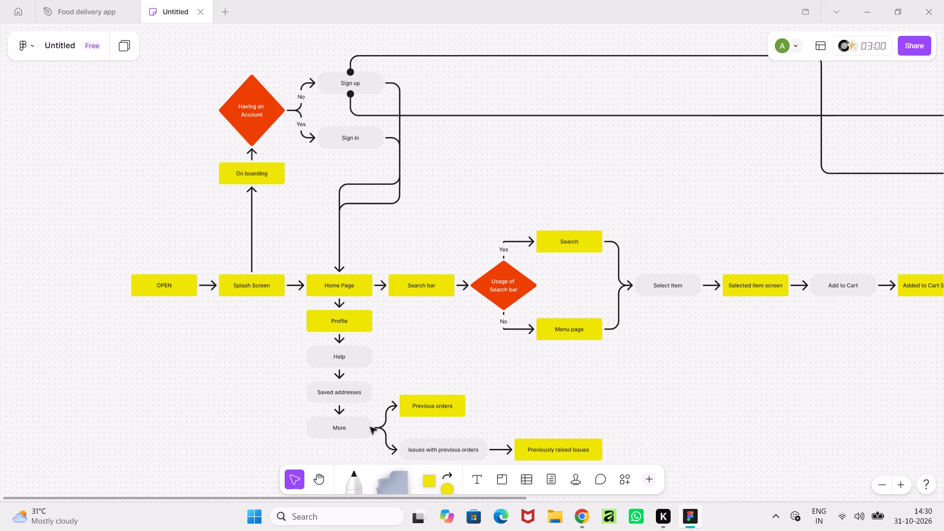
pyautogui.moveTo(183, 376); pyautogui.dragTo(218, 286, button='middle')
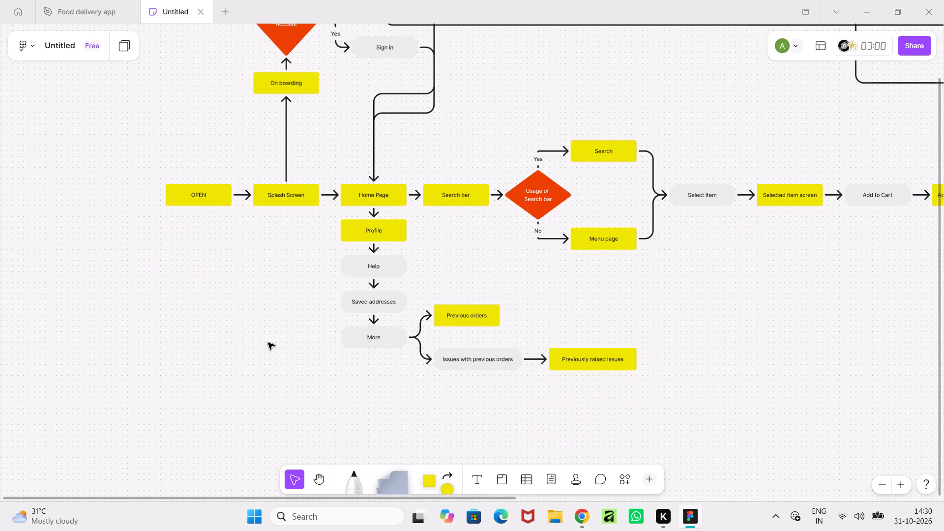
pyautogui.keyDown('ctrl'); pyautogui.scroll(4, 268, 343); pyautogui.keyUp('ctrl')
pyautogui.click(444, 343)
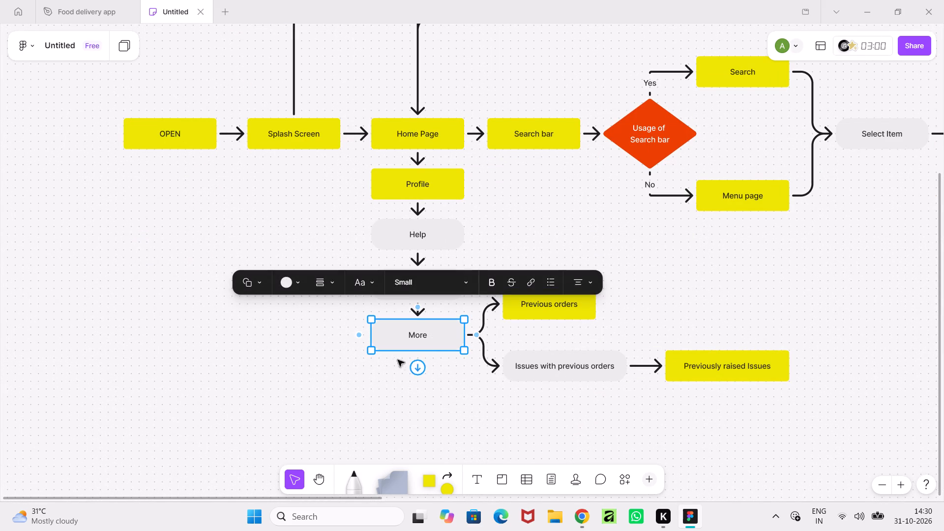
pyautogui.click(413, 366)
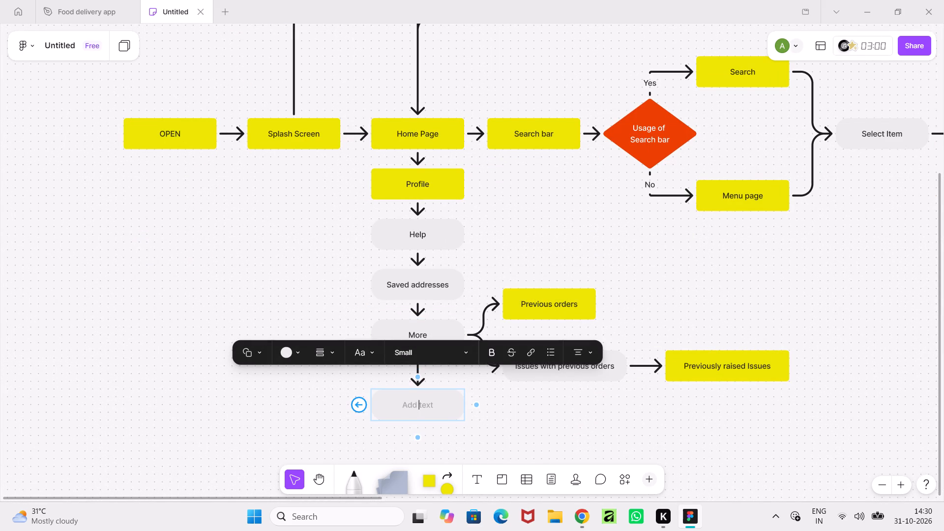
pyautogui.write('Favou')
pyautogui.write('rates')
# Correct the spelling of the label in the box below "More" to "Favourites".
pyautogui.click(416, 412)
pyautogui.rightClick(416, 412)
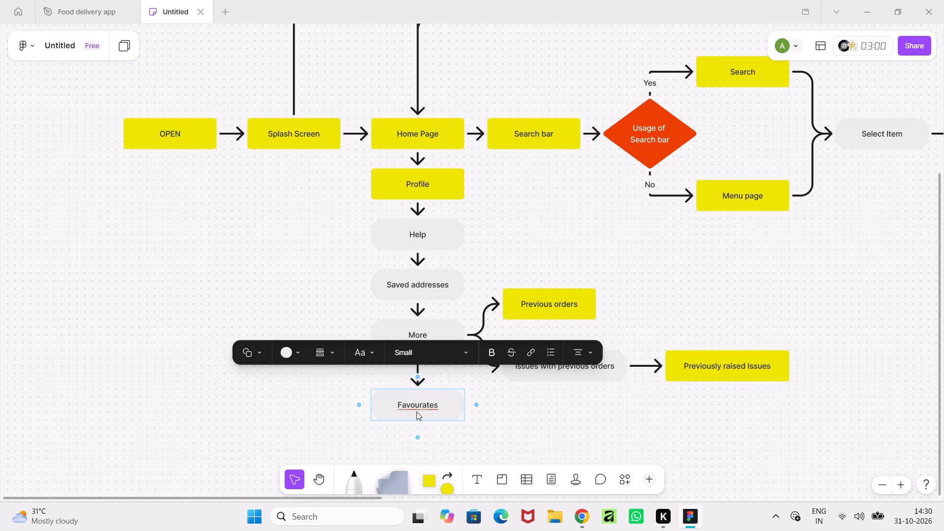
pyautogui.click(406, 411)
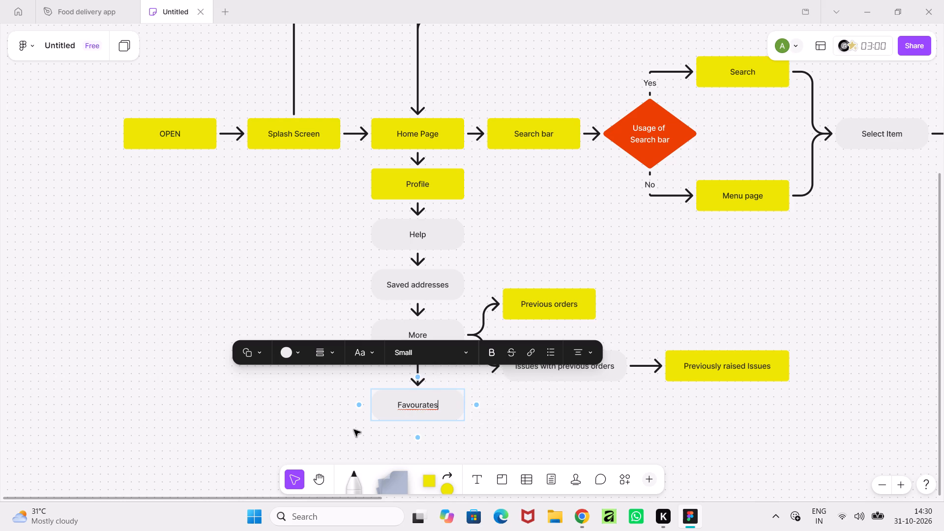
pyautogui.click(354, 430)
pyautogui.click(413, 409)
pyautogui.click(420, 404)
pyautogui.keyDown('ctrl'); pyautogui.scroll(6, 423, 412); pyautogui.keyUp('ctrl')
pyautogui.press('BackSpace')
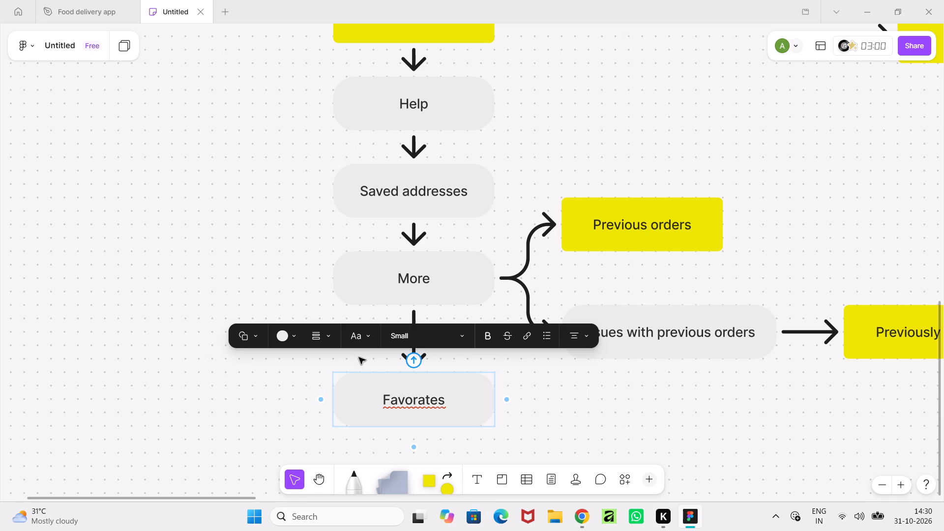
pyautogui.press('u')
pyautogui.press('Right')
pyautogui.press('Right')
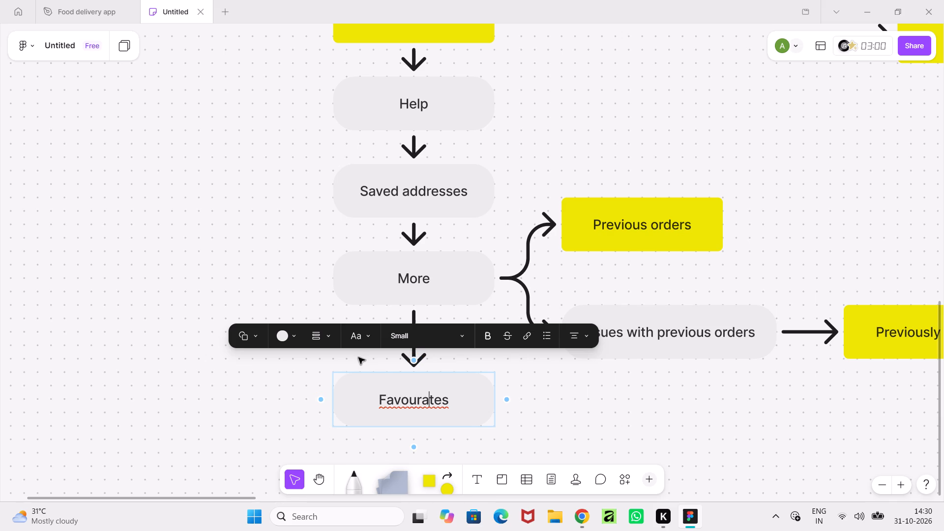
pyautogui.press('BackSpace')
pyautogui.press('i')
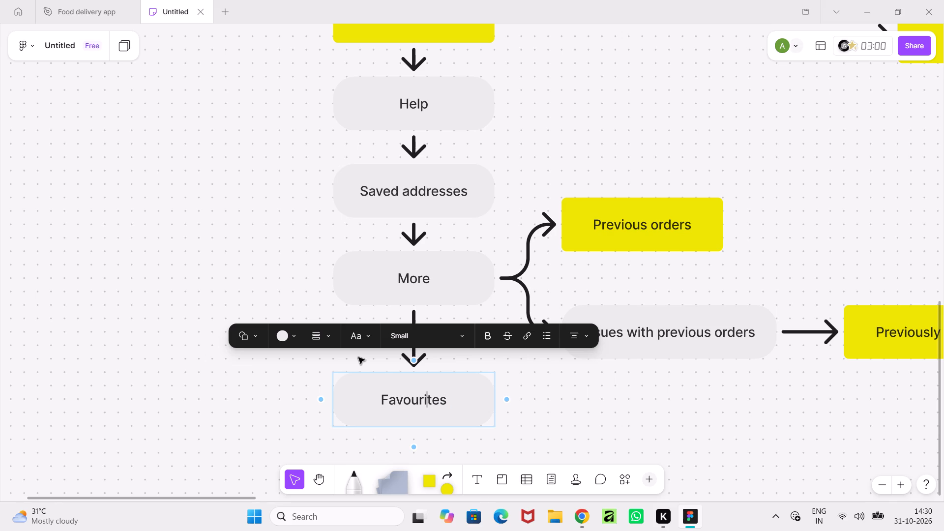
pyautogui.click(585, 375)
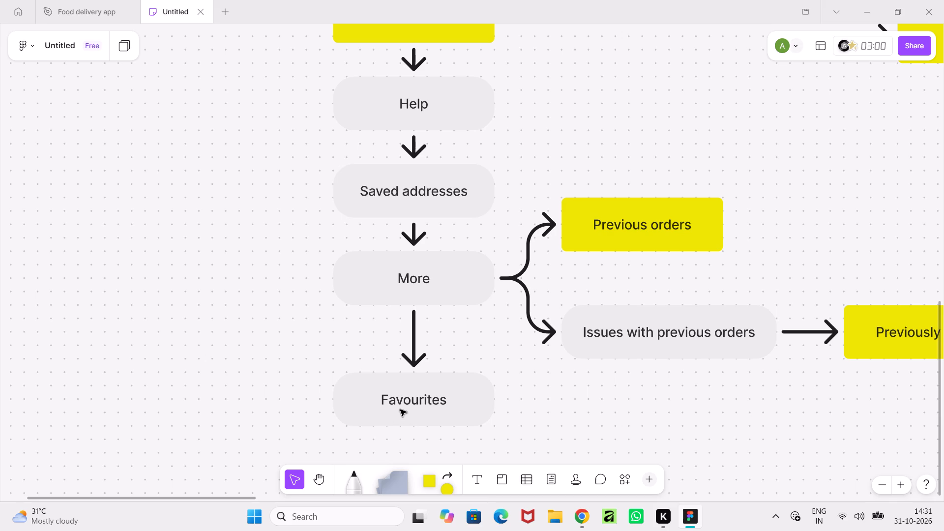
# Review the full user flow diagram, from the Profile branch across to the payment and order confirmation end.
pyautogui.scroll(-6, 619, 458)
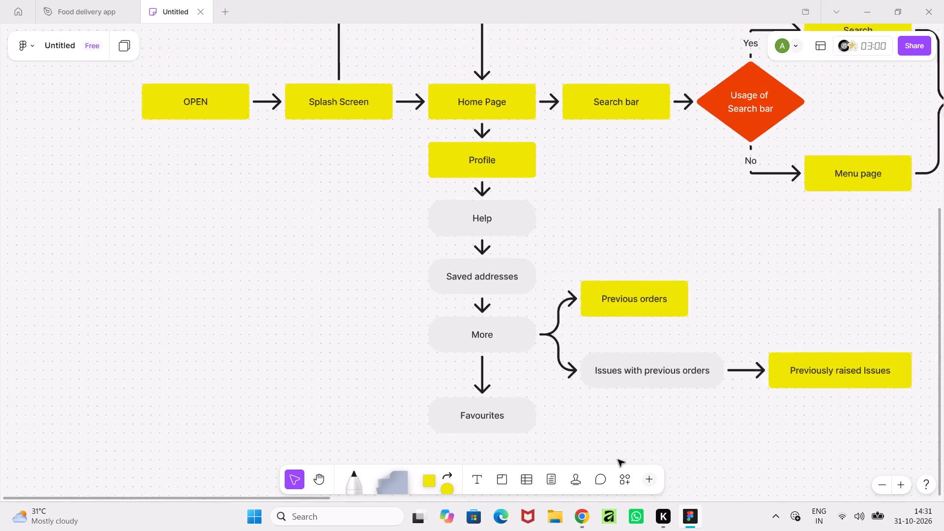
pyautogui.moveTo(617, 446); pyautogui.dragTo(580, 413, button='middle')
pyautogui.keyDown('ctrl'); pyautogui.scroll(-5, 580, 413); pyautogui.keyUp('ctrl')
pyautogui.moveTo(579, 413); pyautogui.dragTo(488, 414, button='middle')
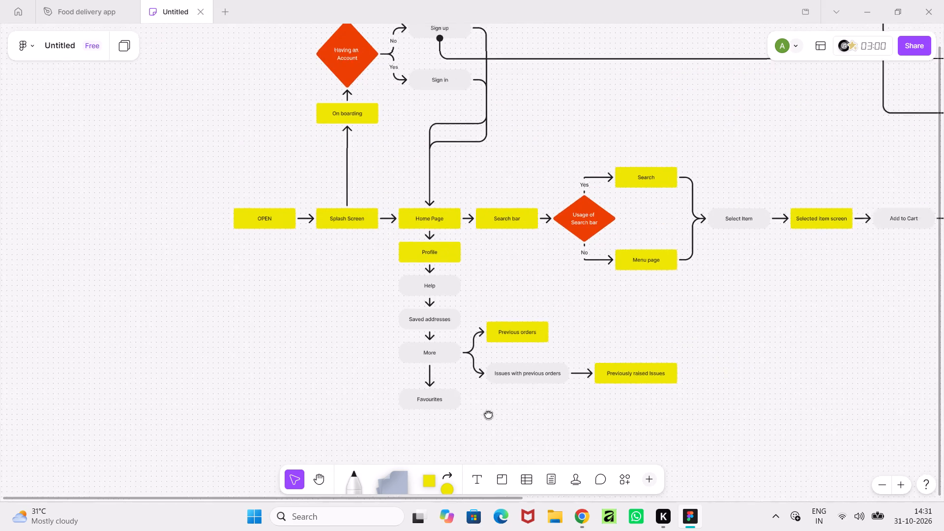
pyautogui.moveTo(488, 414); pyautogui.dragTo(487, 414, button='middle')
pyautogui.keyDown('ctrl'); pyautogui.scroll(-4, 487, 414); pyautogui.keyUp('ctrl')
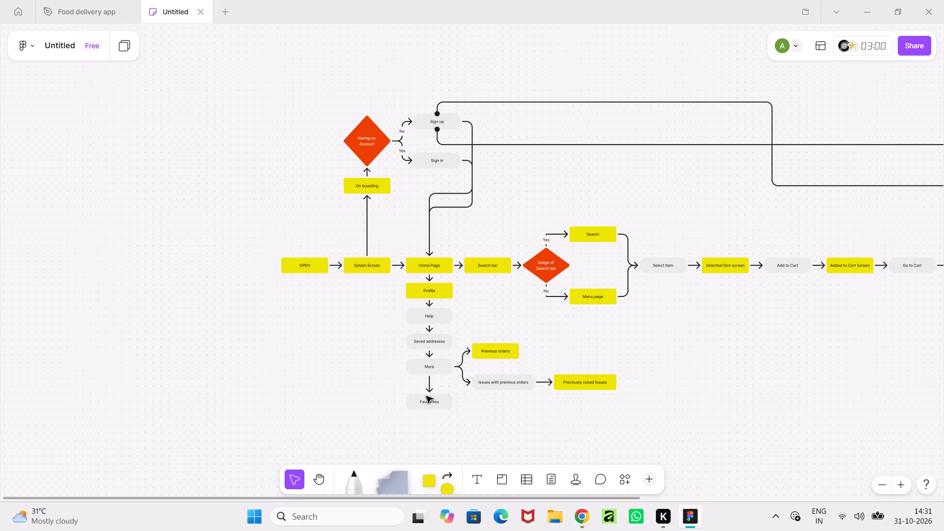
pyautogui.keyDown('ctrl'); pyautogui.scroll(-1, 661, 378); pyautogui.keyUp('ctrl')
pyautogui.keyDown('ctrl'); pyautogui.moveTo(662, 378); pyautogui.dragTo(410, 387, button='middle'); pyautogui.keyUp('ctrl')
pyautogui.scroll(-3, 414, 387)
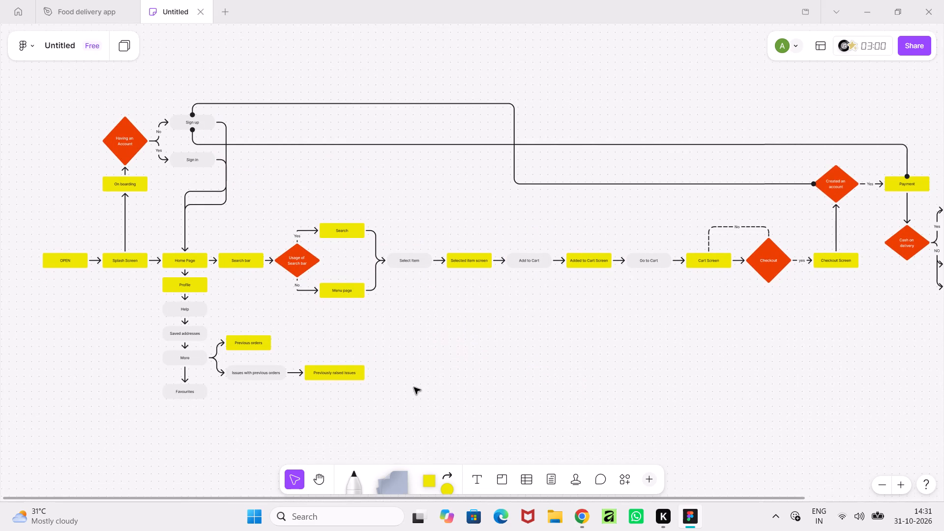
pyautogui.scroll(-5, 414, 387)
pyautogui.scroll(7, 414, 387)
pyautogui.keyDown('ctrl'); pyautogui.scroll(-4, 418, 386); pyautogui.keyUp('ctrl')
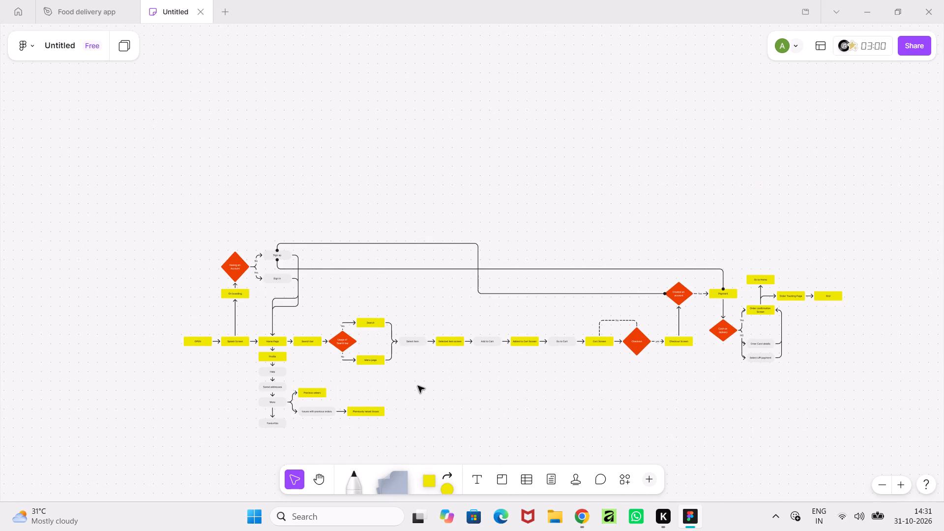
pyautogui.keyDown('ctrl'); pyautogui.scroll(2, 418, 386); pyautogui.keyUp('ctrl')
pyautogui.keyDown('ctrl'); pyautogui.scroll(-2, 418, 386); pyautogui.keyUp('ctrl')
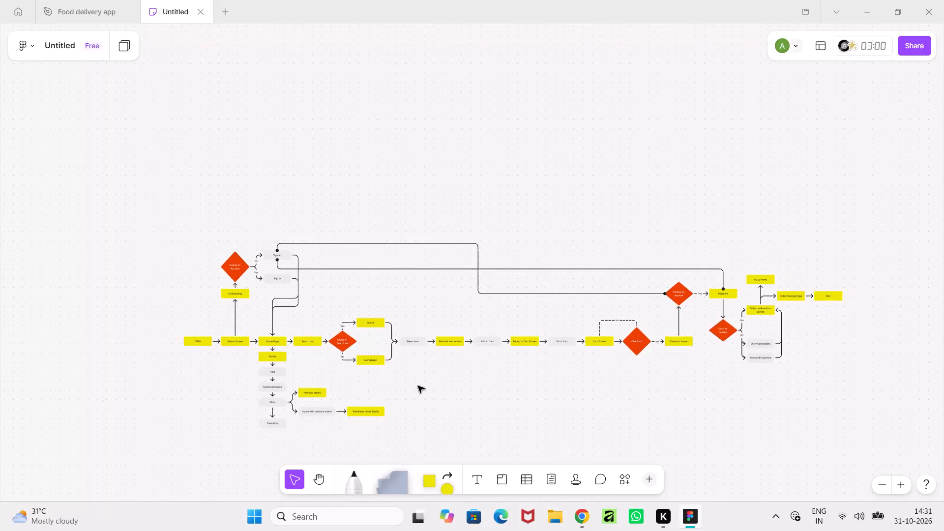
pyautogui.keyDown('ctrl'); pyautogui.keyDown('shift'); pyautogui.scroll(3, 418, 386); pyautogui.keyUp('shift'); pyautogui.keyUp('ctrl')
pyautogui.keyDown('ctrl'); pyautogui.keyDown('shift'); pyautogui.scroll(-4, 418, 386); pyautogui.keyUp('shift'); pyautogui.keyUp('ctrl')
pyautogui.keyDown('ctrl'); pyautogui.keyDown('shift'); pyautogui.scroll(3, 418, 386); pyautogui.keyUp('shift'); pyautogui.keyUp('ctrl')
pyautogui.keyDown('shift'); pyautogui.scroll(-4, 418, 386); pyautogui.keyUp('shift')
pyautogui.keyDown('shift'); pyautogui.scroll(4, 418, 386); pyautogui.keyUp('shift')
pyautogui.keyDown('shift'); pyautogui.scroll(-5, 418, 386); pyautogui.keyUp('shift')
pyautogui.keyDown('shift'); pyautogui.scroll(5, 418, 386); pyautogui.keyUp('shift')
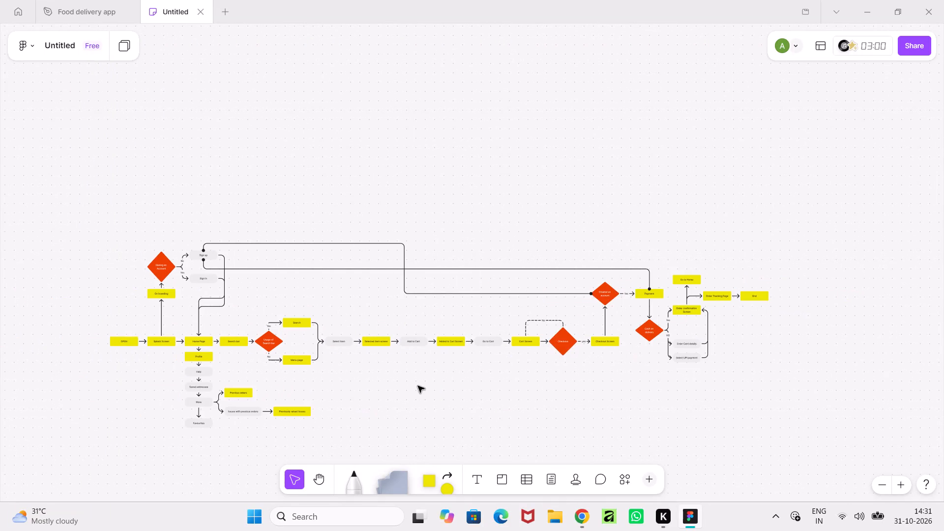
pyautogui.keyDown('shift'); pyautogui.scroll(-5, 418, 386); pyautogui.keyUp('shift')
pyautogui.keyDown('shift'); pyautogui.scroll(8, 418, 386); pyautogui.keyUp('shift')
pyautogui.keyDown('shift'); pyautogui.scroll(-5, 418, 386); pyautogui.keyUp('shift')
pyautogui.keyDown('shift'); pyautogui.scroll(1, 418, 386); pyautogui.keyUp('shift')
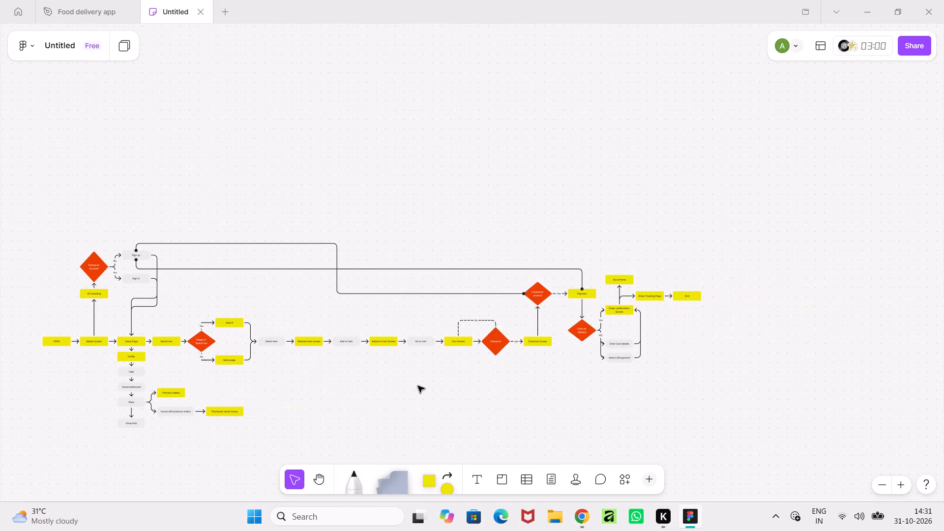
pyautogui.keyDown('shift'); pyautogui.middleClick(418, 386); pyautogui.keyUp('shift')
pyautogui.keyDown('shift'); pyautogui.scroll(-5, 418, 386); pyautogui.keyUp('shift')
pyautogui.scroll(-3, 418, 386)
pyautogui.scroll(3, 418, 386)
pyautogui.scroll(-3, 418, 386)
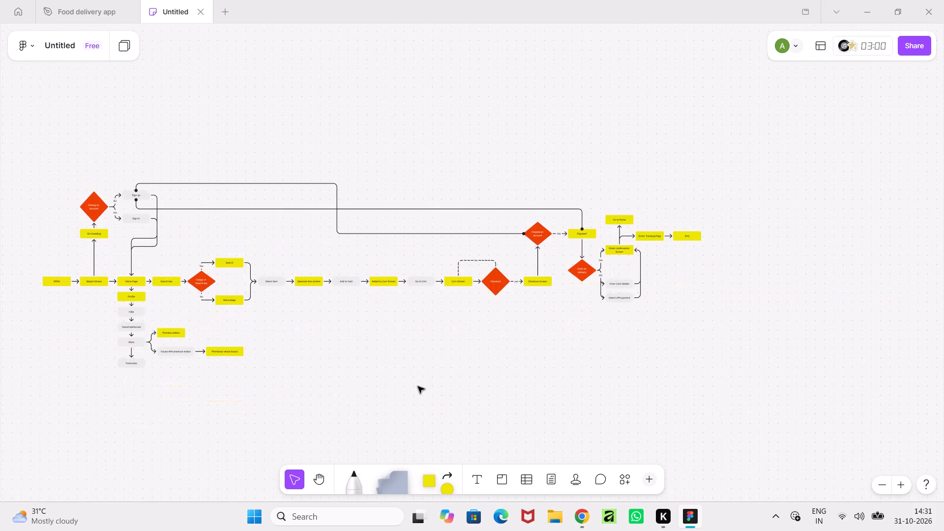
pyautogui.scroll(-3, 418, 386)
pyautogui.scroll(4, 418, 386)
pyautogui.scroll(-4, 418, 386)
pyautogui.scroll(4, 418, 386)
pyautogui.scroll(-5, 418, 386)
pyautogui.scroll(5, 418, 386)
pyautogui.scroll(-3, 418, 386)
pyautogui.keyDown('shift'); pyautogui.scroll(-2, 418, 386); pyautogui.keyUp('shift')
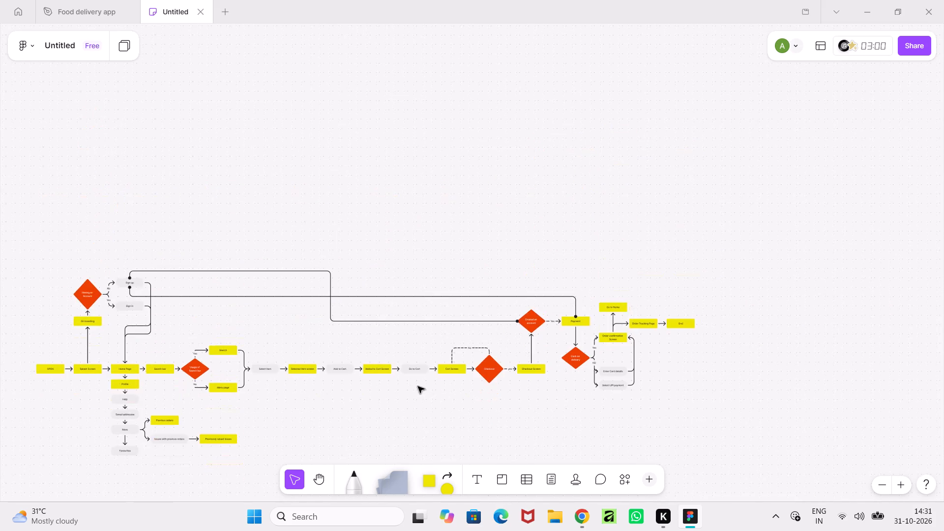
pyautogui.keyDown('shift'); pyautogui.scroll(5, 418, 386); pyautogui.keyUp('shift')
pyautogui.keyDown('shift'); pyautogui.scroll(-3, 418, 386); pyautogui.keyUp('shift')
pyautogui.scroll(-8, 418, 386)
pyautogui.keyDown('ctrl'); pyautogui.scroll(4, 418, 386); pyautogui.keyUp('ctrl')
# Move the "Favourites" box up closer to "More" so its spacing matches the rest of the Profile branch.
pyautogui.moveTo(418, 386); pyautogui.dragTo(418, 392, button='middle')
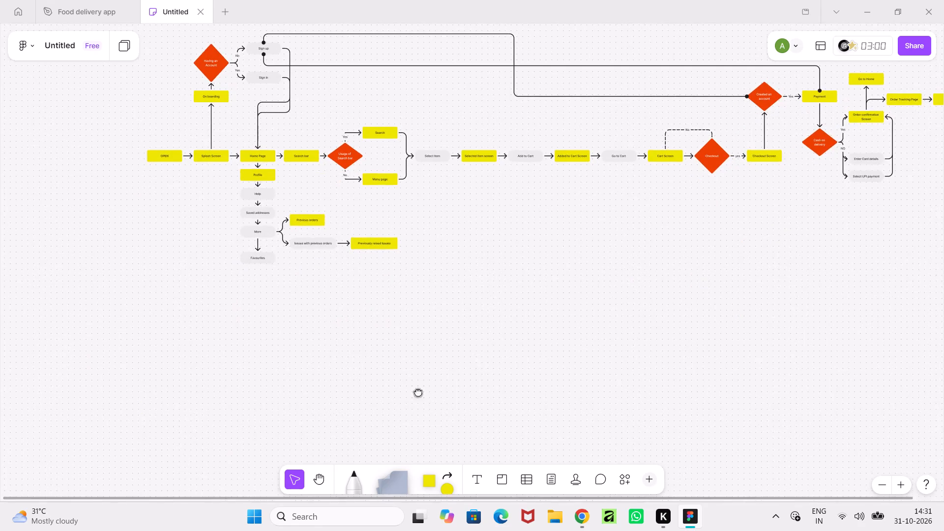
pyautogui.moveTo(418, 392); pyautogui.dragTo(405, 442, button='middle')
pyautogui.moveTo(417, 445); pyautogui.dragTo(375, 513, button='middle')
pyautogui.keyDown('ctrl'); pyautogui.scroll(-2, 445, 399); pyautogui.keyUp('ctrl')
pyautogui.moveTo(445, 399); pyautogui.dragTo(364, 418, button='middle')
pyautogui.moveTo(364, 418); pyautogui.dragTo(426, 396, button='middle')
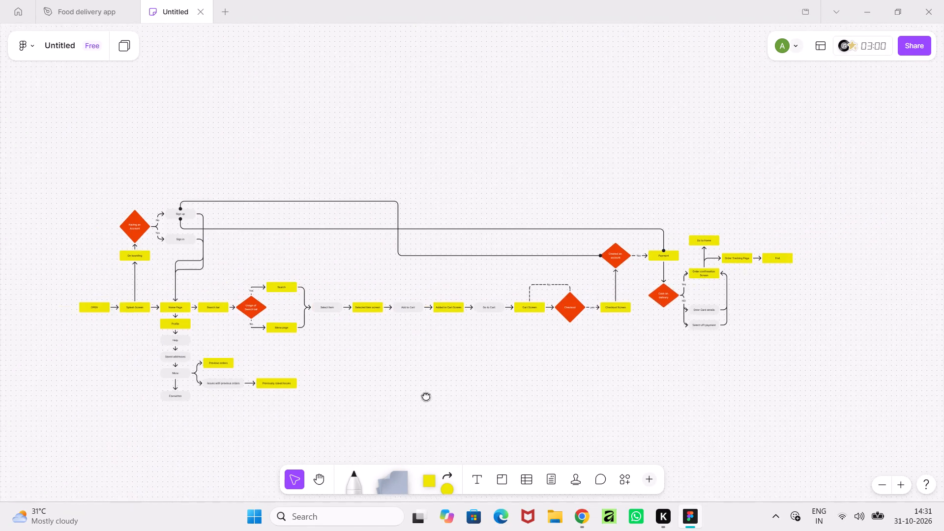
pyautogui.moveTo(426, 396); pyautogui.dragTo(446, 382, button='middle')
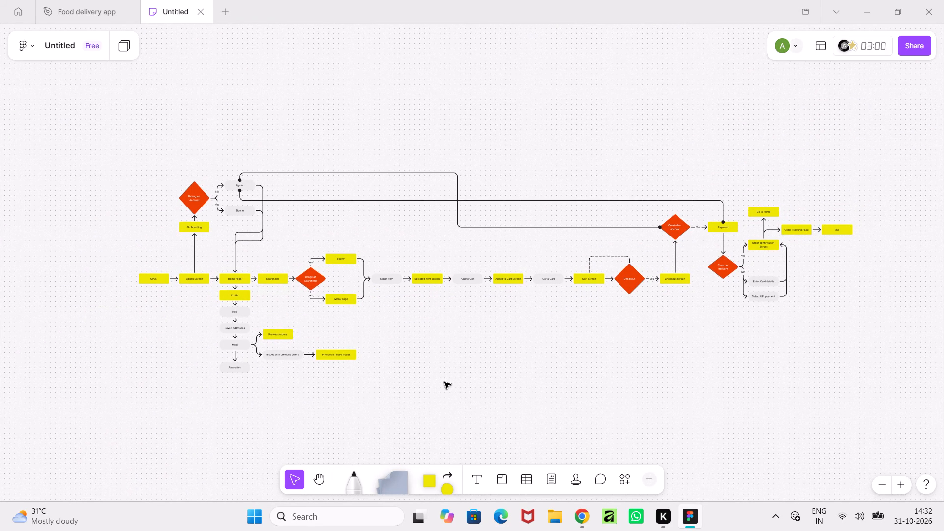
pyautogui.click(245, 369)
pyautogui.moveTo(243, 368); pyautogui.dragTo(242, 363)
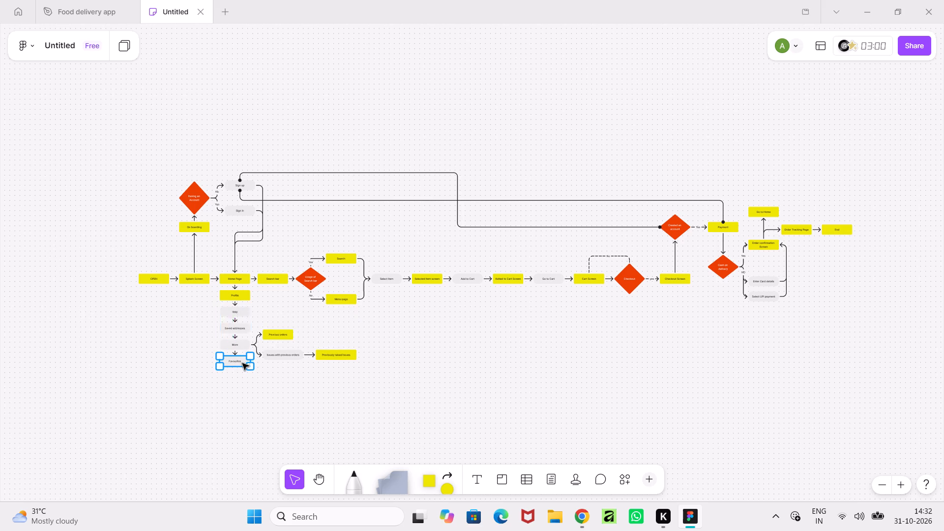
pyautogui.click(267, 387)
# Add a connected box to the left of "Saved addresses" in the Profile branch and make it a rectangle.
pyautogui.keyDown('ctrl'); pyautogui.scroll(5, 163, 335); pyautogui.keyUp('ctrl')
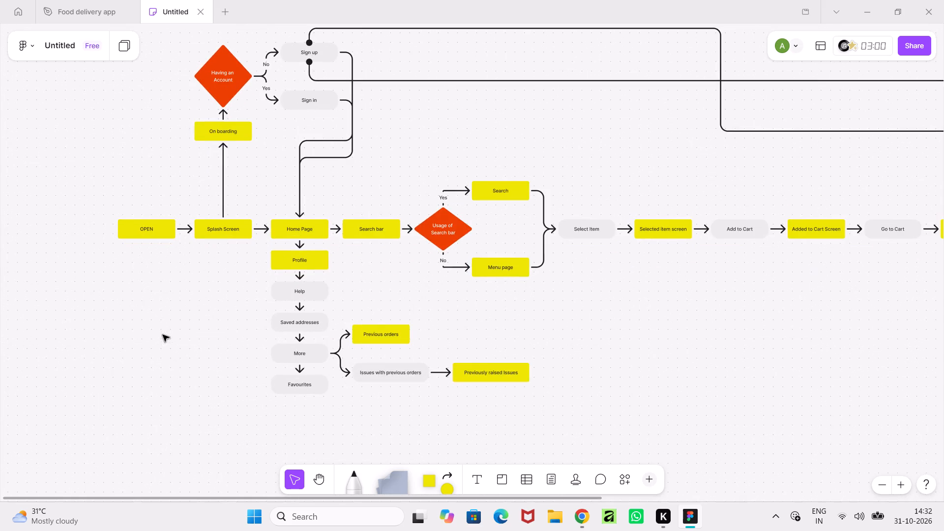
pyautogui.moveTo(199, 303); pyautogui.dragTo(197, 396, button='middle')
pyautogui.keyDown('ctrl'); pyautogui.scroll(6, 247, 354); pyautogui.keyUp('ctrl')
pyautogui.moveTo(265, 385); pyautogui.dragTo(210, 214, button='middle')
pyautogui.keyDown('ctrl'); pyautogui.scroll(5, 225, 257); pyautogui.keyUp('ctrl')
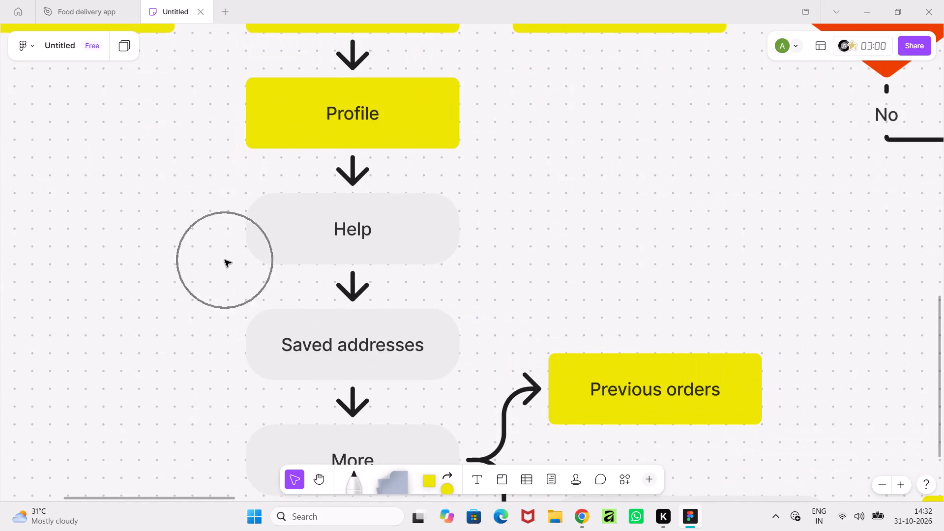
pyautogui.moveTo(225, 260); pyautogui.dragTo(467, 265, button='middle')
pyautogui.keyDown('ctrl'); pyautogui.scroll(-9, 466, 265); pyautogui.keyUp('ctrl')
pyautogui.moveTo(413, 301); pyautogui.dragTo(343, 326, button='middle')
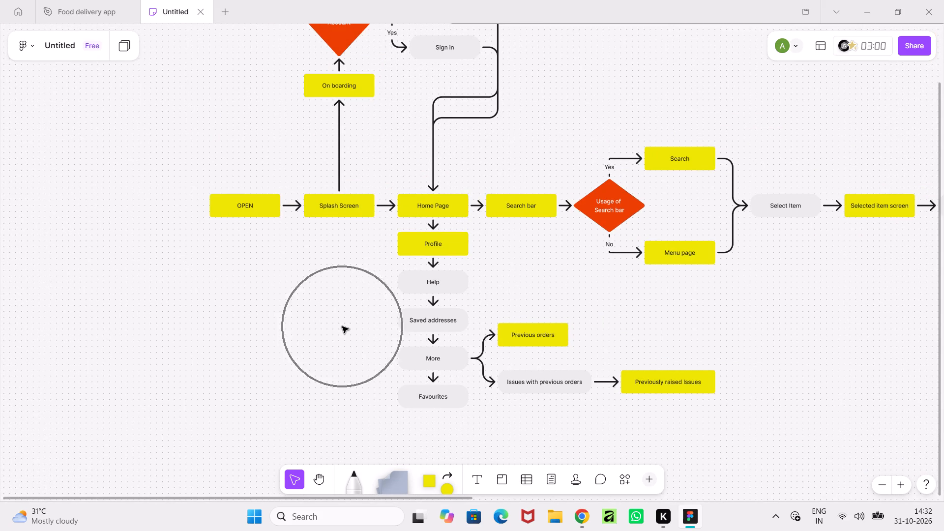
pyautogui.click(405, 327)
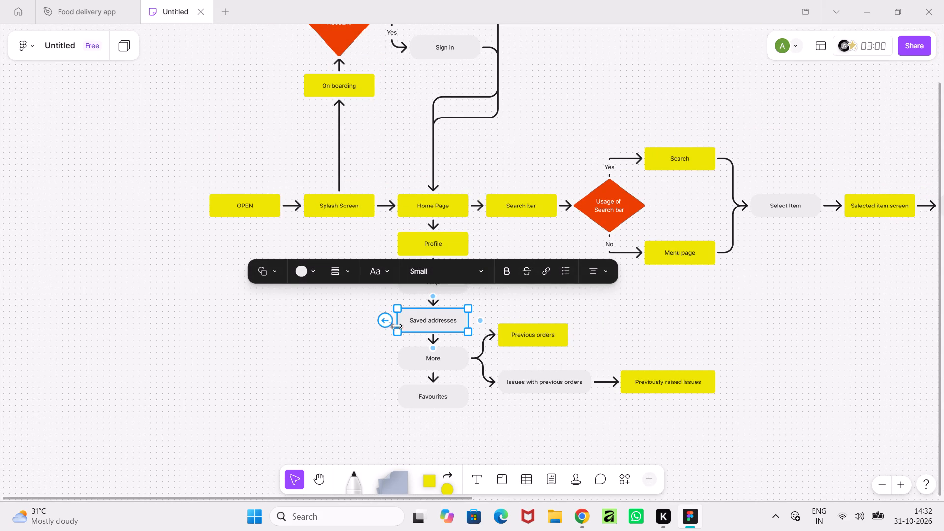
pyautogui.click(391, 323)
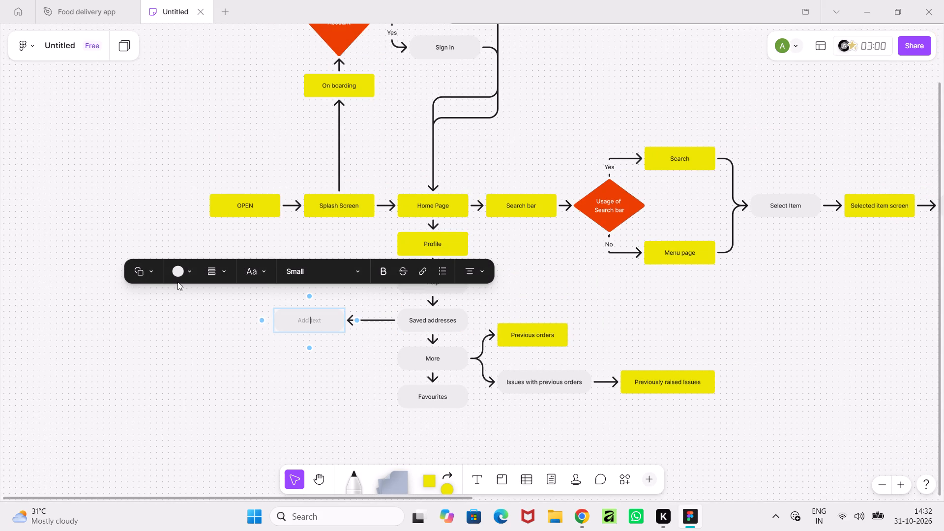
pyautogui.click(151, 272)
pyautogui.click(122, 141)
# Fill the new box beside "Saved addresses" with #EBE500 and label it "Addresses".
pyautogui.click(196, 272)
pyautogui.click(279, 244)
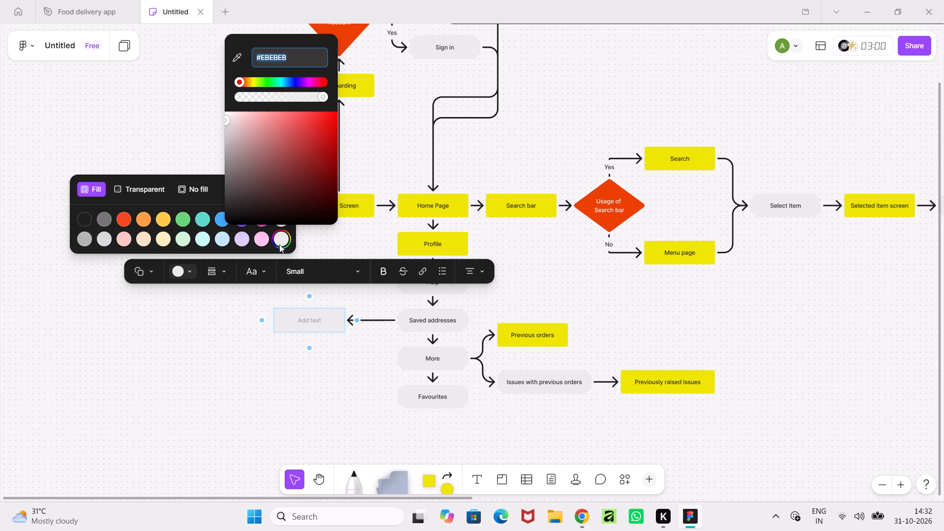
pyautogui.write('ebe500')
pyautogui.press('Return')
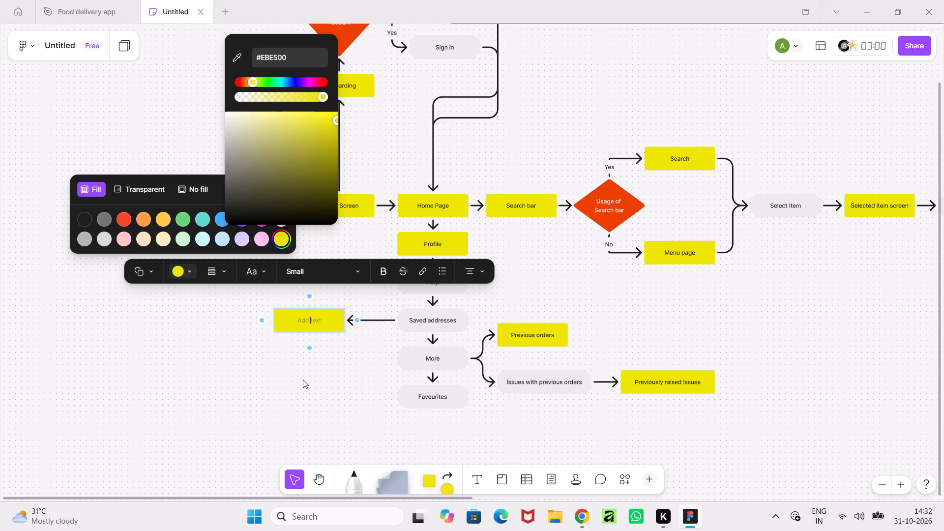
pyautogui.hotkey('shift', 'a')
pyautogui.write('ddresses')
pyautogui.click(317, 408)
pyautogui.click(317, 408)
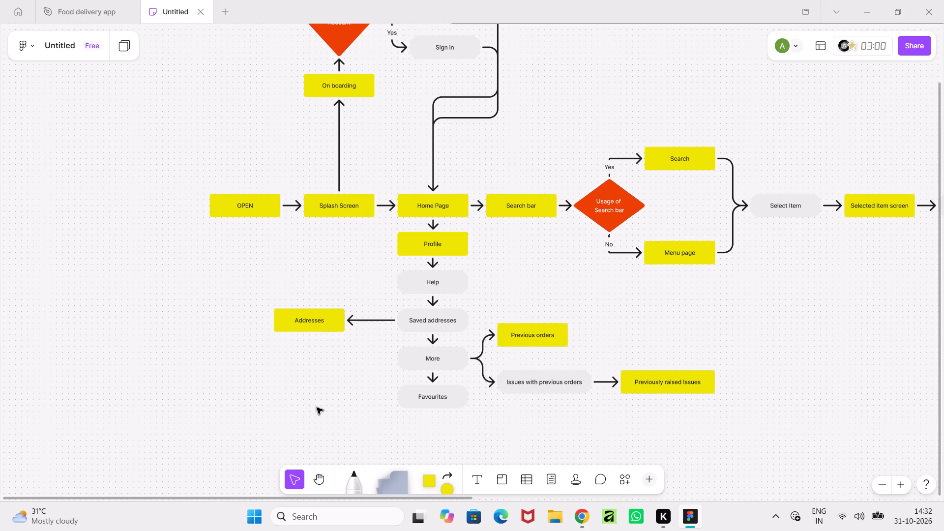
# Move the "Addresses" box closer to "Saved addresses", shortening the arrow between them.
pyautogui.click(329, 318)
pyautogui.moveTo(329, 323); pyautogui.dragTo(350, 323)
pyautogui.click(354, 358)
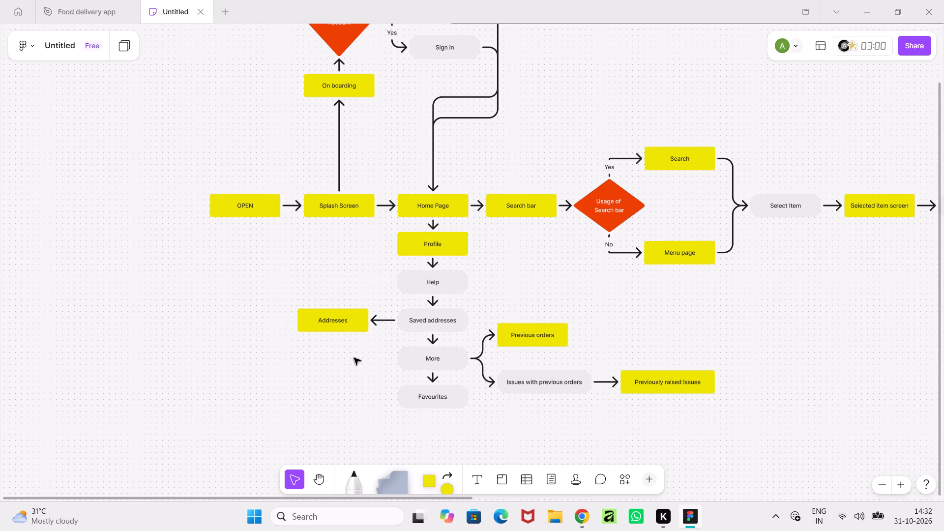
# Add a connected rectangle to the left of "Help", directly above "Addresses", and fill it with #EBE500.
pyautogui.keyDown('shift'); pyautogui.scroll(1, 354, 358); pyautogui.keyUp('shift')
pyautogui.keyDown('shift'); pyautogui.moveTo(354, 358); pyautogui.dragTo(341, 414, button='middle'); pyautogui.keyUp('shift')
pyautogui.click(396, 340)
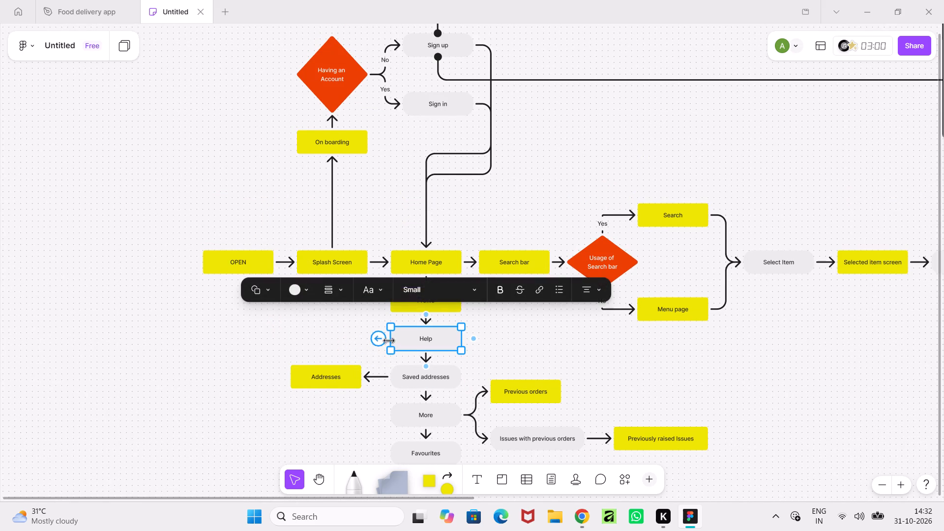
pyautogui.moveTo(384, 341); pyautogui.dragTo(363, 341)
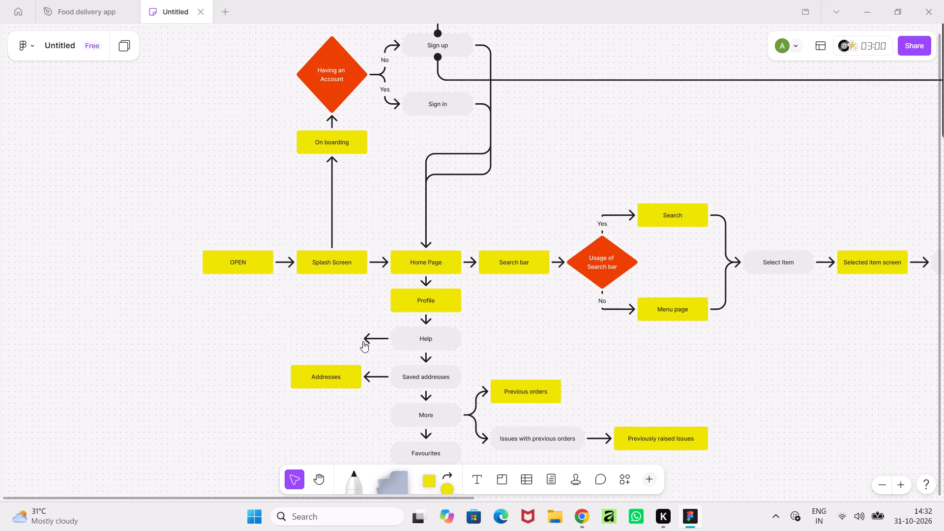
pyautogui.click(323, 281)
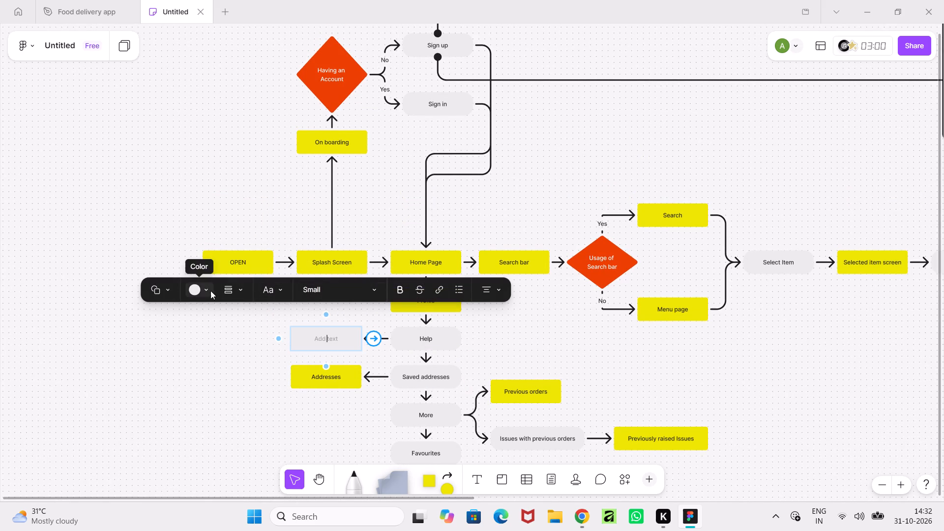
pyautogui.click(207, 290)
pyautogui.click(301, 259)
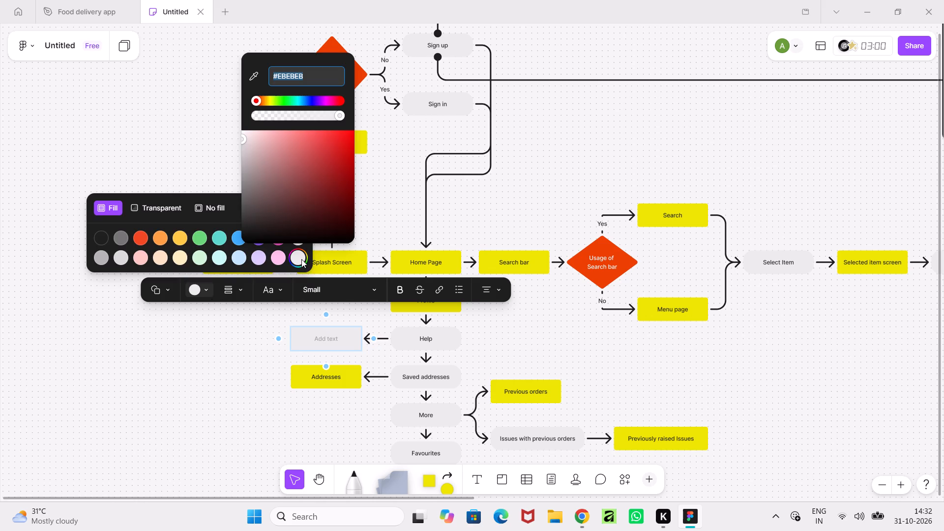
pyautogui.write('ebe500')
pyautogui.press('Return')
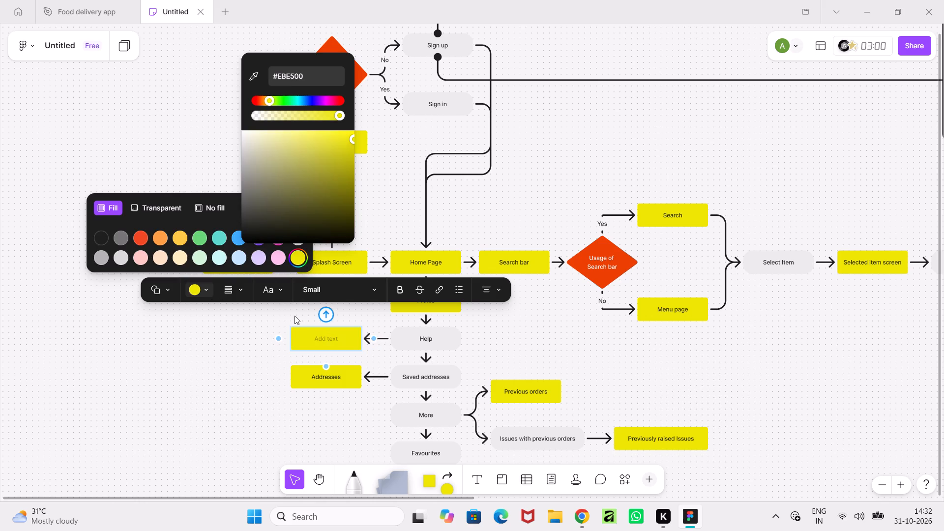
# Label the yellow box beside "Help" as "Help/Contact us".
pyautogui.hotkey('shift', 'h')
pyautogui.press('e')
pyautogui.write('lop')
pyautogui.press('BackSpace')
pyautogui.press('BackSpace')
pyautogui.press('p')
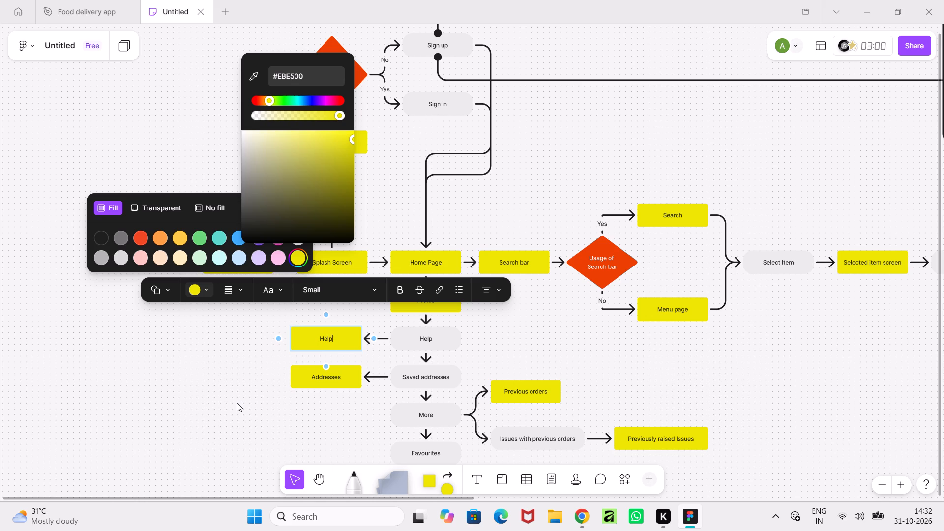
pyautogui.hotkey('shift', '?')
pyautogui.press('BackSpace')
pyautogui.write('/Contach')
pyautogui.press('space')
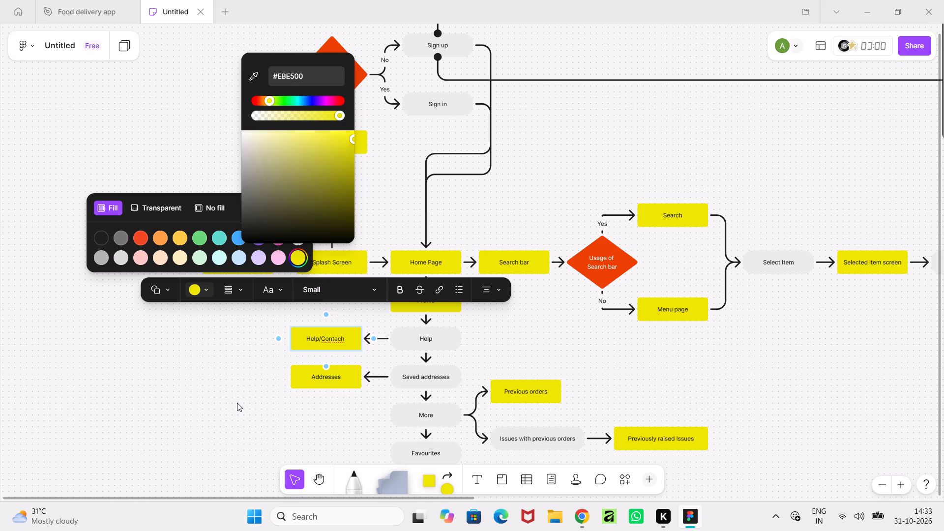
pyautogui.press('BackSpace')
pyautogui.press('BackSpace')
pyautogui.write('t us')
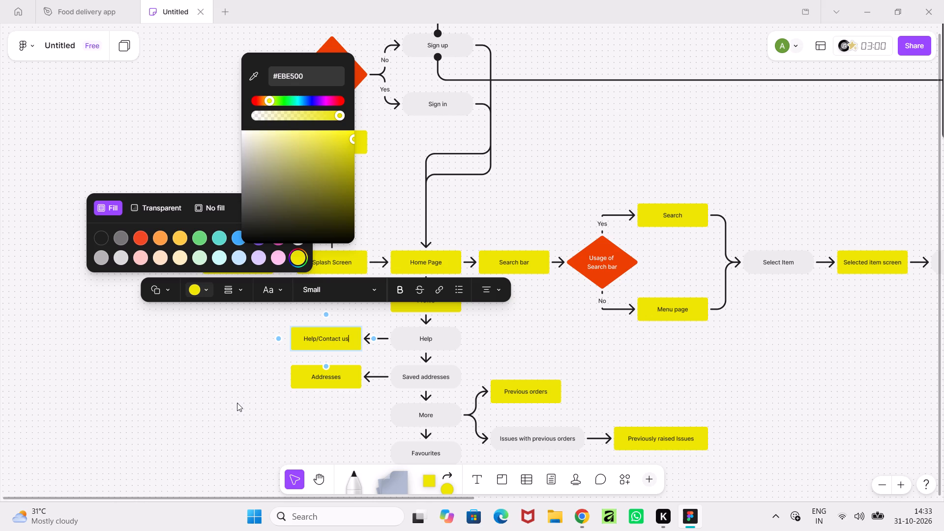
pyautogui.click(136, 380)
pyautogui.click(136, 380)
# Review the full user flow diagram, from the extended Profile branch across to the payment and order tracking end.
pyautogui.keyDown('ctrl'); pyautogui.scroll(-2, 136, 380); pyautogui.keyUp('ctrl')
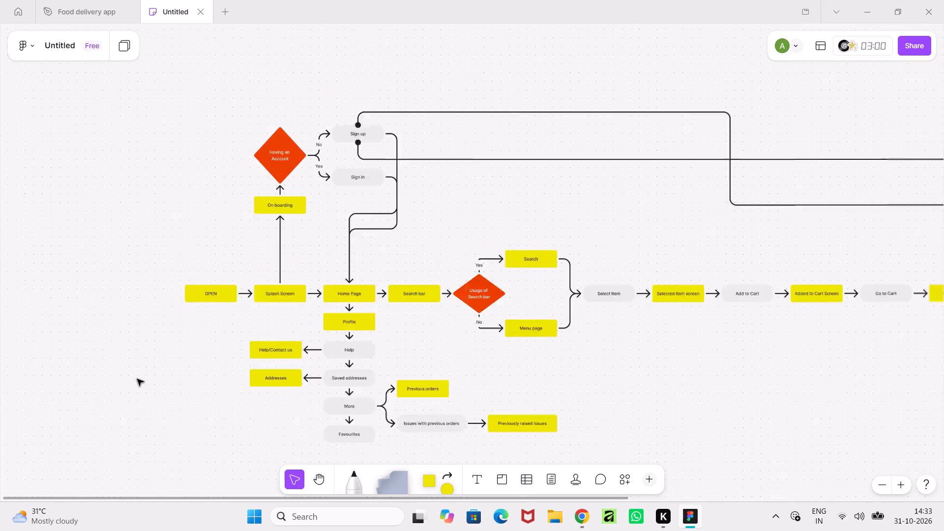
pyautogui.keyDown('ctrl'); pyautogui.scroll(-5, 137, 379); pyautogui.keyUp('ctrl')
pyautogui.scroll(-2, 671, 413)
pyautogui.moveTo(658, 390); pyautogui.dragTo(478, 286, button='middle')
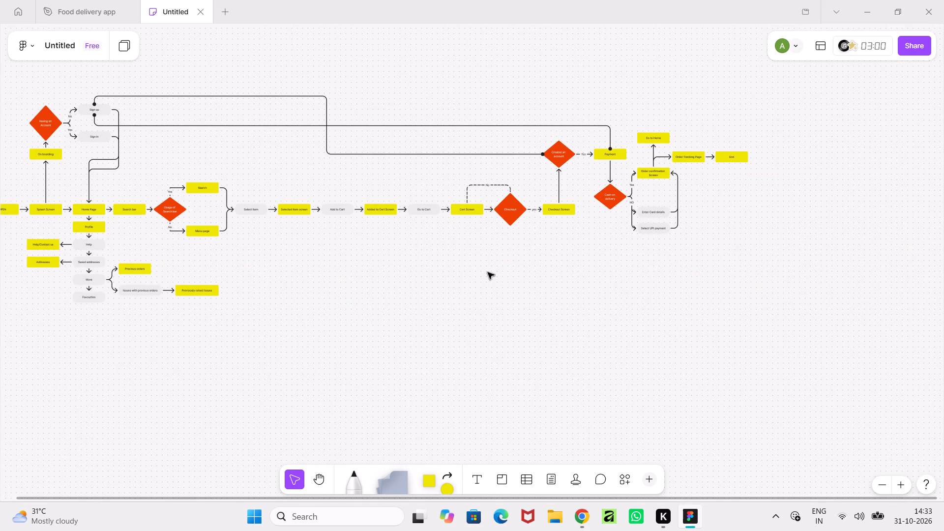
pyautogui.moveTo(488, 272); pyautogui.dragTo(714, 382, button='middle')
pyautogui.keyDown('ctrl'); pyautogui.scroll(1, 604, 376); pyautogui.keyUp('ctrl')
pyautogui.keyDown('ctrl'); pyautogui.scroll(-2, 604, 376); pyautogui.keyUp('ctrl')
pyautogui.keyDown('ctrl'); pyautogui.moveTo(604, 376); pyautogui.dragTo(526, 366, button='middle'); pyautogui.keyUp('ctrl')
pyautogui.moveTo(525, 341); pyautogui.dragTo(501, 274, button='middle')
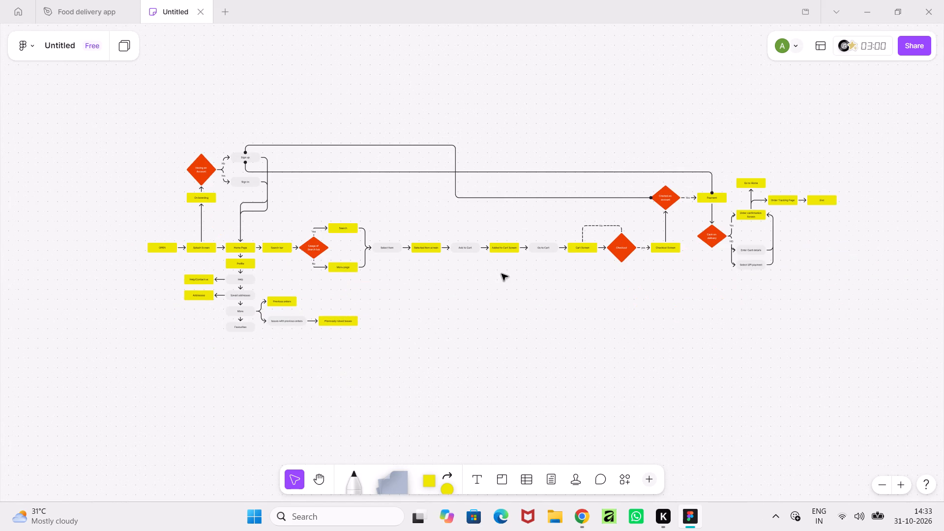
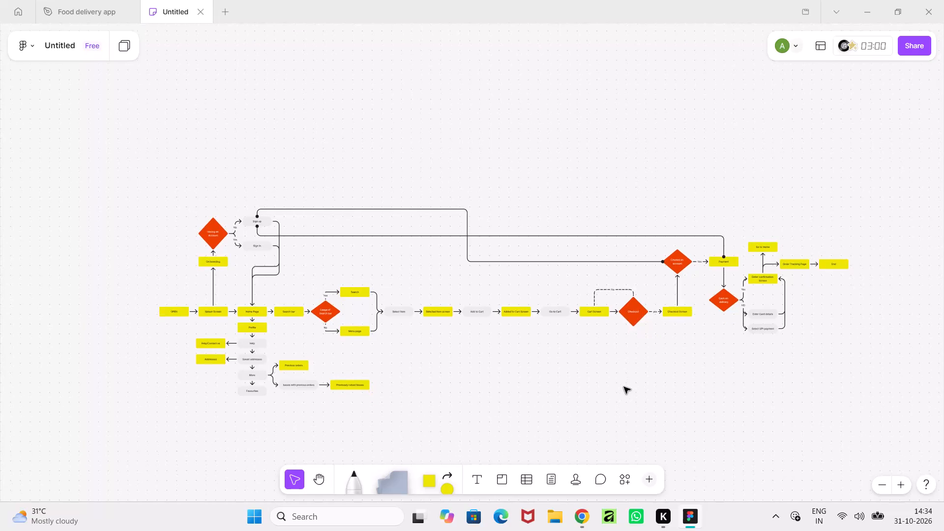
# Browse the extended shape library, checking the basic and flowchart shapes available for the diagram.
pyautogui.click(441, 474)
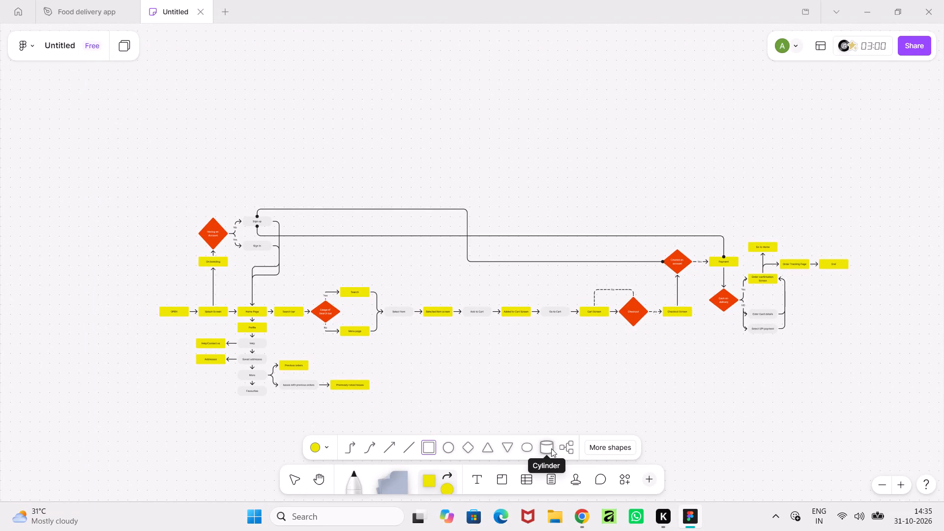
pyautogui.click(590, 450)
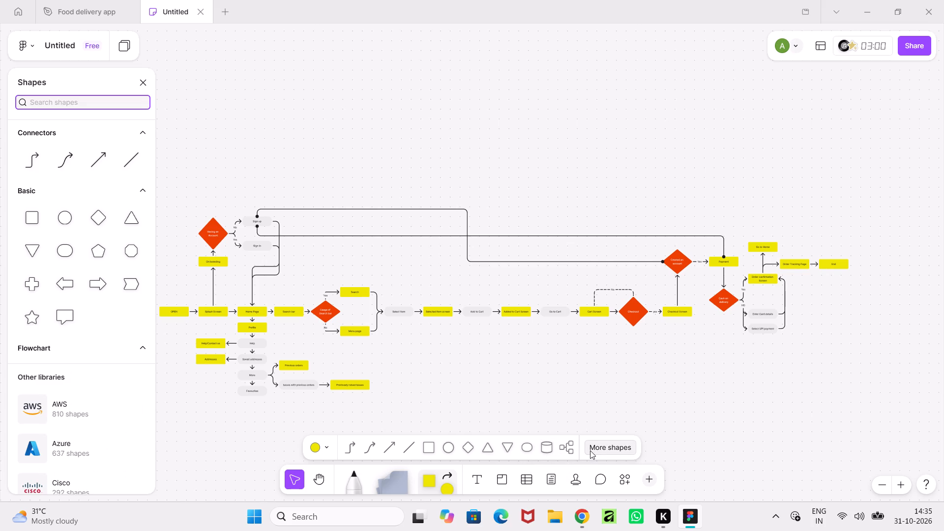
pyautogui.scroll(-3, 142, 329)
pyautogui.scroll(-1, 71, 409)
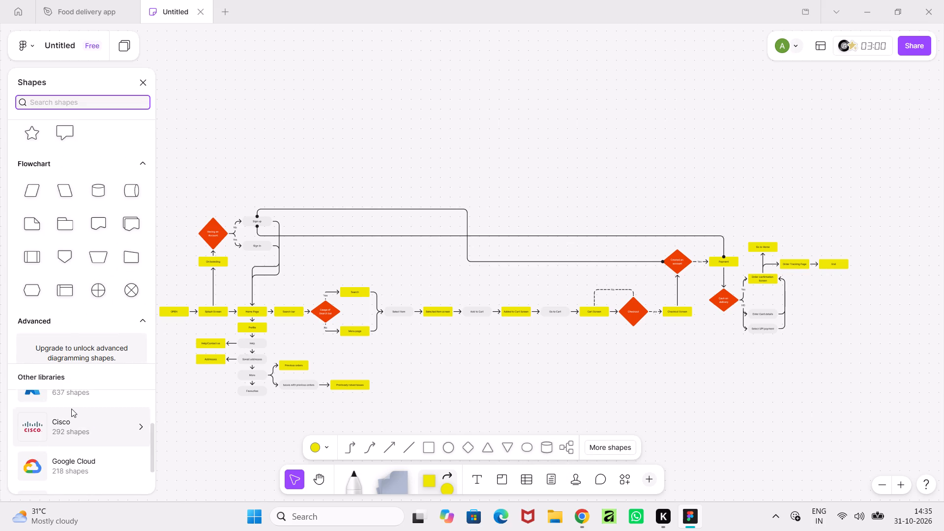
pyautogui.scroll(-4, 71, 409)
pyautogui.scroll(10, 71, 409)
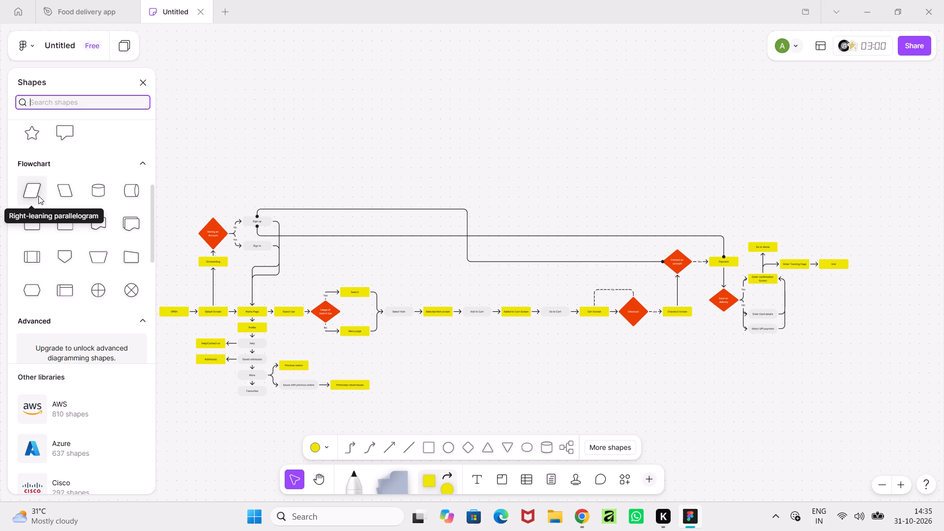
pyautogui.click(249, 161)
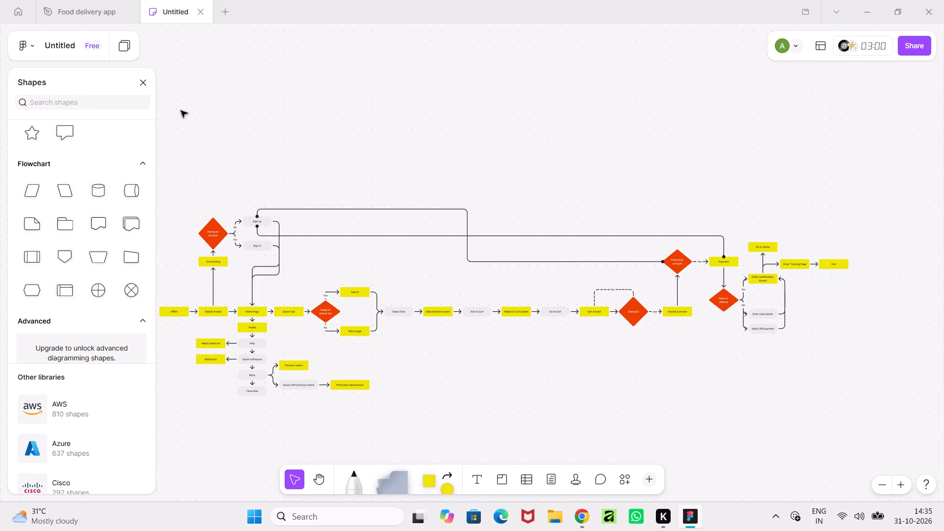
pyautogui.click(149, 88)
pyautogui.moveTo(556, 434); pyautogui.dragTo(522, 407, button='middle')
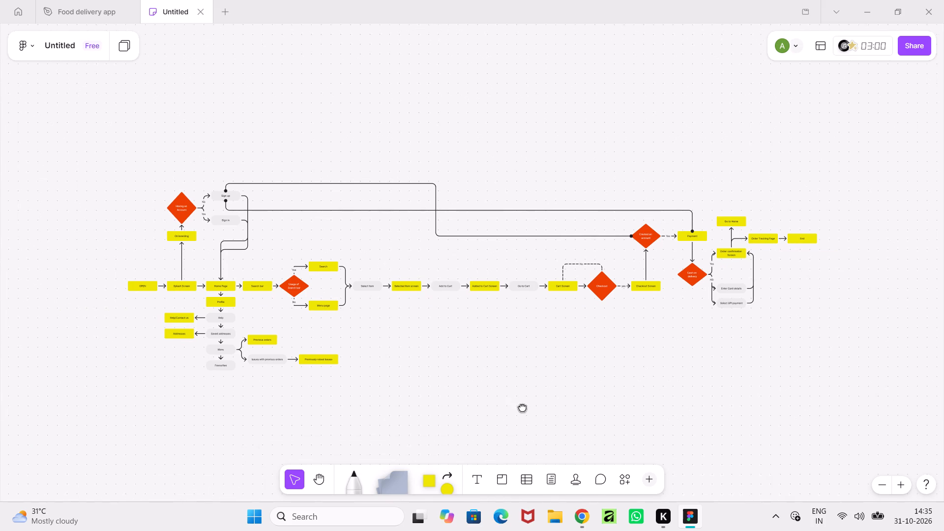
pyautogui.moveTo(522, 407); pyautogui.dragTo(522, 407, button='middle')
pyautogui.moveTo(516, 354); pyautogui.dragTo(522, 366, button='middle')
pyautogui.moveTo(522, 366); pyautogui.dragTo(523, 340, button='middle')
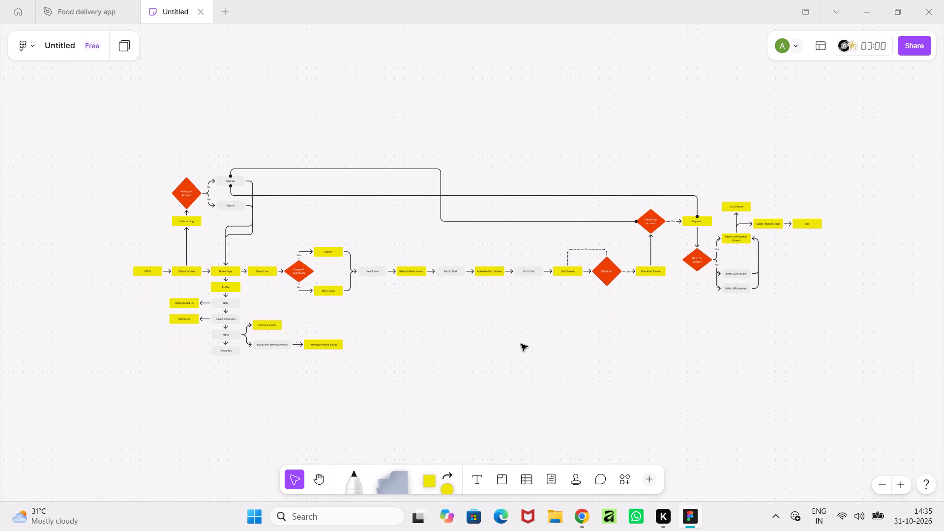
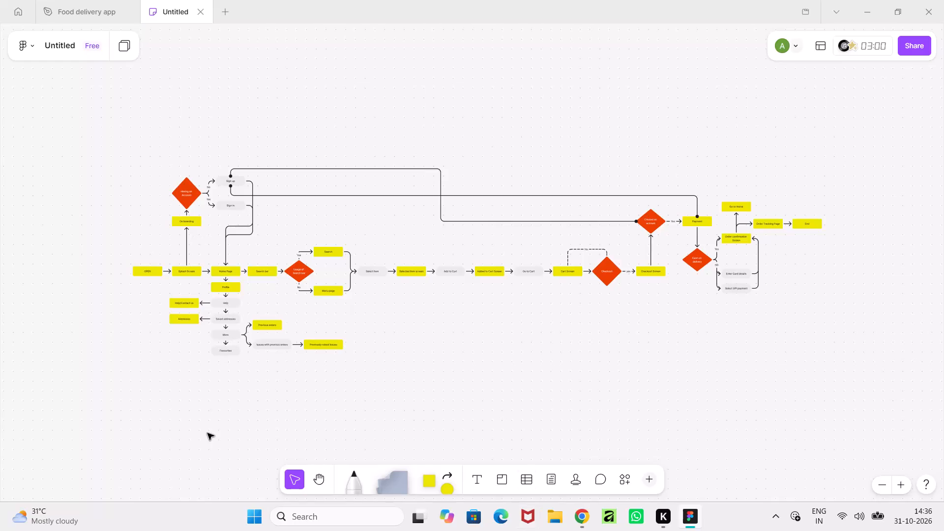
# Add a rounded node linked by an arrow below Favourites, and move it up to match the column's spacing.
pyautogui.keyDown('ctrl'); pyautogui.scroll(5, 207, 433); pyautogui.keyUp('ctrl')
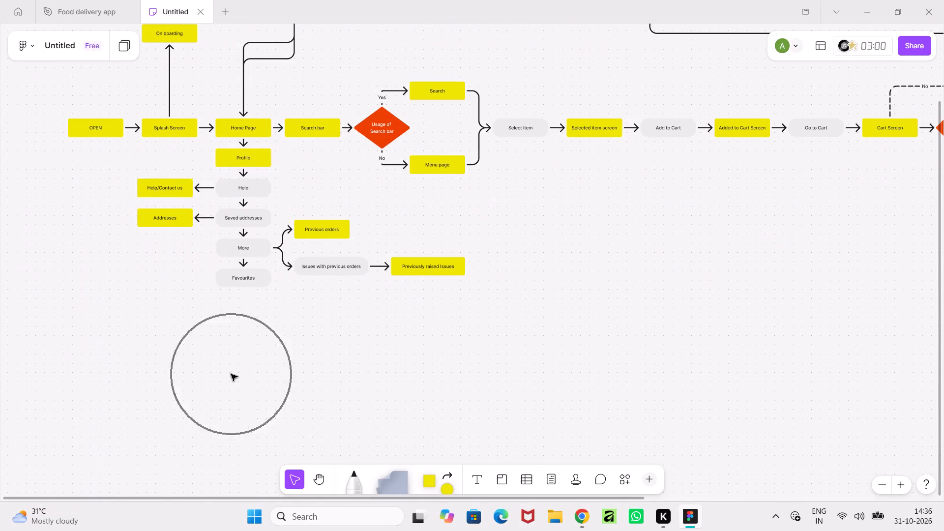
pyautogui.moveTo(231, 374); pyautogui.dragTo(340, 480, button='middle')
pyautogui.keyDown('ctrl'); pyautogui.scroll(2, 344, 432); pyautogui.keyUp('ctrl')
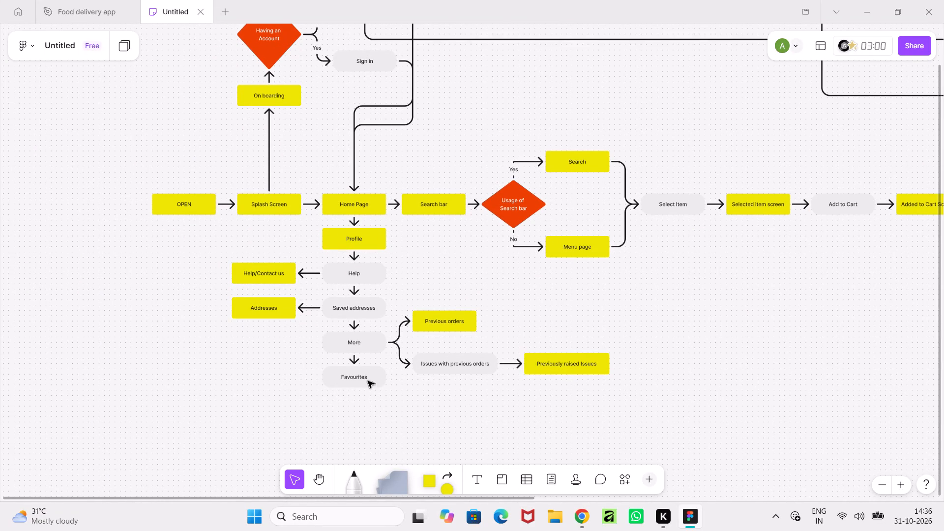
pyautogui.click(383, 384)
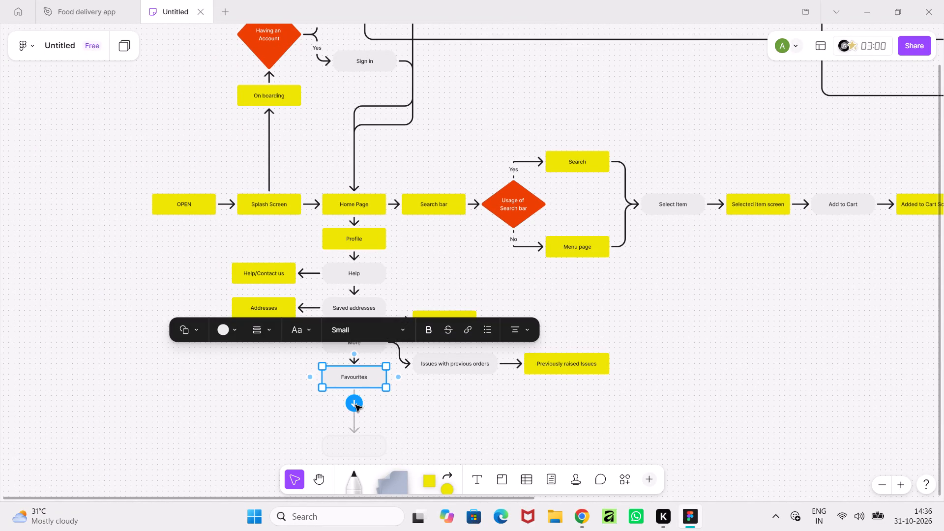
pyautogui.click(355, 405)
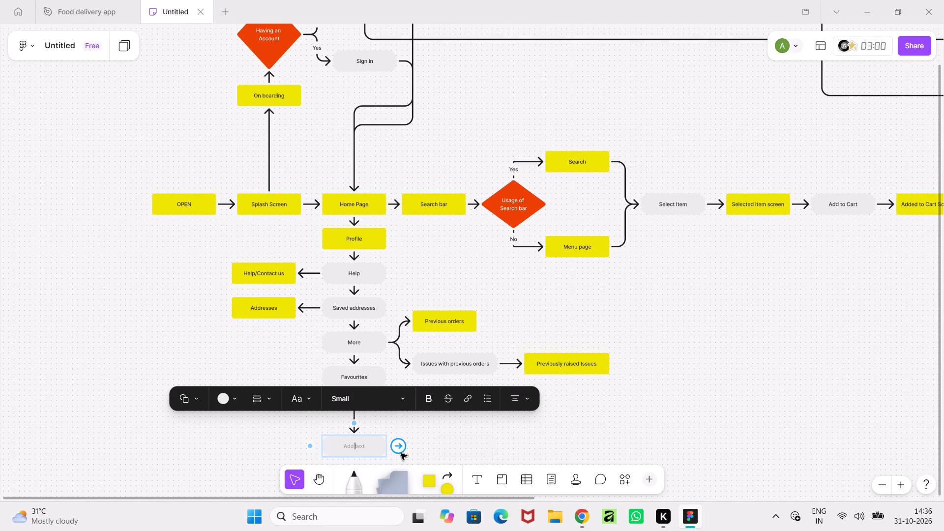
pyautogui.click(414, 458)
pyautogui.moveTo(381, 450); pyautogui.dragTo(380, 423)
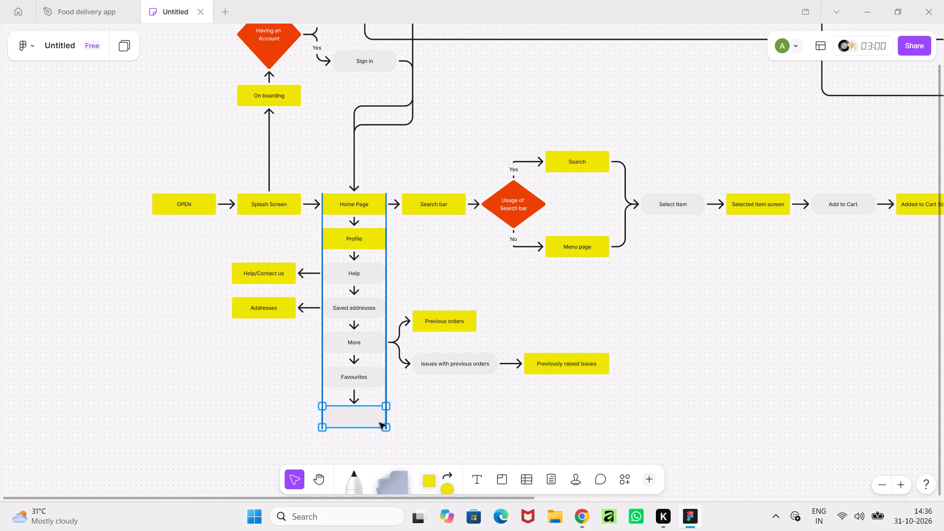
pyautogui.moveTo(380, 423); pyautogui.dragTo(379, 422)
pyautogui.click(426, 436)
# Label the new node below Favourites "Theme".
pyautogui.keyDown('ctrl'); pyautogui.scroll(5, 424, 416); pyautogui.keyUp('ctrl')
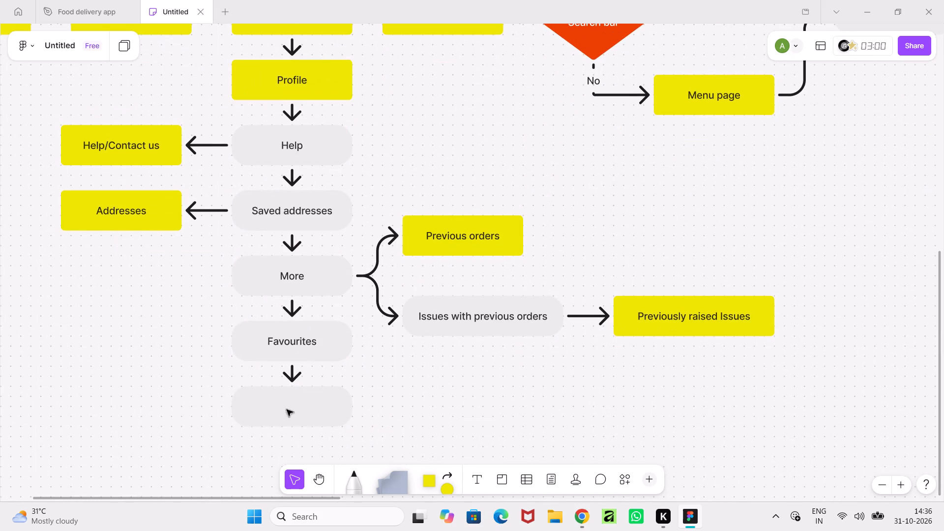
pyautogui.doubleClick(301, 411)
pyautogui.write('Thee')
pyautogui.press('Delete')
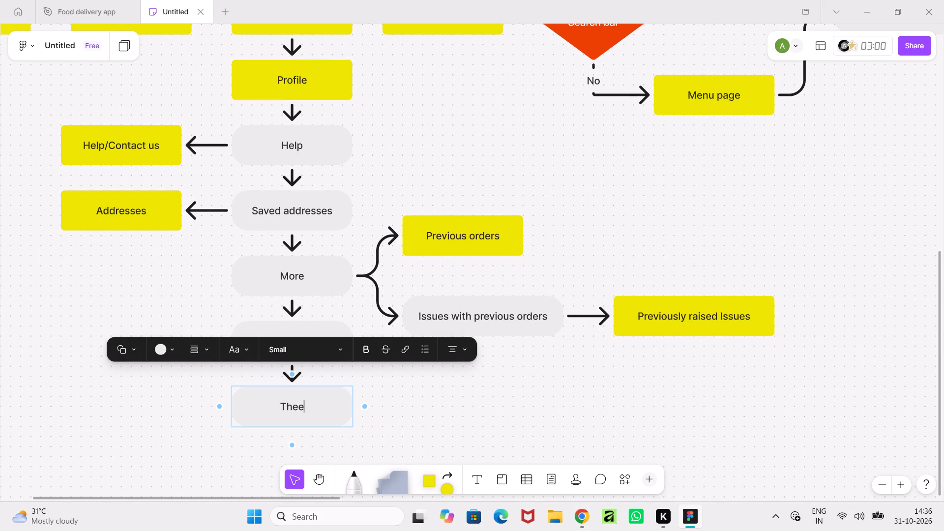
pyautogui.press('BackSpace')
pyautogui.write('me')
pyautogui.click(352, 433)
# Branch an arrow from the side of Theme facing the Addresses column to a new square-cornered box.
pyautogui.keyDown('ctrl'); pyautogui.scroll(-3, 522, 447); pyautogui.keyUp('ctrl')
pyautogui.keyDown('ctrl'); pyautogui.moveTo(522, 447); pyautogui.dragTo(787, 425, button='middle'); pyautogui.keyUp('ctrl')
pyautogui.keyDown('ctrl'); pyautogui.scroll(4, 658, 433); pyautogui.keyUp('ctrl')
pyautogui.click(534, 368)
pyautogui.moveTo(510, 373); pyautogui.dragTo(470, 375)
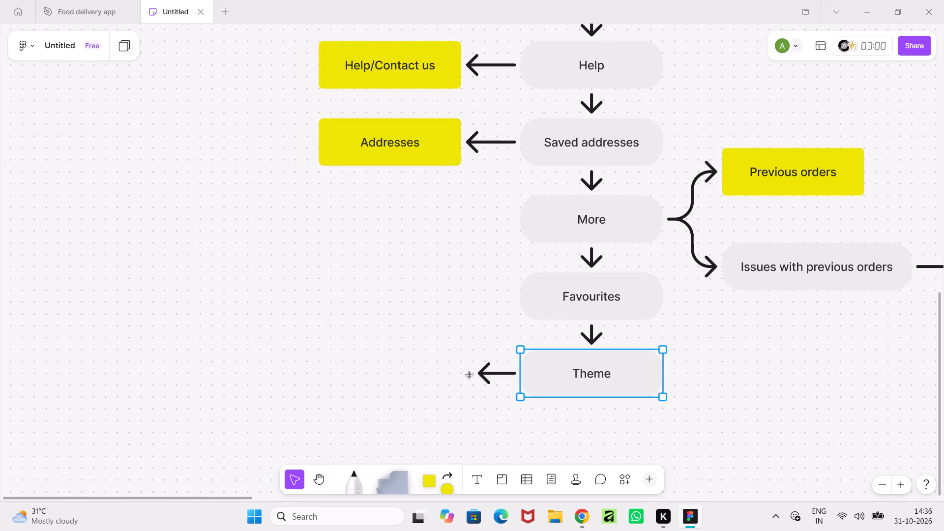
pyautogui.moveTo(470, 375); pyautogui.dragTo(462, 375)
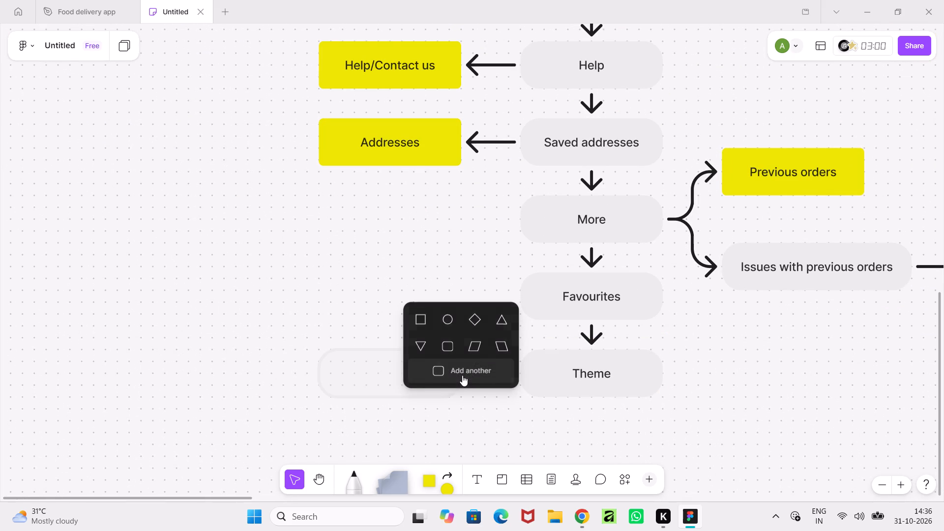
pyautogui.click(414, 319)
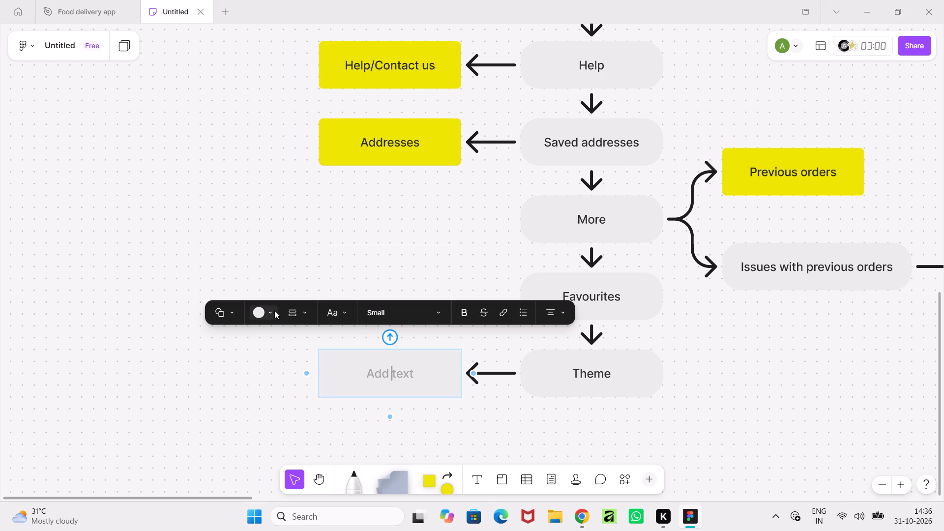
# Set the new box's fill to the custom colour #EBE500.
pyautogui.click(274, 310)
pyautogui.click(368, 282)
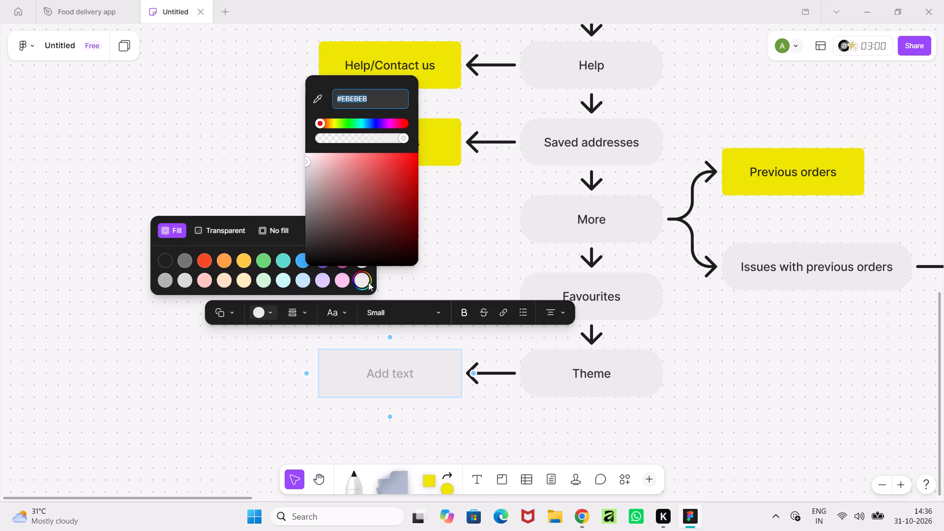
pyautogui.write('ebe5')
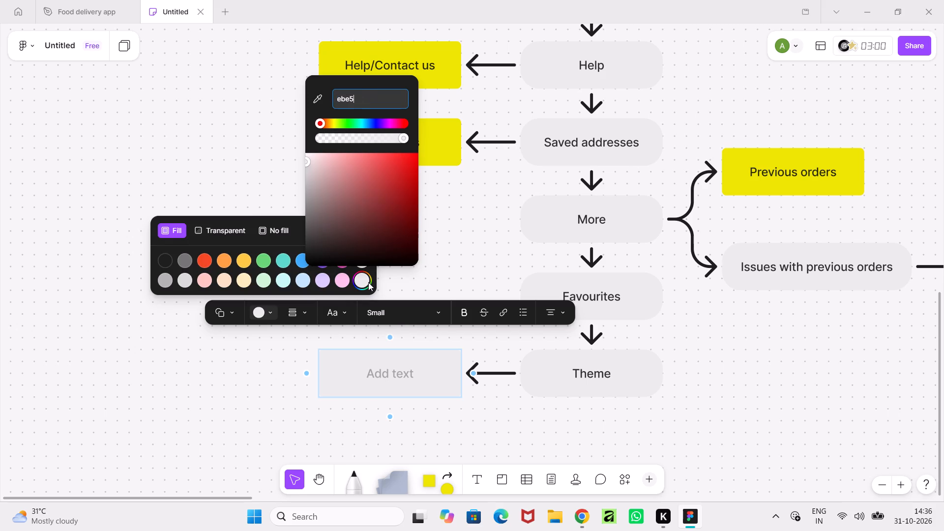
pyautogui.write('00')
pyautogui.press('Return')
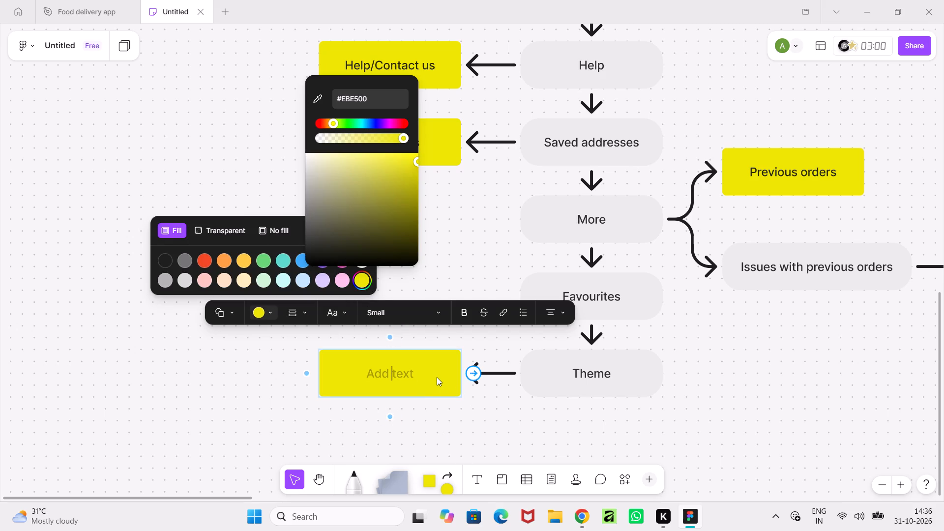
# Raise the yellow box slightly above Theme's level and label it "light theme".
pyautogui.moveTo(437, 377); pyautogui.dragTo(437, 352)
pyautogui.click(456, 415)
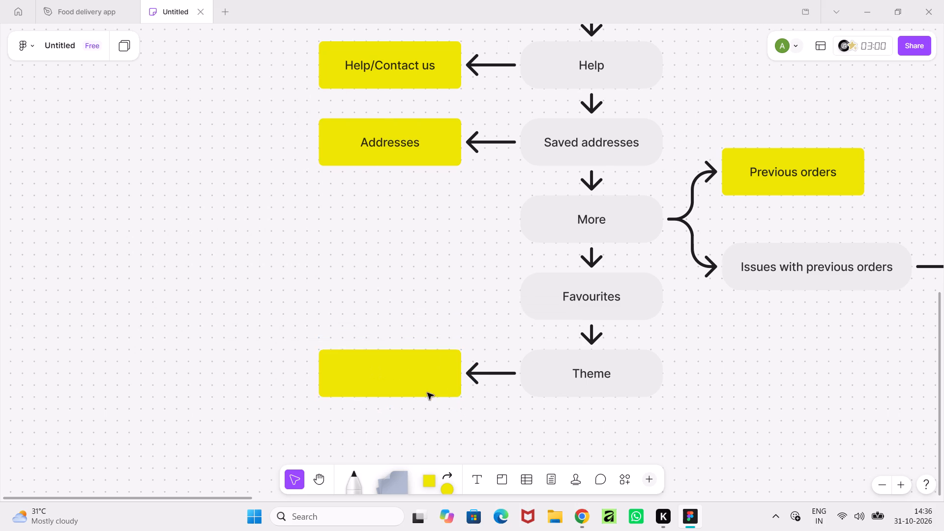
pyautogui.moveTo(422, 388); pyautogui.dragTo(423, 363)
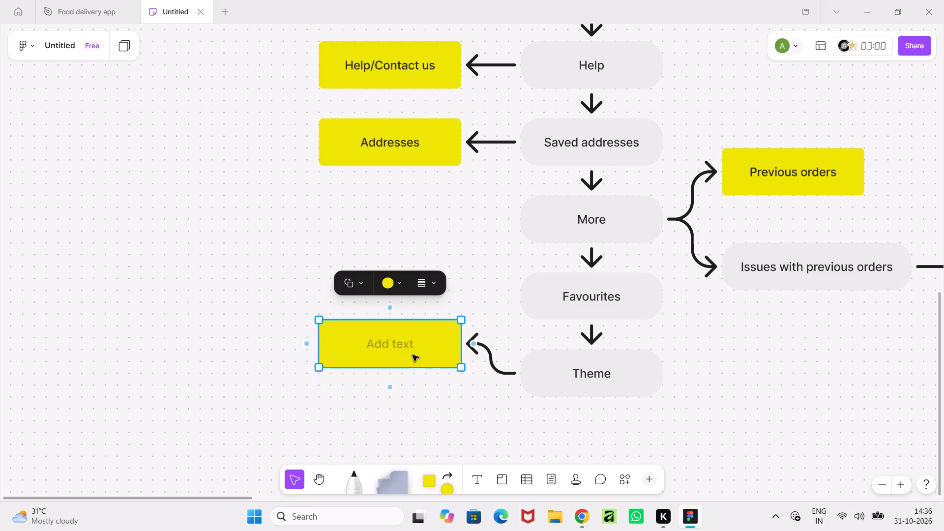
pyautogui.click(405, 341)
pyautogui.write('light')
pyautogui.press('space')
pyautogui.write('theme')
pyautogui.click(400, 410)
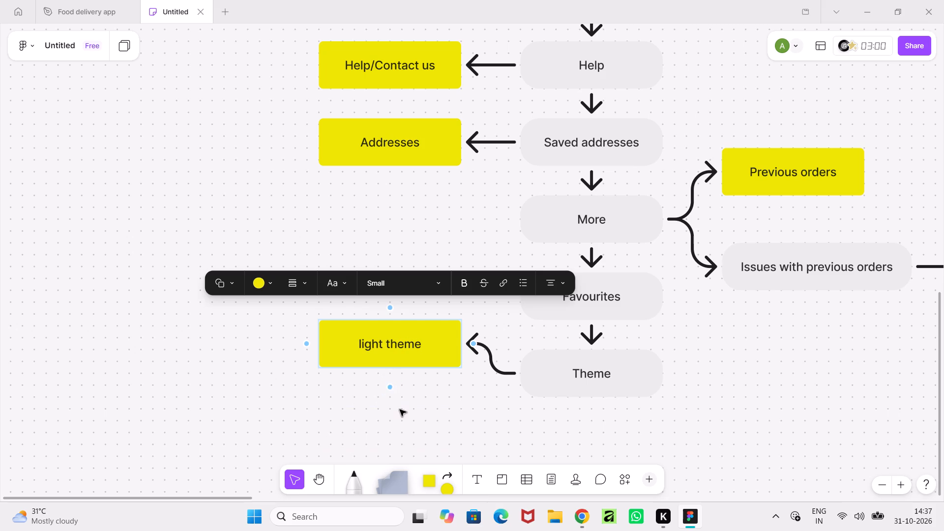
# Reduce the height of the light theme box and lower it slightly, keeping it aligned with the Addresses column.
pyautogui.click(411, 366)
pyautogui.moveTo(397, 371); pyautogui.dragTo(397, 344)
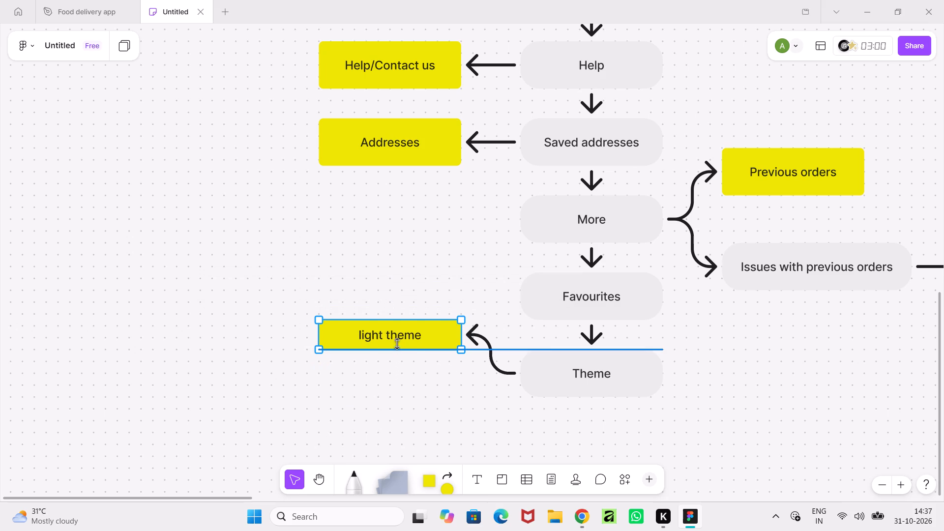
pyautogui.moveTo(397, 344); pyautogui.dragTo(396, 349)
pyautogui.click(464, 403)
pyautogui.moveTo(424, 334); pyautogui.dragTo(422, 349)
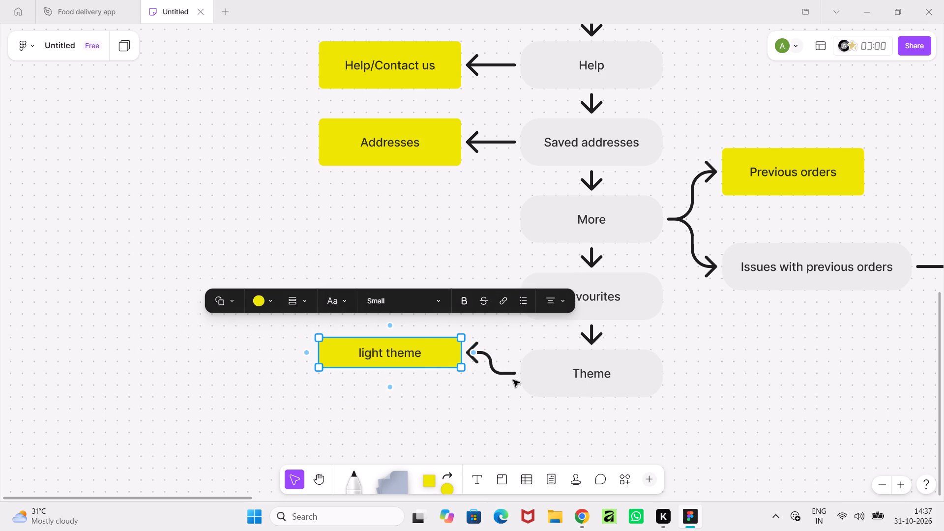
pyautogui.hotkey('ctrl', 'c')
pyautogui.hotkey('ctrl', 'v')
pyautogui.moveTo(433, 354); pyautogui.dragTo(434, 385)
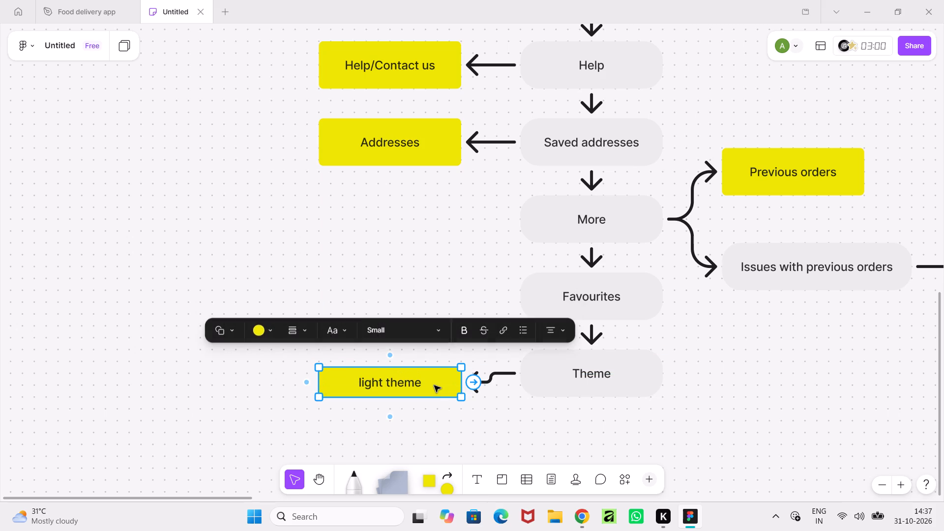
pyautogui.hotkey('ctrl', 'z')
# Duplicate the light theme box directly beneath the original and change the copy's text to "Dark theme".
pyautogui.hotkey('ctrl', 'c')
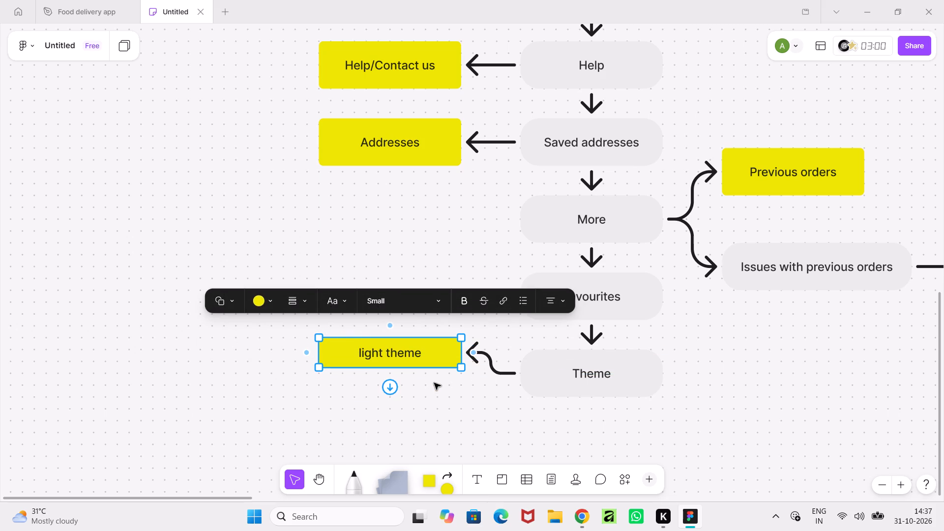
pyautogui.hotkey('ctrl', 'v')
pyautogui.moveTo(448, 364); pyautogui.dragTo(438, 394)
pyautogui.click(381, 398)
pyautogui.click(382, 402)
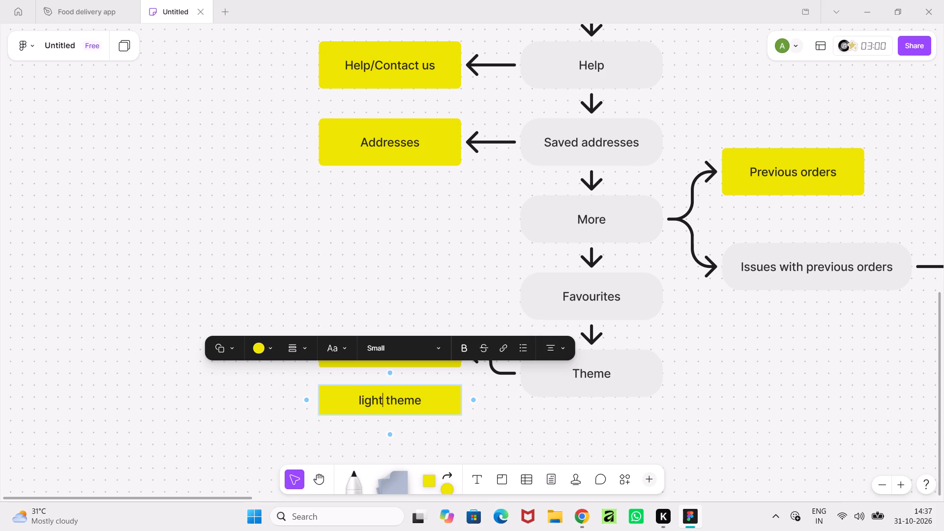
pyautogui.press('BackSpace')
pyautogui.press('BackSpace')
pyautogui.press('BackSpace')
pyautogui.press('BackSpace')
pyautogui.press('BackSpace')
pyautogui.write('Dark')
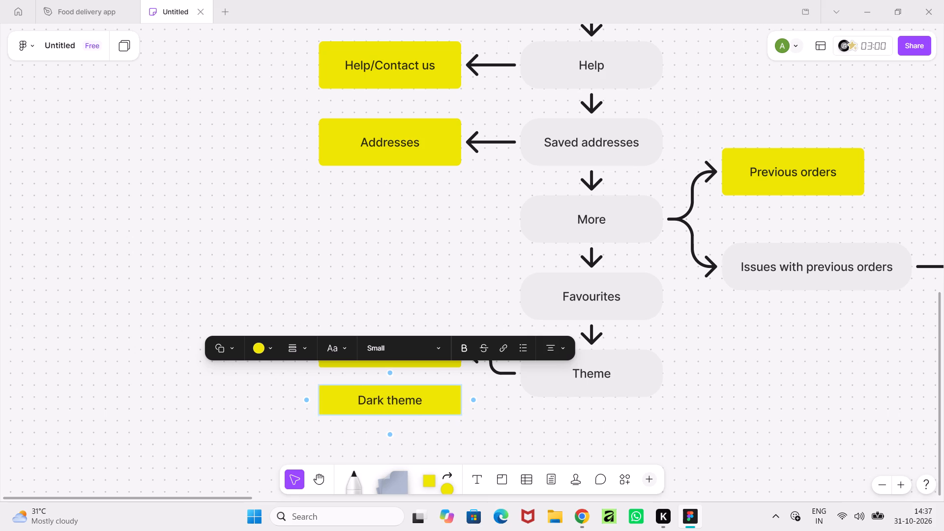
pyautogui.click(512, 395)
# Connect Theme to the Dark theme box with an arrow.
pyautogui.click(529, 380)
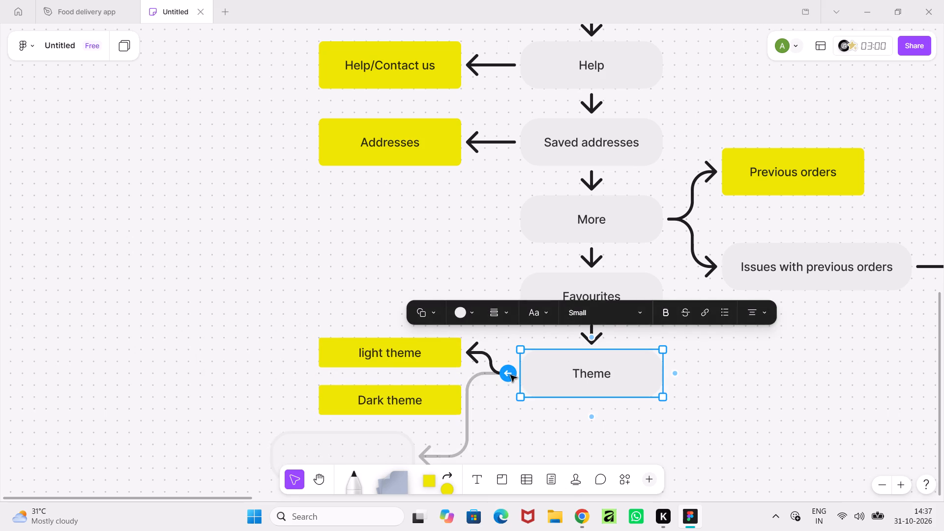
pyautogui.moveTo(510, 375); pyautogui.dragTo(458, 399)
pyautogui.click(482, 444)
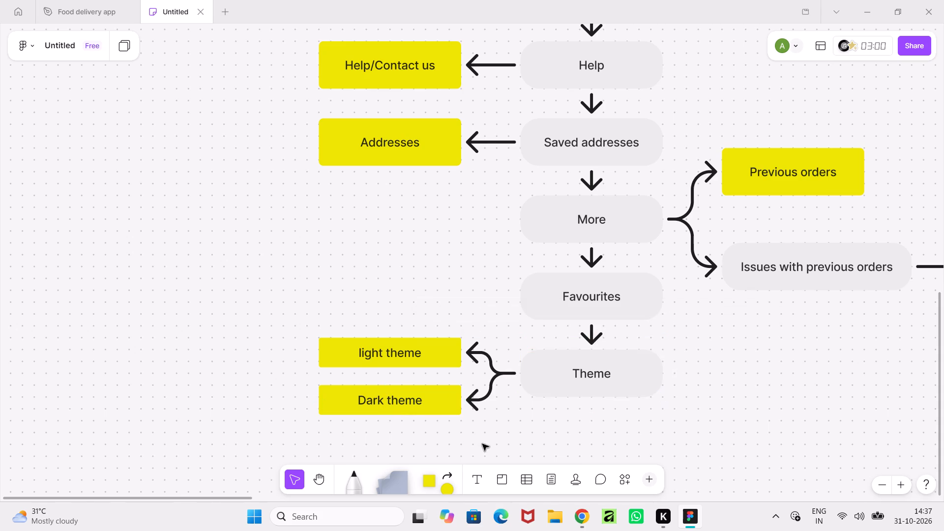
# Review the extended Profile branch in the context of the wider user flow.
pyautogui.keyDown('ctrl'); pyautogui.scroll(-7, 482, 444); pyautogui.keyUp('ctrl')
pyautogui.moveTo(689, 464); pyautogui.dragTo(662, 404, button='middle')
pyautogui.scroll(-3, 600, 370)
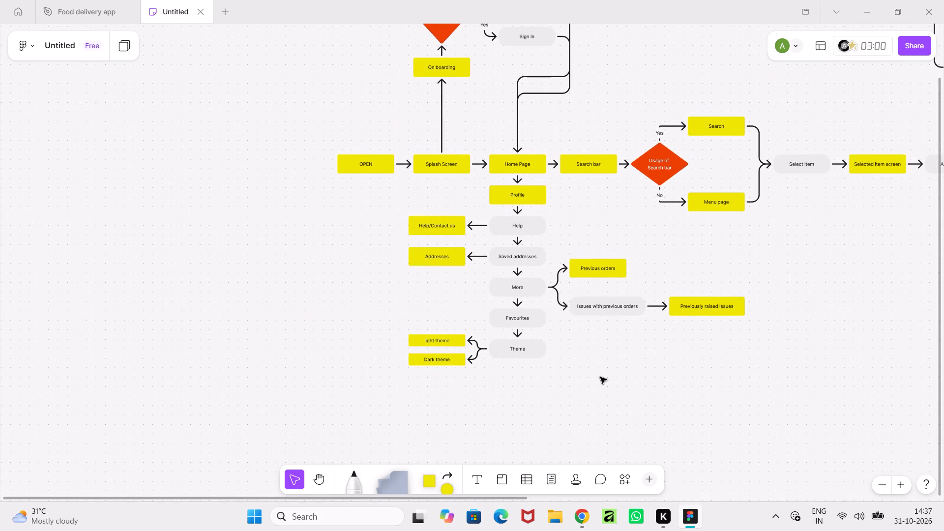
pyautogui.keyDown('ctrl'); pyautogui.scroll(-1, 600, 377); pyautogui.keyUp('ctrl')
pyautogui.moveTo(598, 381); pyautogui.dragTo(577, 432, button='middle')
pyautogui.keyDown('ctrl'); pyautogui.scroll(-1, 586, 420); pyautogui.keyUp('ctrl')
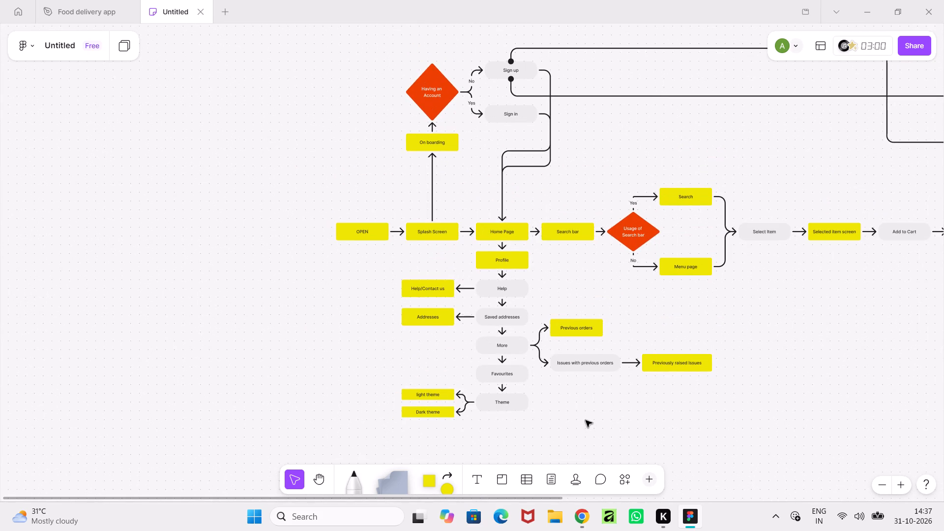
pyautogui.keyDown('ctrl'); pyautogui.scroll(-2, 586, 420); pyautogui.keyUp('ctrl')
pyautogui.keyDown('ctrl'); pyautogui.moveTo(586, 420); pyautogui.dragTo(560, 432, button='middle'); pyautogui.keyUp('ctrl')
pyautogui.keyDown('ctrl'); pyautogui.scroll(-2, 560, 432); pyautogui.keyUp('ctrl')
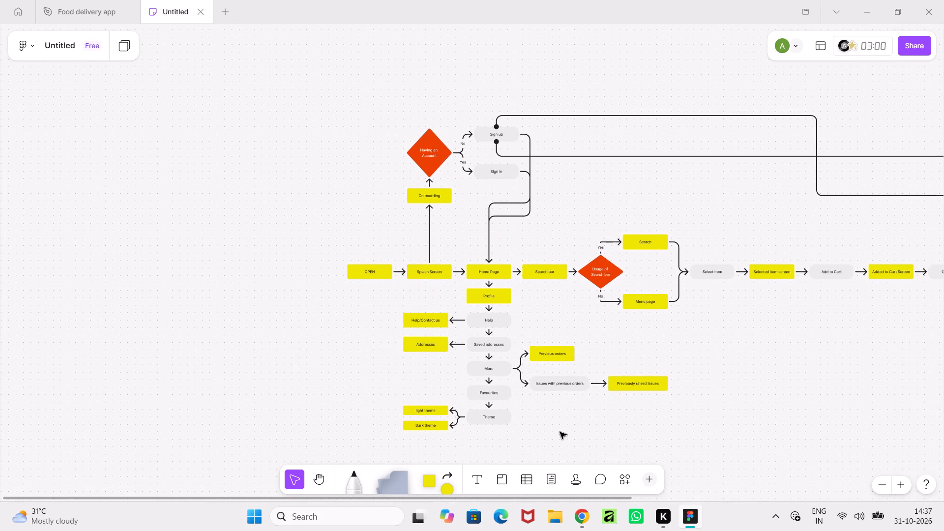
pyautogui.moveTo(560, 432); pyautogui.dragTo(518, 407, button='middle')
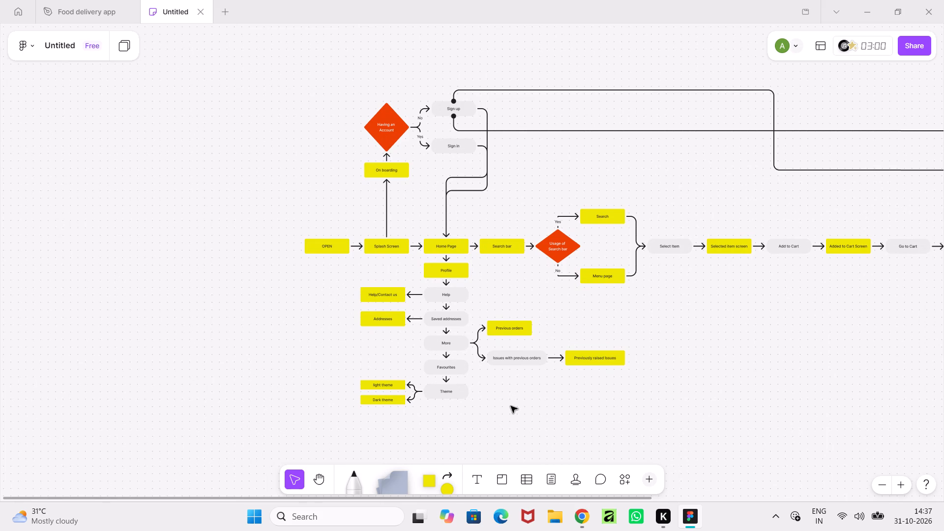
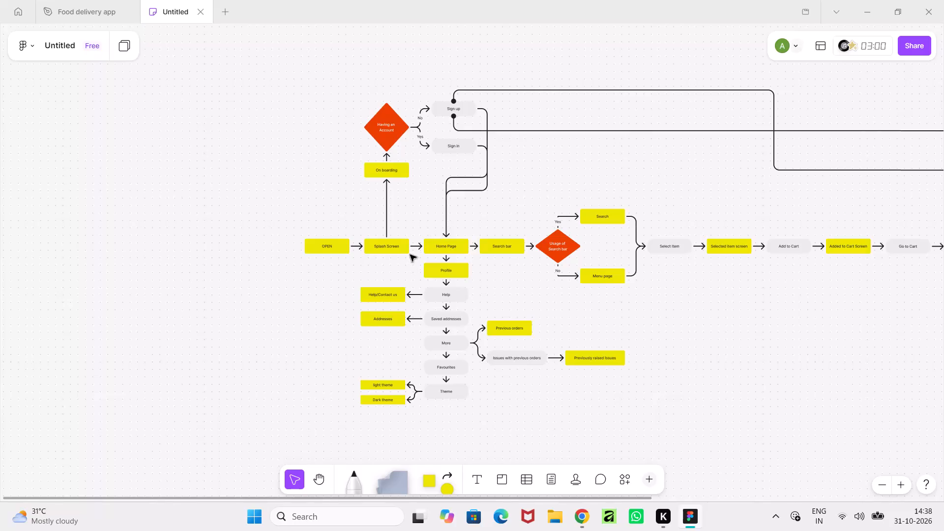
# Set the fill colour of the OPEN box at the start of the flow to #5E00EB.
pyautogui.click(347, 247)
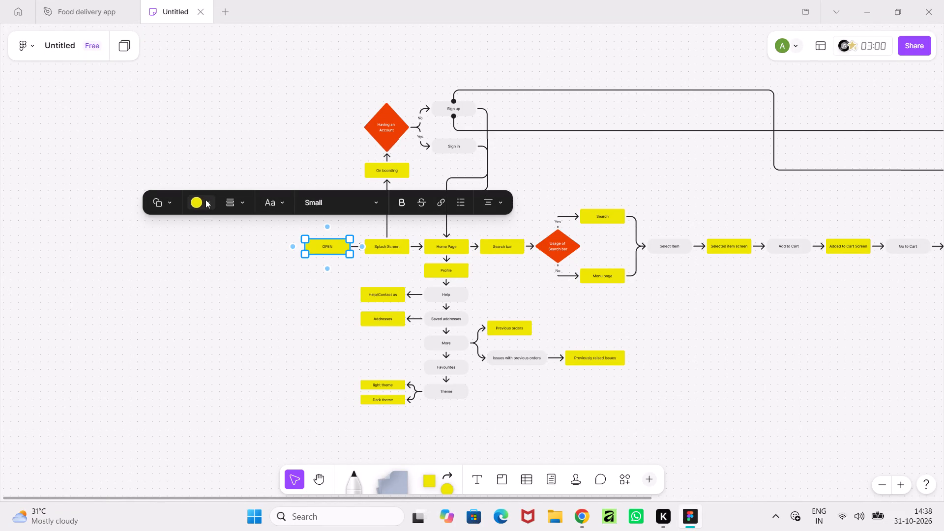
pyautogui.click(196, 204)
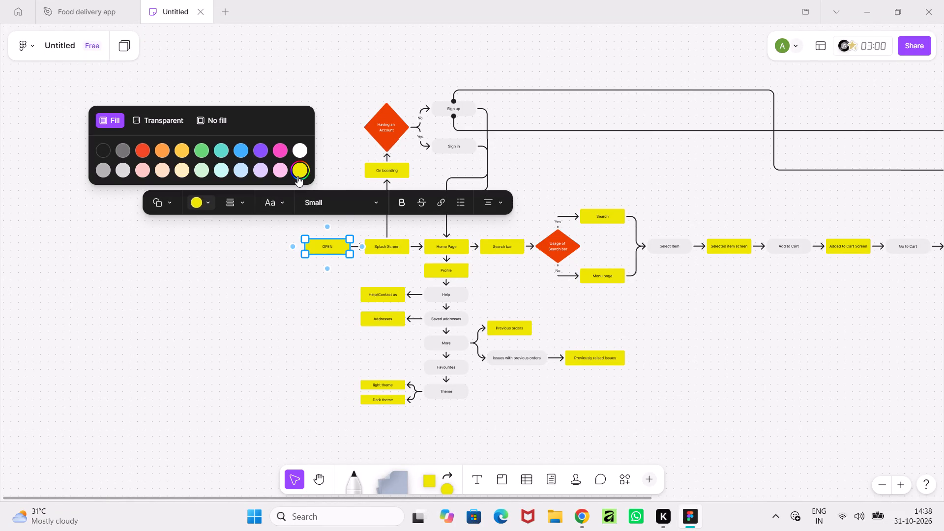
pyautogui.click(297, 176)
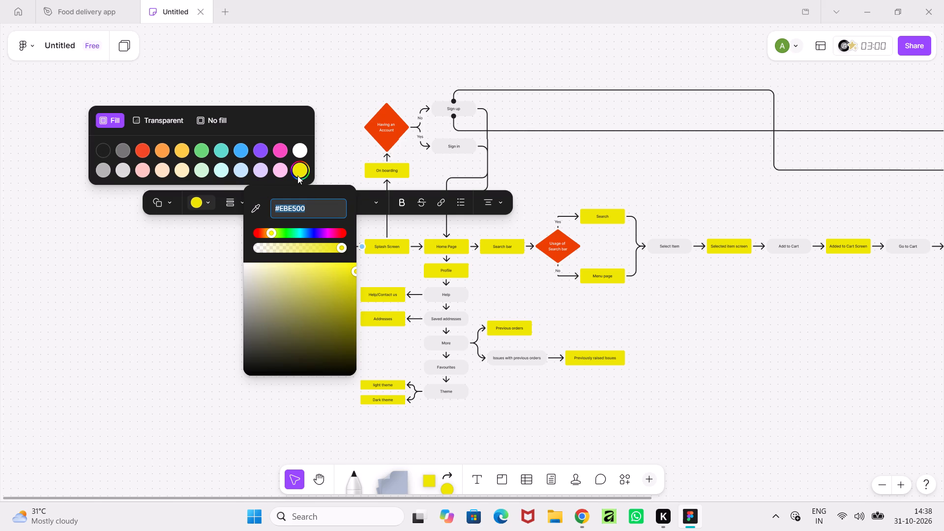
pyautogui.press('5')
pyautogui.write('e00eb')
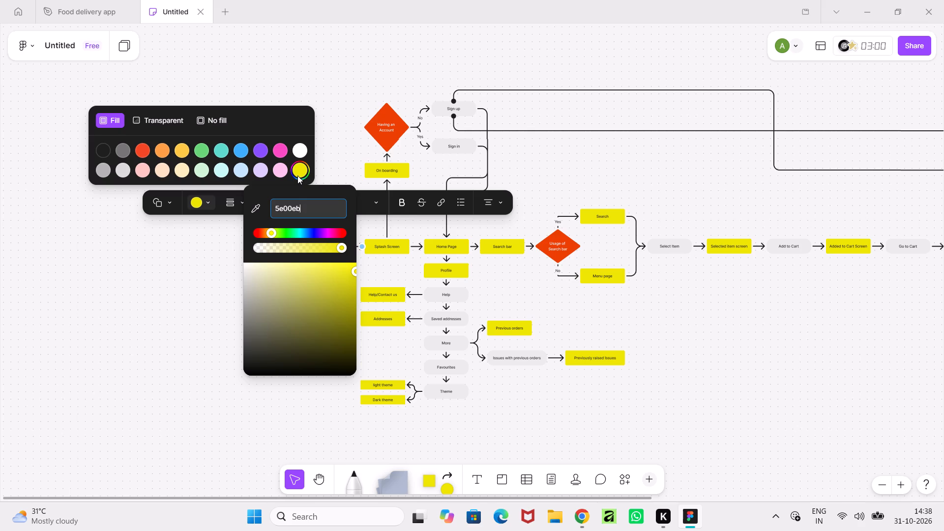
pyautogui.press('Return')
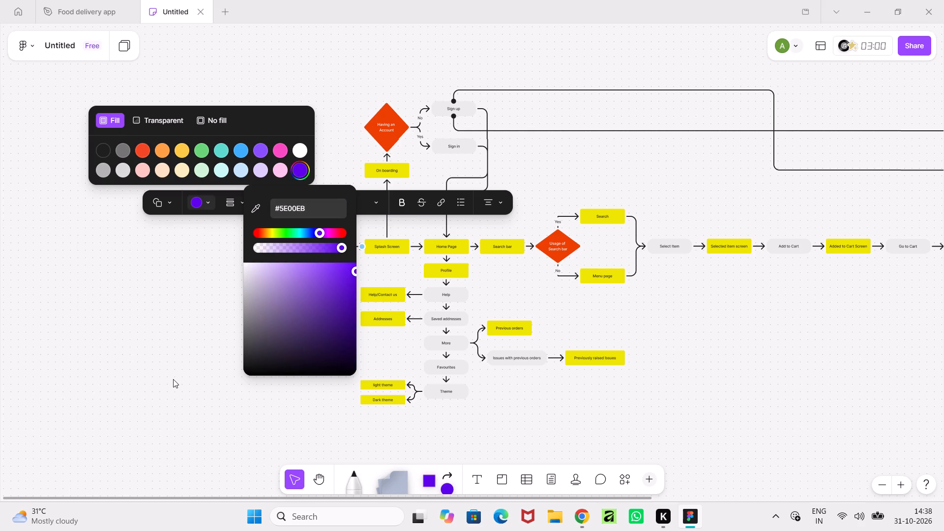
pyautogui.click(173, 379)
# Set the fill colour of the End box after Order Tracking Page to #5E00EB.
pyautogui.click(666, 366)
pyautogui.moveTo(668, 366); pyautogui.dragTo(42, 426, button='middle')
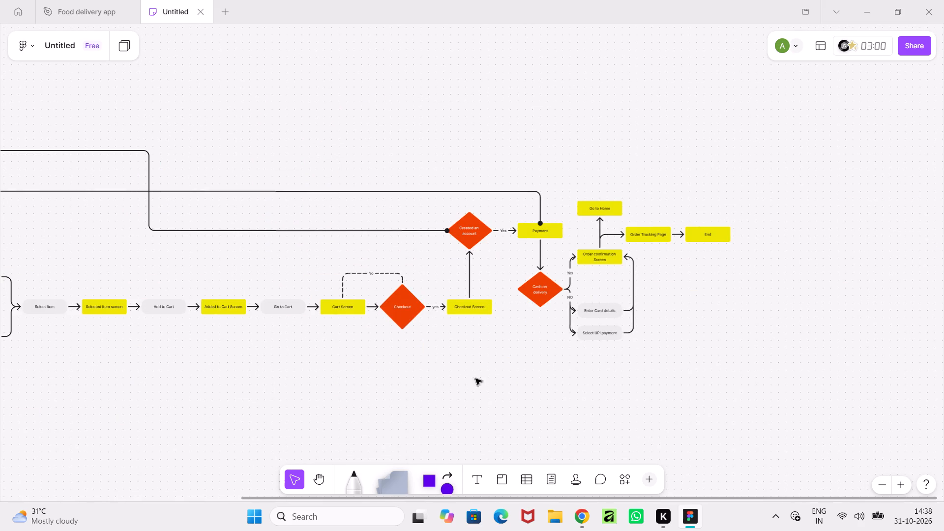
pyautogui.click(724, 236)
pyautogui.click(580, 187)
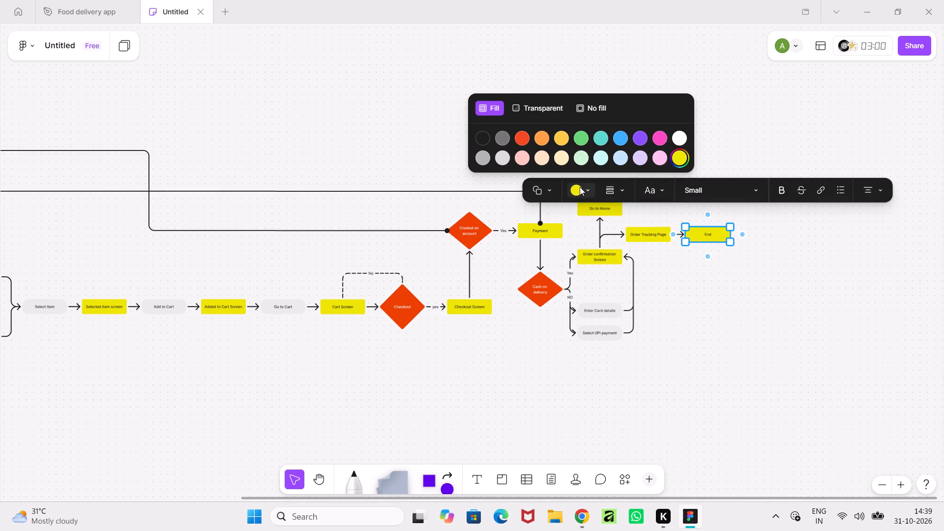
pyautogui.click(683, 161)
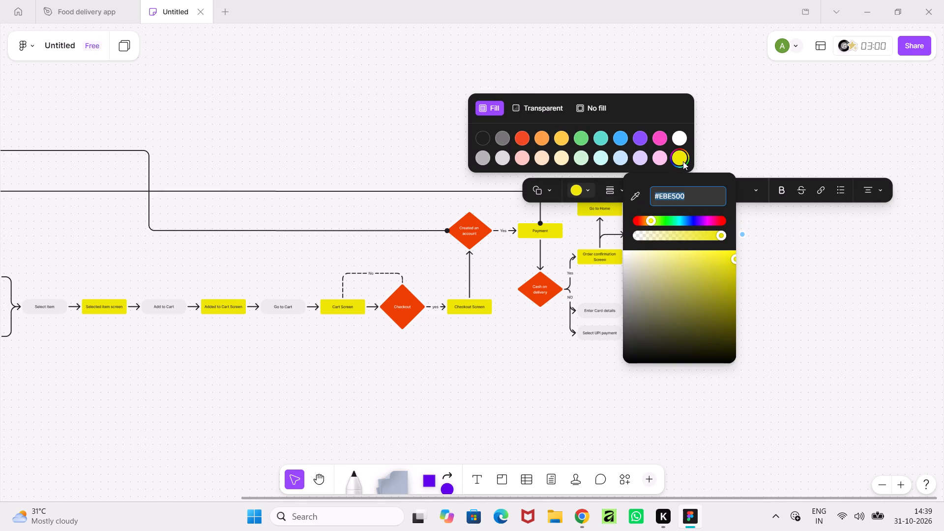
pyautogui.write('5e')
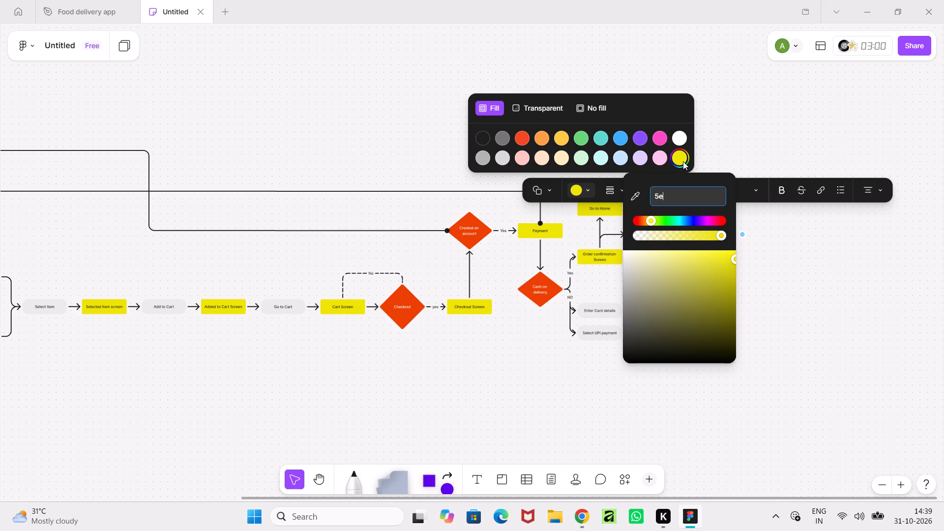
pyautogui.write('00eb')
pyautogui.press('Return')
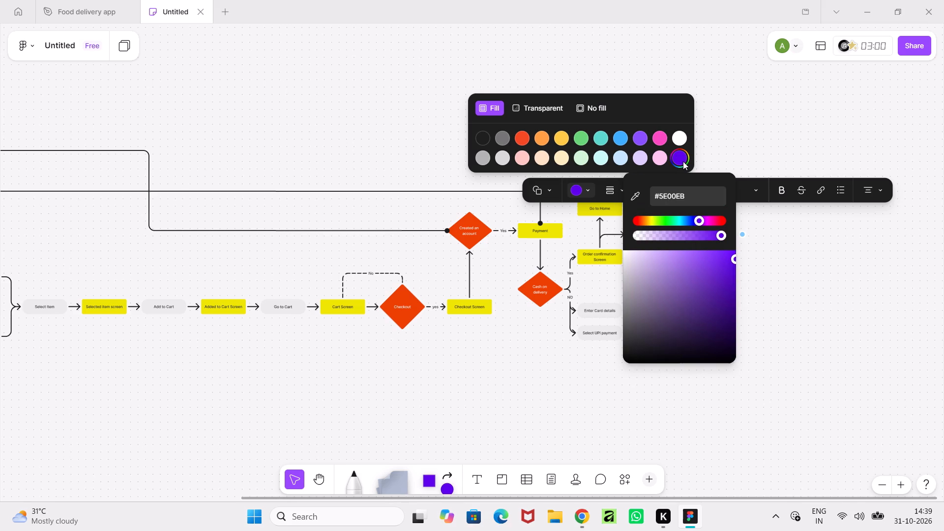
pyautogui.click(738, 416)
# Review the complete user flow from OPEN to End, including the Profile branch and the payment section.
pyautogui.keyDown('ctrl'); pyautogui.scroll(-4, 738, 416); pyautogui.keyUp('ctrl')
pyautogui.click(724, 425)
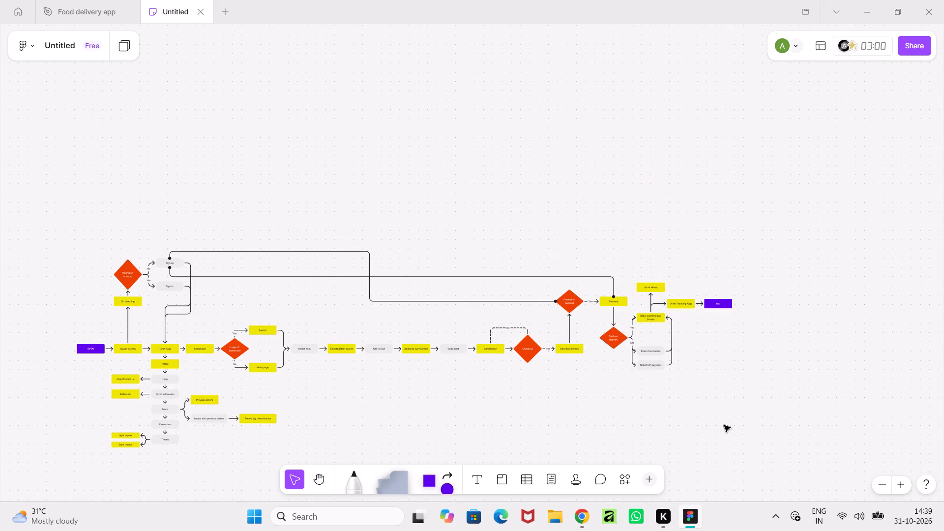
pyautogui.keyDown('ctrl'); pyautogui.scroll(-4, 720, 428); pyautogui.keyUp('ctrl')
pyautogui.moveTo(549, 435); pyautogui.dragTo(578, 378, button='middle')
pyautogui.keyDown('ctrl'); pyautogui.scroll(-1, 571, 379); pyautogui.keyUp('ctrl')
pyautogui.keyDown('ctrl'); pyautogui.scroll(4, 570, 380); pyautogui.keyUp('ctrl')
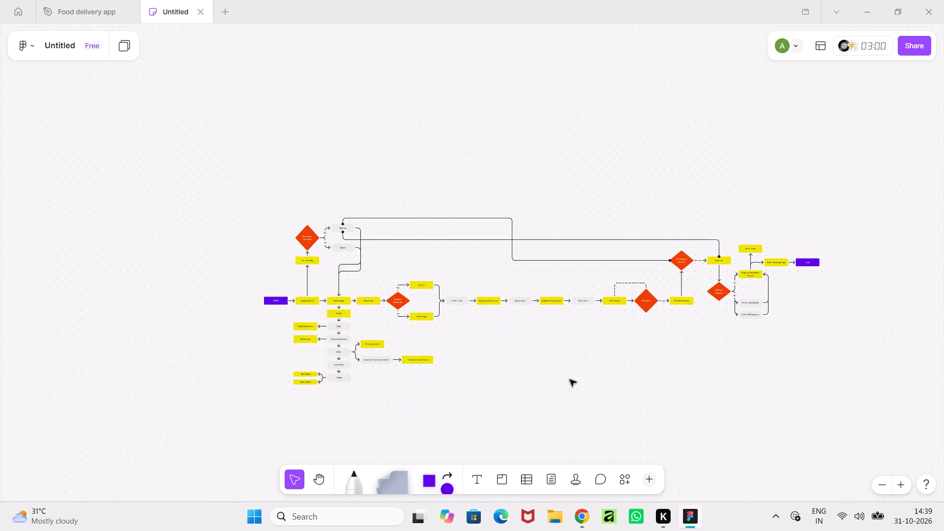
pyautogui.moveTo(568, 381); pyautogui.dragTo(474, 358, button='middle')
pyautogui.keyDown('ctrl'); pyautogui.scroll(3, 463, 356); pyautogui.keyUp('ctrl')
pyautogui.moveTo(503, 367); pyautogui.dragTo(554, 439, button='middle')
pyautogui.moveTo(522, 396); pyautogui.dragTo(523, 373, button='middle')
pyautogui.scroll(1, 522, 396)
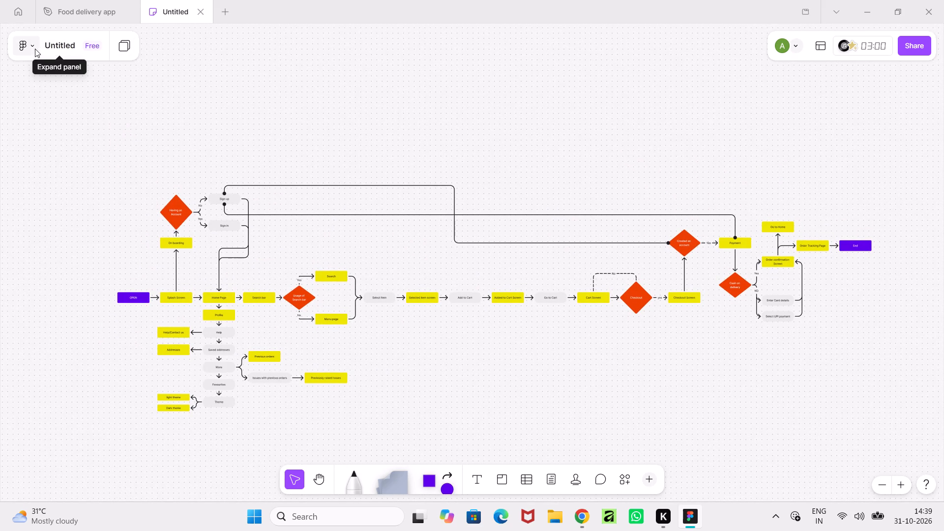
pyautogui.click(63, 121)
pyautogui.keyDown('ctrl'); pyautogui.scroll(-3, 63, 122); pyautogui.keyUp('ctrl')
pyautogui.moveTo(464, 348); pyautogui.dragTo(527, 383, button='middle')
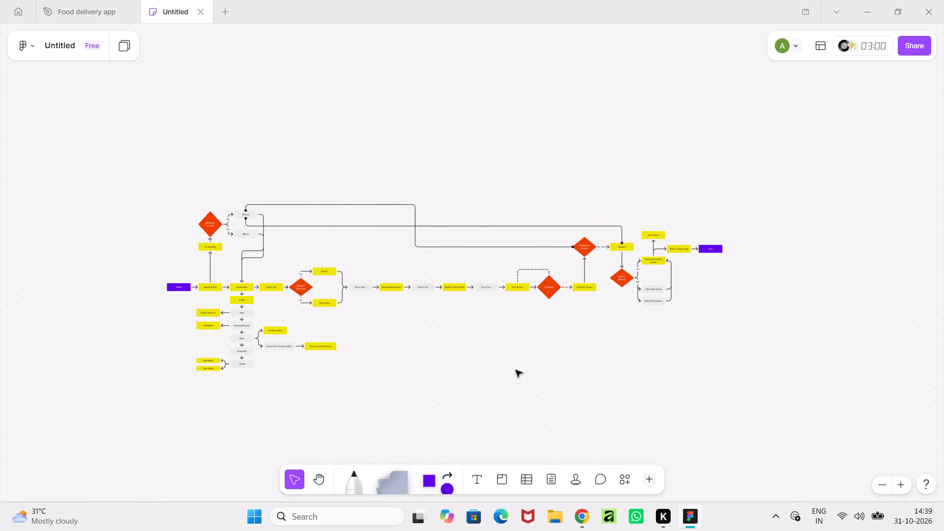
pyautogui.keyDown('ctrl'); pyautogui.scroll(3, 503, 355); pyautogui.keyUp('ctrl')
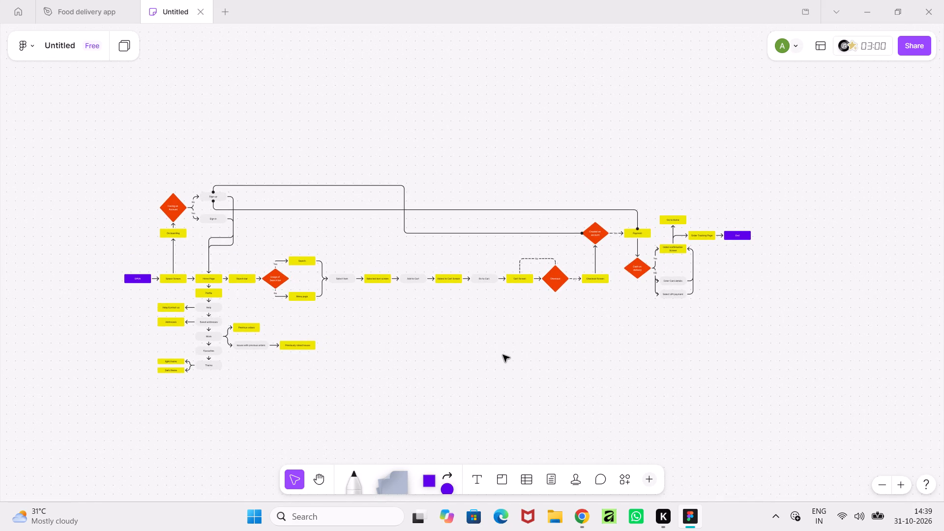
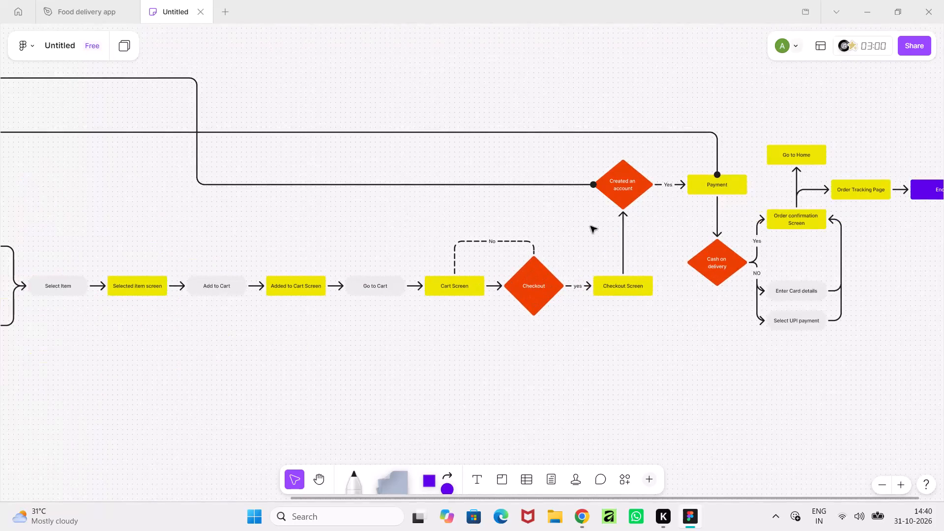
# Add the text label "No" to the connector running between the Created an account diamond and Sign up.
pyautogui.moveTo(603, 209); pyautogui.dragTo(591, 325, button='middle')
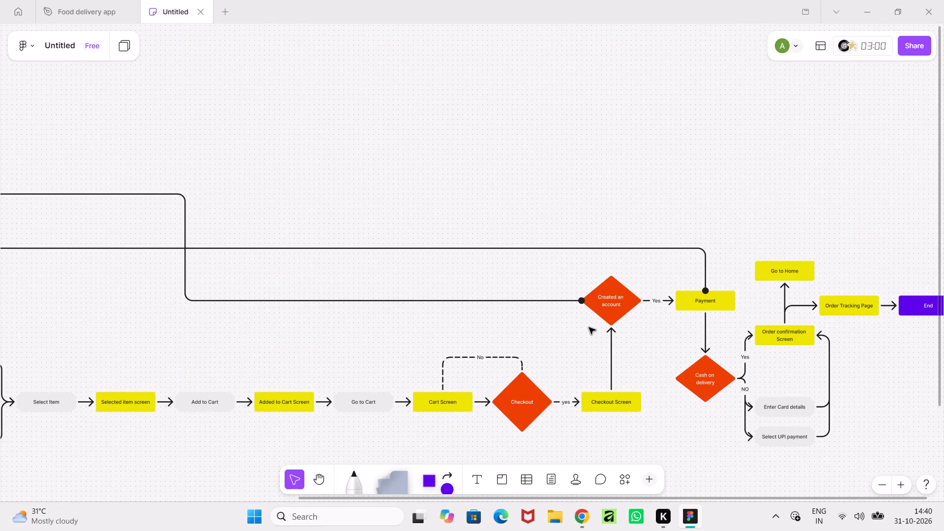
pyautogui.click(478, 301)
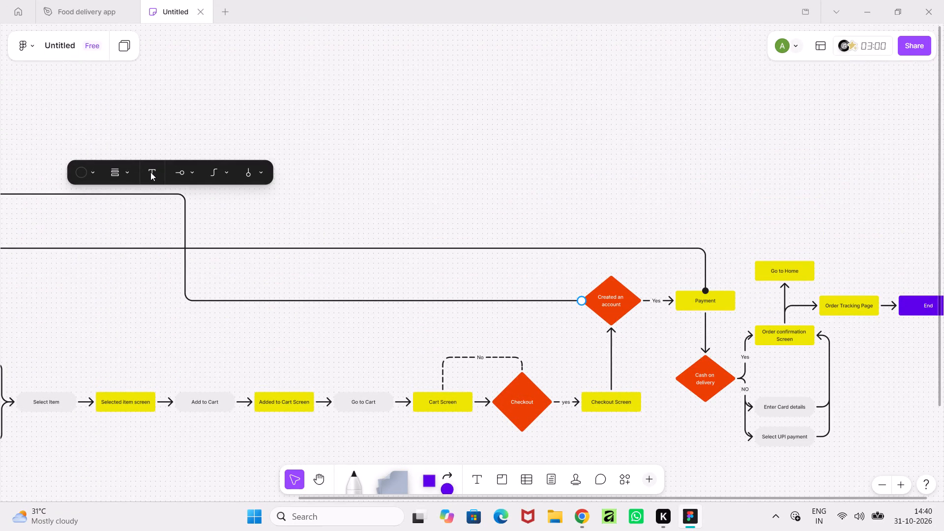
pyautogui.click(150, 172)
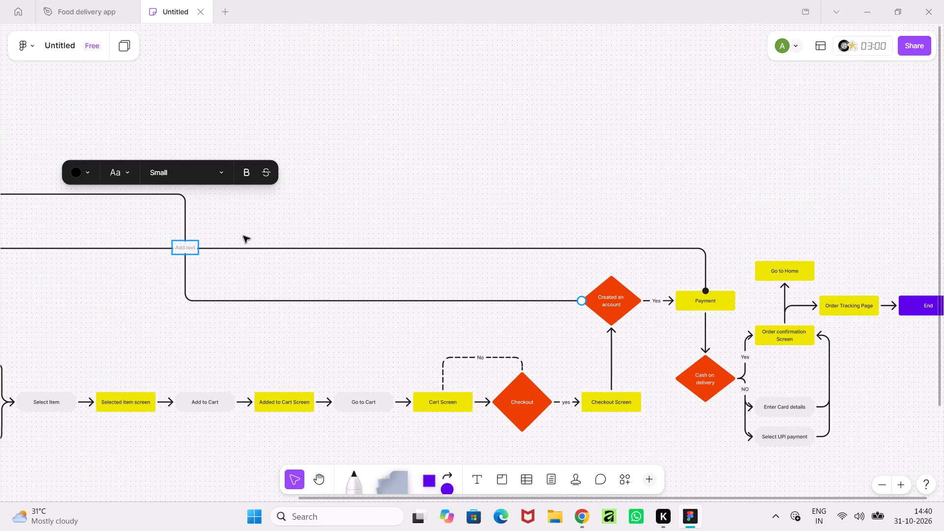
pyautogui.write('No')
pyautogui.click(179, 338)
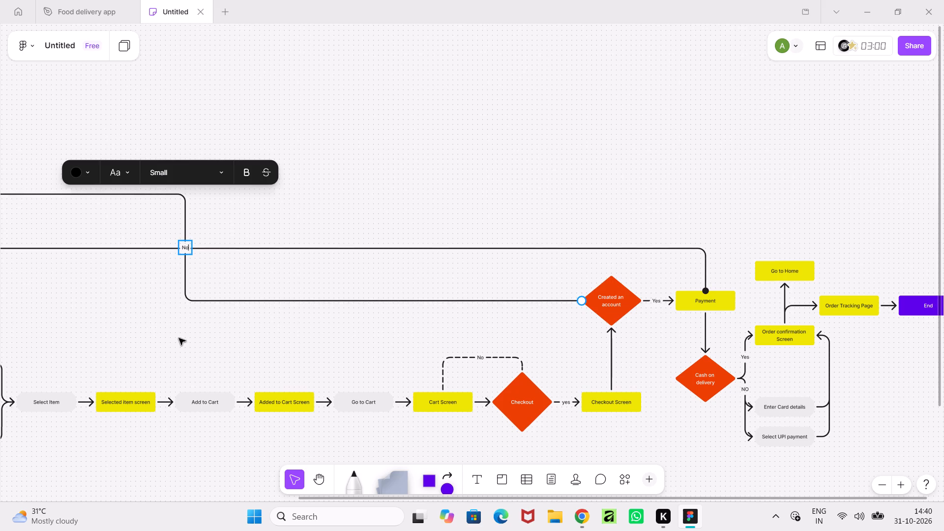
# Move the "No" label along its connector so it sits just before the Created an account diamond.
pyautogui.moveTo(186, 248); pyautogui.dragTo(216, 294)
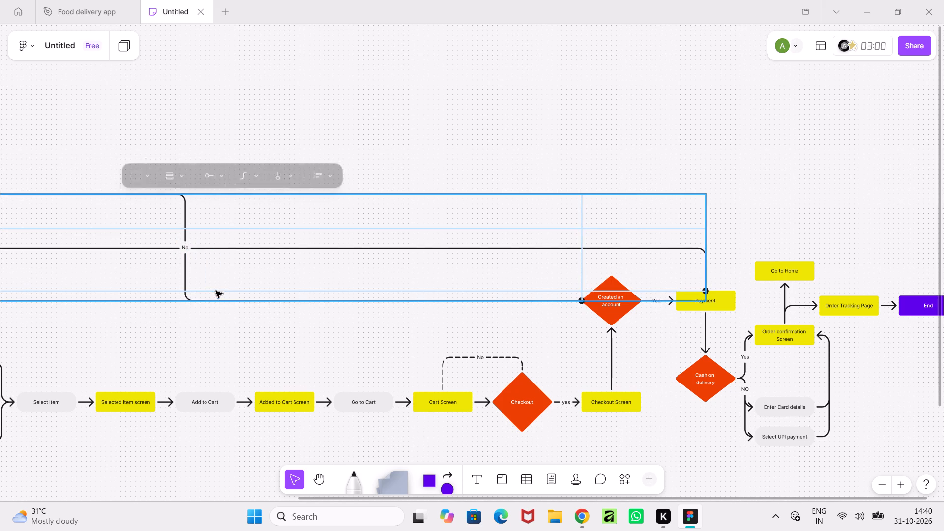
pyautogui.click(206, 346)
pyautogui.click(183, 250)
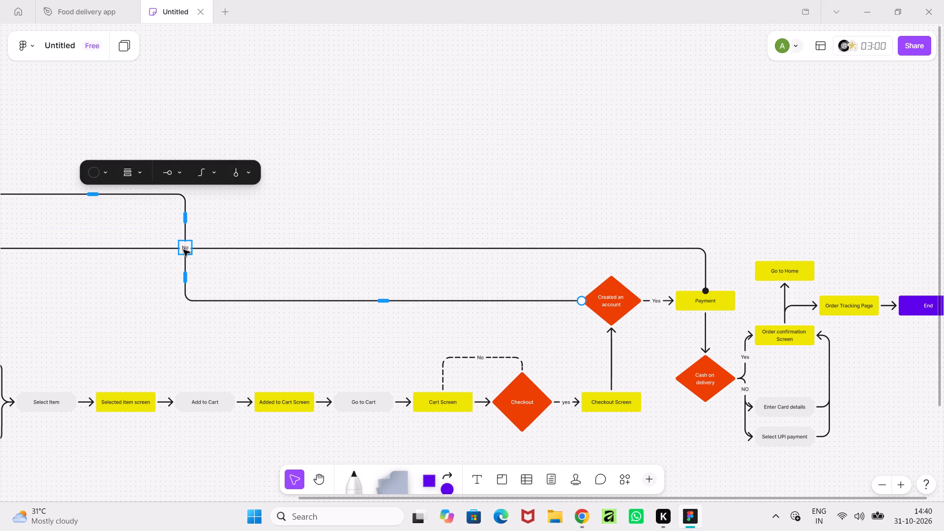
pyautogui.moveTo(183, 250); pyautogui.dragTo(547, 308)
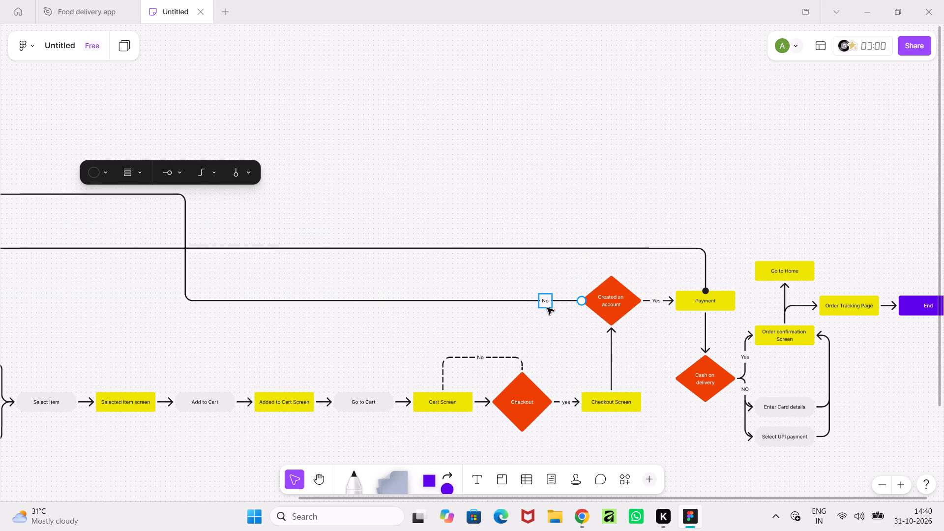
pyautogui.moveTo(547, 308); pyautogui.dragTo(556, 307)
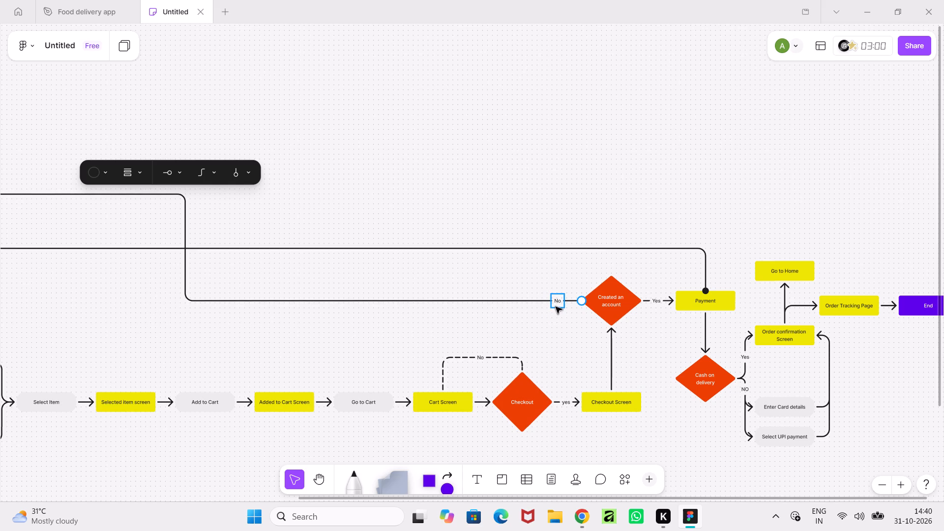
pyautogui.moveTo(556, 307); pyautogui.dragTo(559, 307)
pyautogui.click(597, 211)
# Change the Payment end of the connector between Sign up and Payment to an arrowhead.
pyautogui.keyDown('ctrl'); pyautogui.scroll(-4, 595, 215); pyautogui.keyUp('ctrl')
pyautogui.keyDown('ctrl'); pyautogui.scroll(-3, 596, 367); pyautogui.keyUp('ctrl')
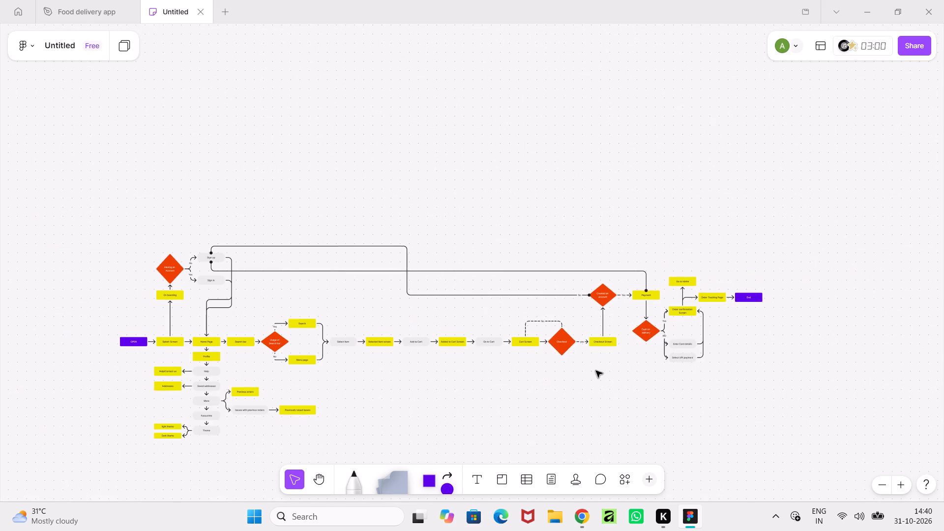
pyautogui.moveTo(596, 372); pyautogui.dragTo(594, 399, button='middle')
pyautogui.scroll(1, 562, 397)
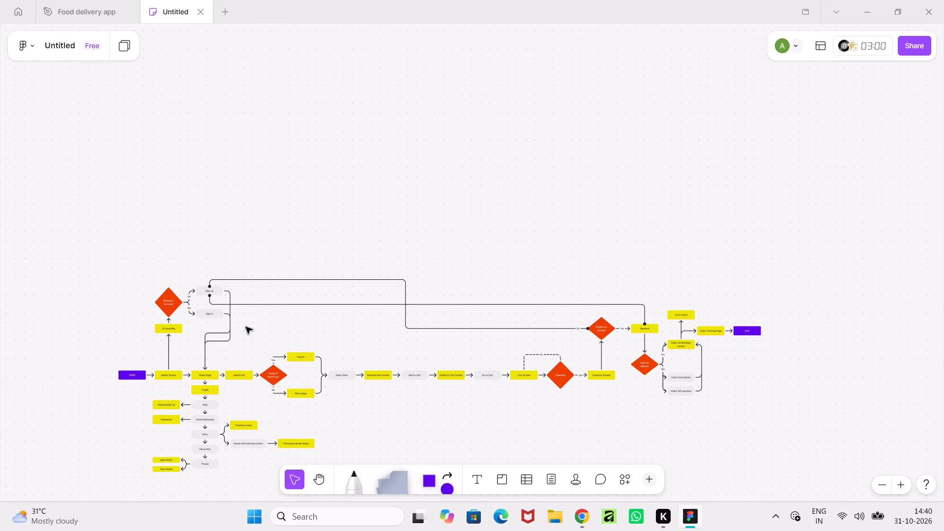
pyautogui.click(536, 304)
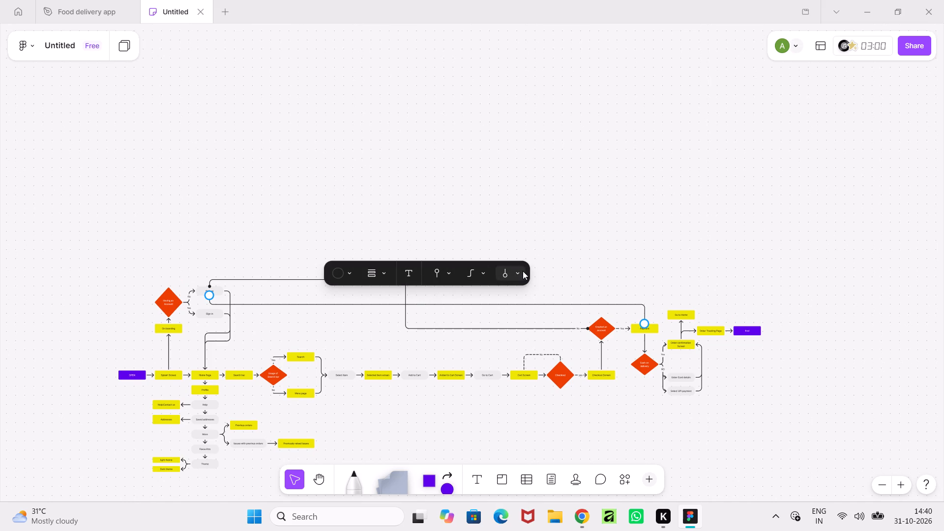
pyautogui.click(523, 271)
pyautogui.click(470, 242)
pyautogui.click(610, 204)
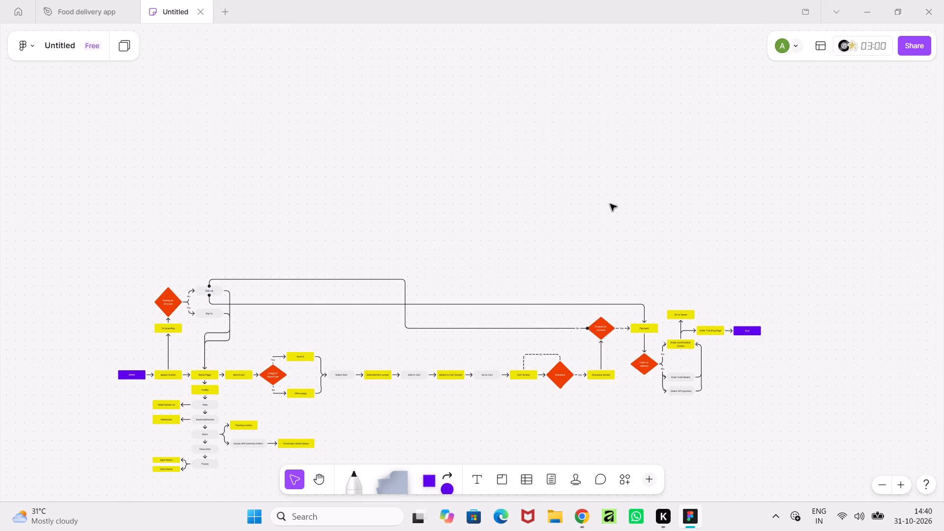
pyautogui.moveTo(792, 394); pyautogui.dragTo(767, 303, button='middle')
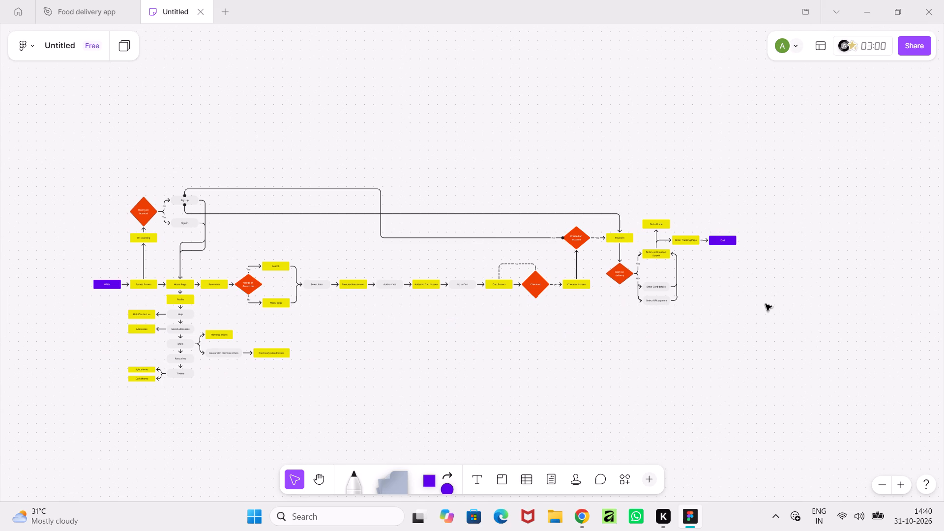
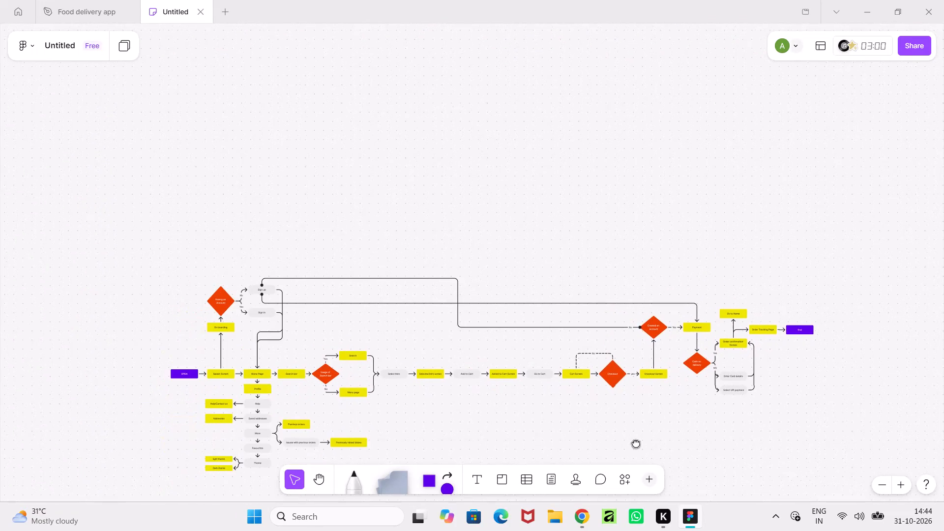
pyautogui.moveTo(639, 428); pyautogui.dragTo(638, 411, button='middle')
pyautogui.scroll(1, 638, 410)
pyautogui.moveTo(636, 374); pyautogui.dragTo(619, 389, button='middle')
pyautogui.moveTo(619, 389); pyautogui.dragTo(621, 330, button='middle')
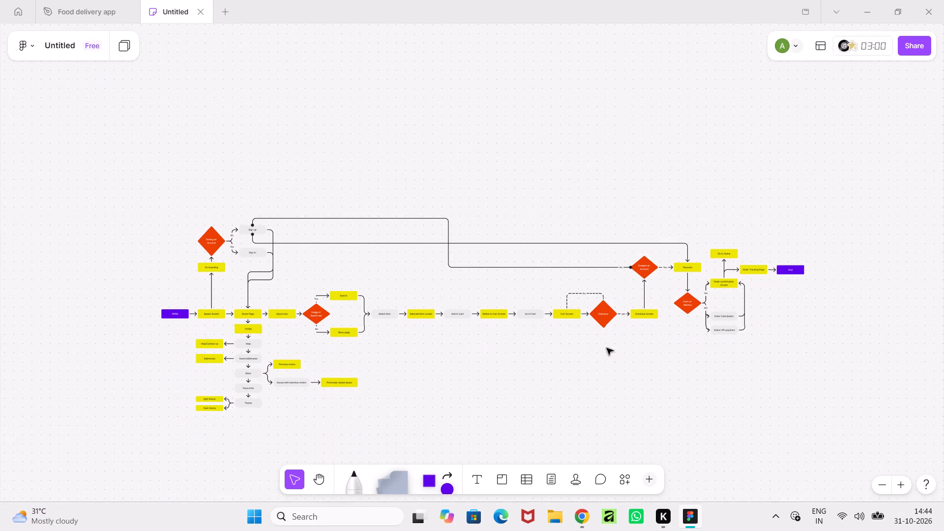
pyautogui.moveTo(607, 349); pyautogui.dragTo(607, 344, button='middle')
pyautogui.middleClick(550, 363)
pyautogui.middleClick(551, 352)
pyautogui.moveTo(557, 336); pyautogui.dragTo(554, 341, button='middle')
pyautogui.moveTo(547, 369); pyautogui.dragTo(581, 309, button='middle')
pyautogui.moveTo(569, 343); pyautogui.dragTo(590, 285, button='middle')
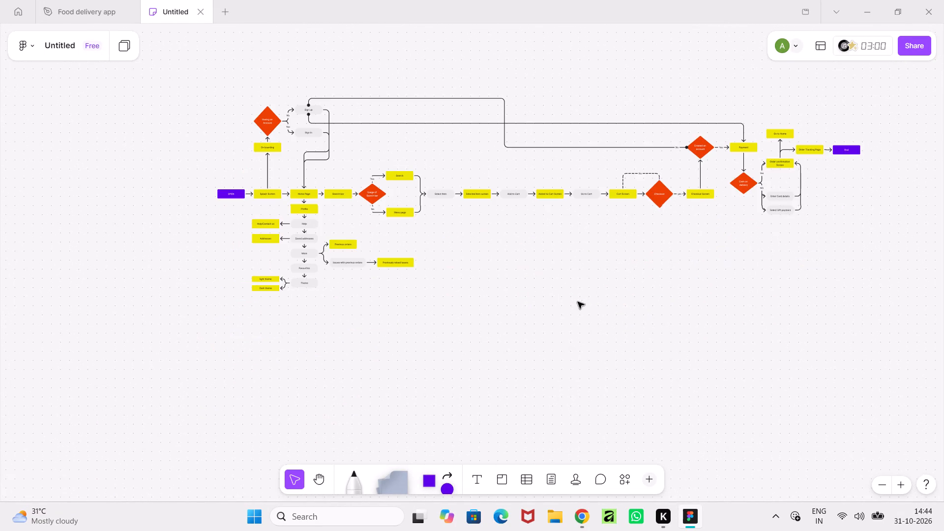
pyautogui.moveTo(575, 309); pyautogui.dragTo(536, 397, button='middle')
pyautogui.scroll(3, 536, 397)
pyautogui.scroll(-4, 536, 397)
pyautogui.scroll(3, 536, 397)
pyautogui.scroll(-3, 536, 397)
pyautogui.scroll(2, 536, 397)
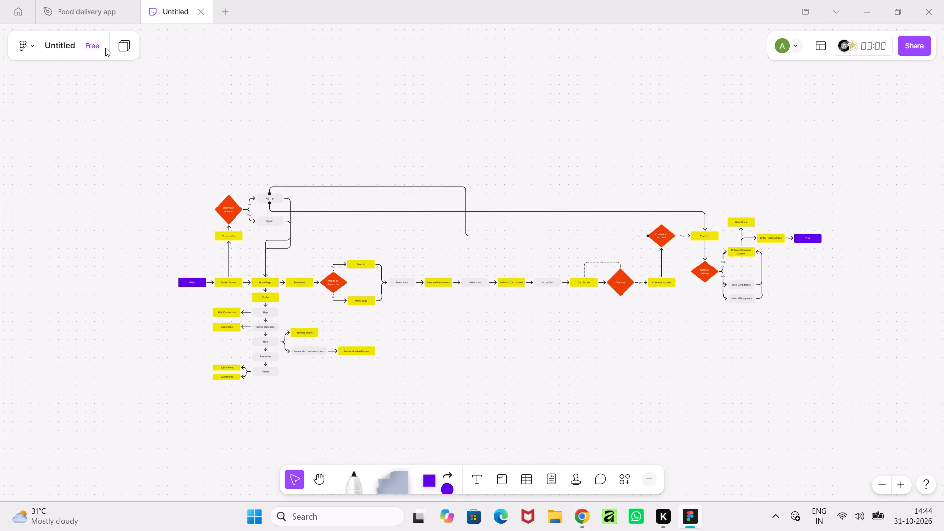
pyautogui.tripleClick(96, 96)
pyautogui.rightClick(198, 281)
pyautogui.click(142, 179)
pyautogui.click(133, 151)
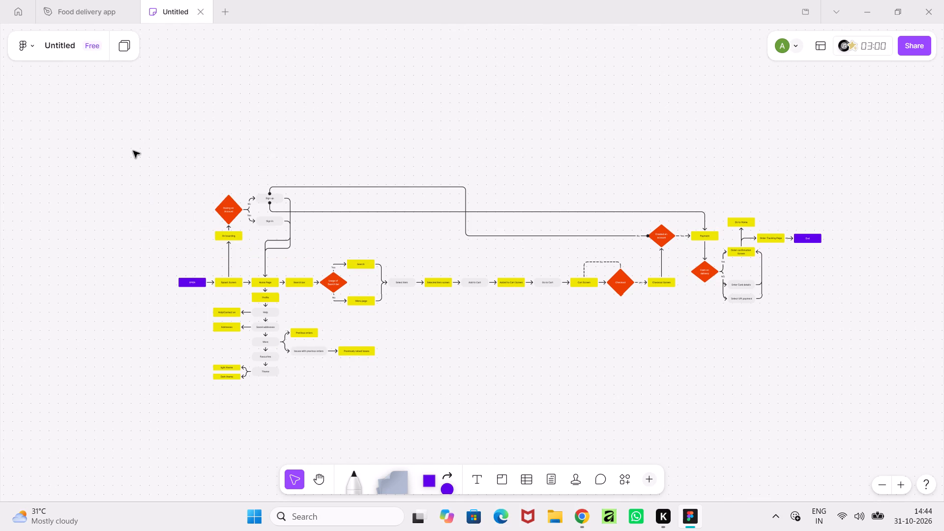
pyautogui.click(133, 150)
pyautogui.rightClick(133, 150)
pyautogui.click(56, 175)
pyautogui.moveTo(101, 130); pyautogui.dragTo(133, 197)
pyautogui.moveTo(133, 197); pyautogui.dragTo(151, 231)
# Select the entire flow diagram and stretch it slightly wider towards the OPEN side, keeping its height about the same.
pyautogui.moveTo(148, 153); pyautogui.dragTo(934, 436)
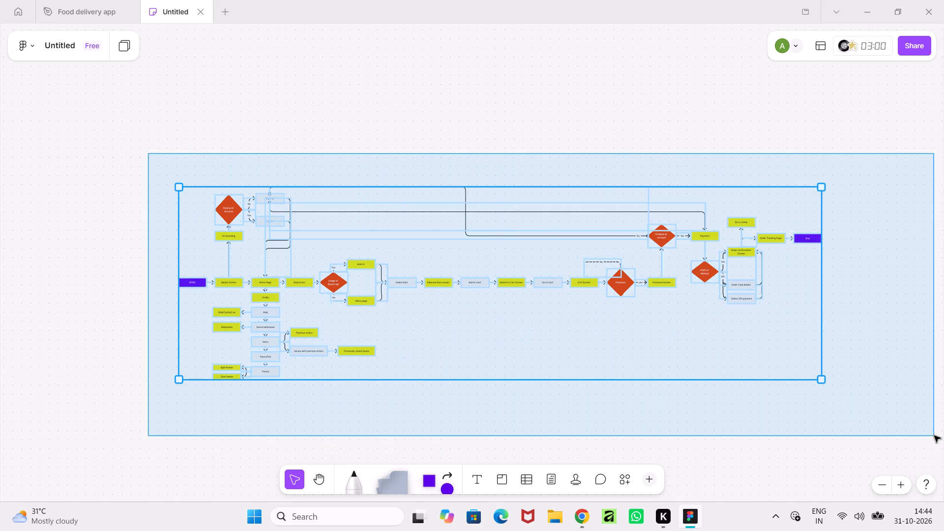
pyautogui.moveTo(934, 436); pyautogui.dragTo(928, 438)
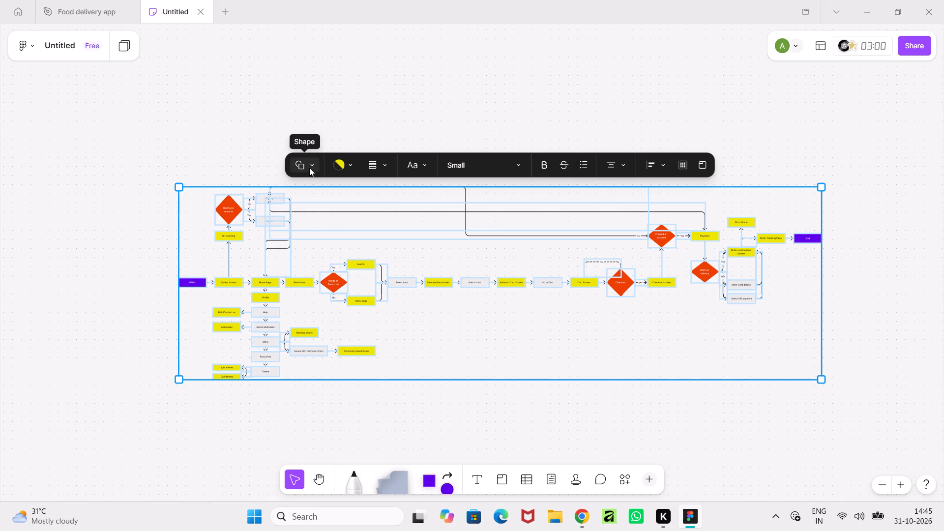
pyautogui.moveTo(179, 185); pyautogui.dragTo(139, 158)
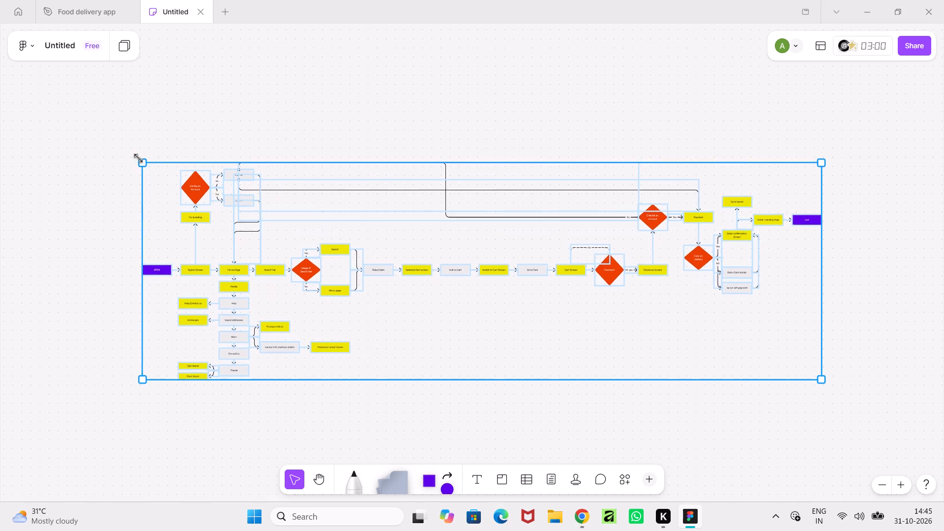
pyautogui.moveTo(139, 158); pyautogui.dragTo(118, 187)
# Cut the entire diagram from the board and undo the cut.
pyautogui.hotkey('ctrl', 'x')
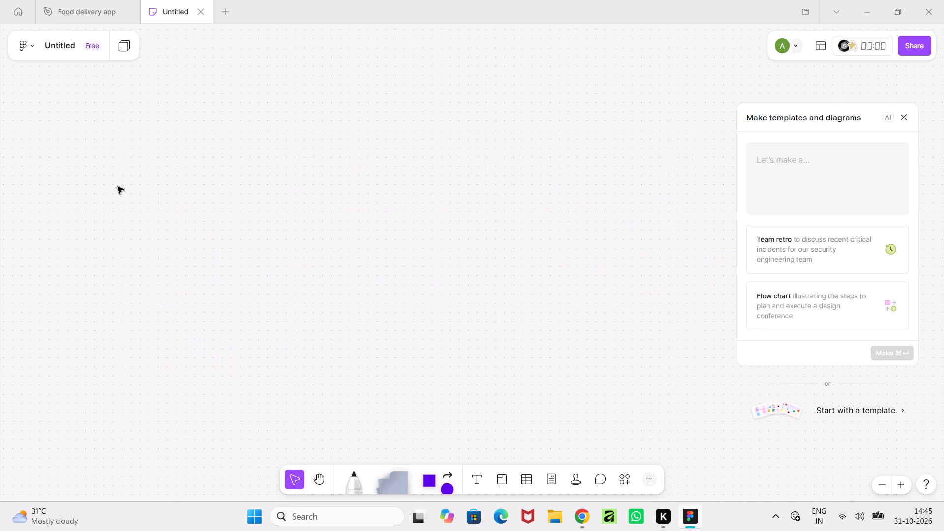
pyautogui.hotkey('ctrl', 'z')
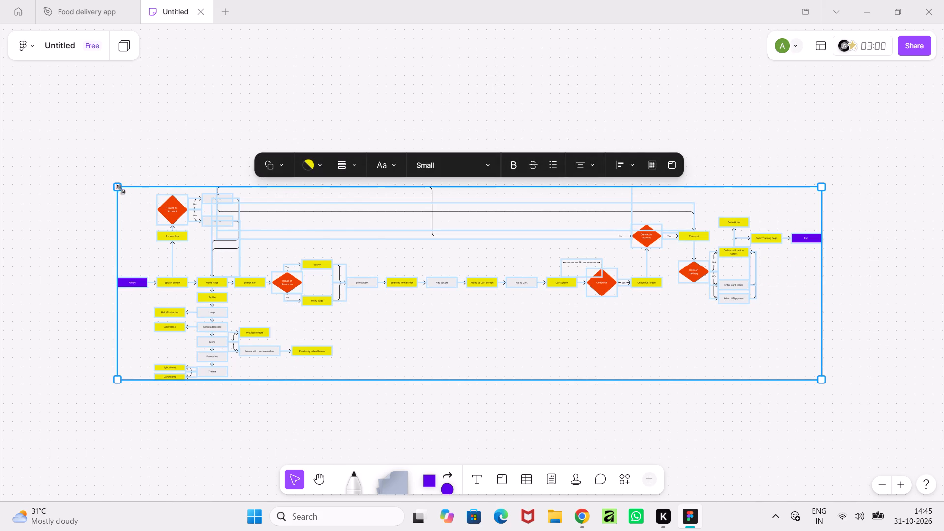
# Enlarge the selected diagram further in width and height by its upper corner on the OPEN side, and deselect it.
pyautogui.keyDown('shift'); pyautogui.moveTo(119, 189); pyautogui.dragTo(105, 165); pyautogui.keyUp('shift')
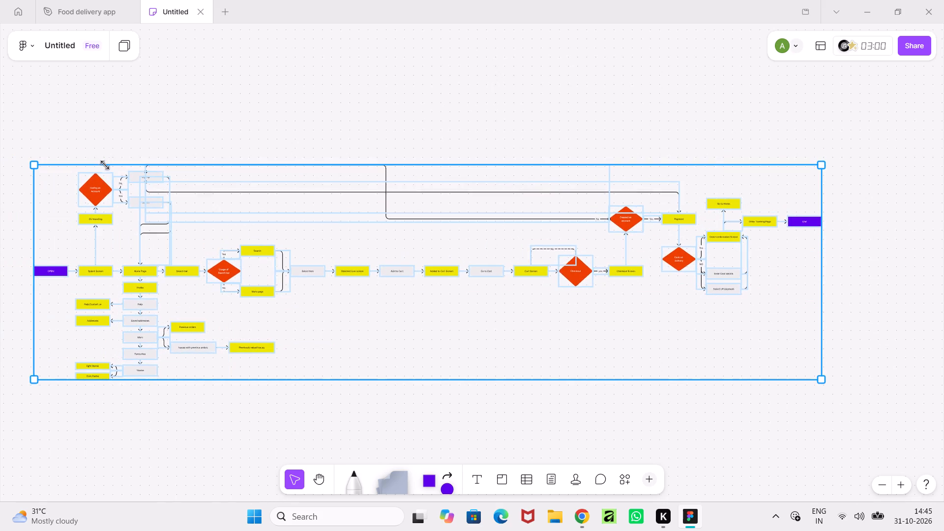
pyautogui.keyDown('shift'); pyautogui.moveTo(105, 165); pyautogui.dragTo(116, 171); pyautogui.keyUp('shift')
pyautogui.click(293, 116)
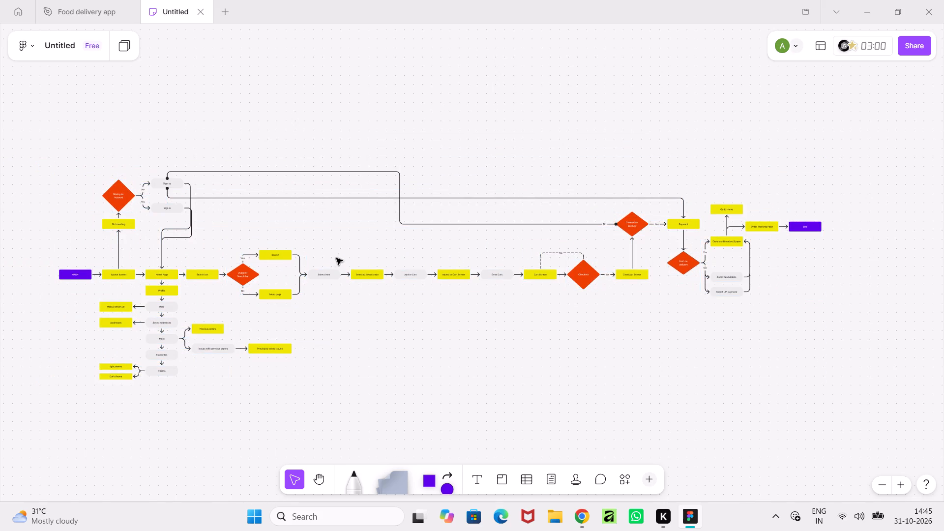
# Examine the enlarged flow from the OPEN box through the Home Page, Profile, search, cart and payment stages to the End box.
pyautogui.keyDown('ctrl'); pyautogui.scroll(-5, 350, 284); pyautogui.keyUp('ctrl')
pyautogui.moveTo(346, 322); pyautogui.dragTo(421, 278, button='middle')
pyautogui.keyDown('ctrl'); pyautogui.scroll(-5, 421, 278); pyautogui.keyUp('ctrl')
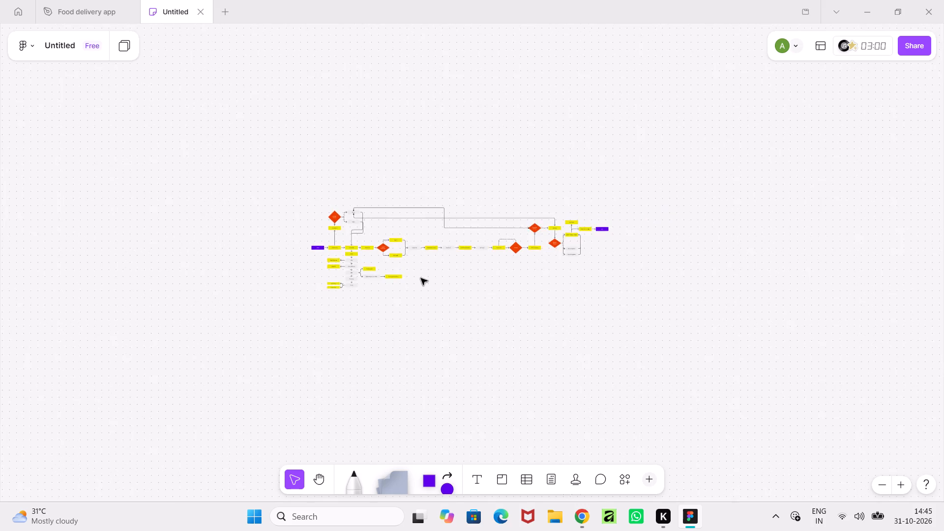
pyautogui.keyDown('ctrl'); pyautogui.scroll(-3, 421, 278); pyautogui.keyUp('ctrl')
pyautogui.keyDown('ctrl'); pyautogui.scroll(18, 421, 278); pyautogui.keyUp('ctrl')
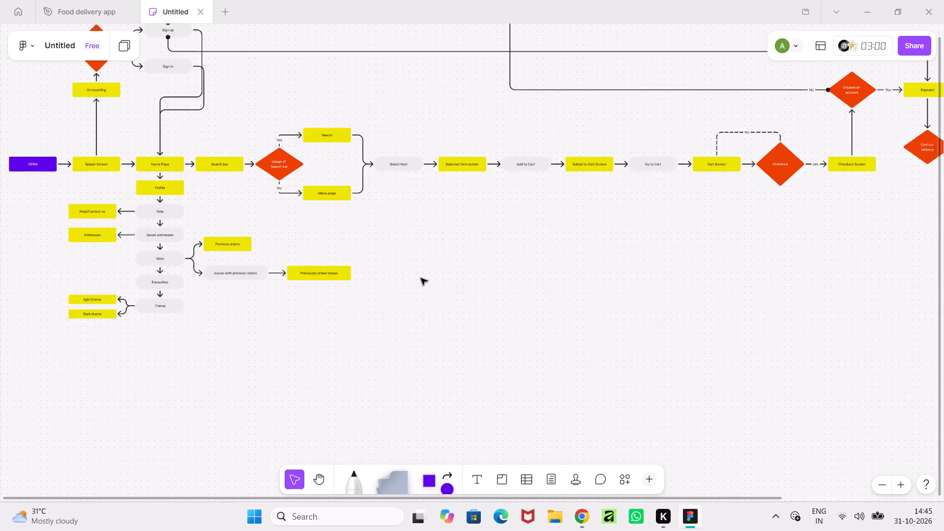
pyautogui.keyDown('ctrl'); pyautogui.scroll(4, 421, 278); pyautogui.keyUp('ctrl')
pyautogui.keyDown('ctrl'); pyautogui.scroll(-2, 421, 278); pyautogui.keyUp('ctrl')
pyautogui.keyDown('ctrl'); pyautogui.scroll(6, 421, 278); pyautogui.keyUp('ctrl')
pyautogui.keyDown('ctrl'); pyautogui.scroll(-2, 421, 278); pyautogui.keyUp('ctrl')
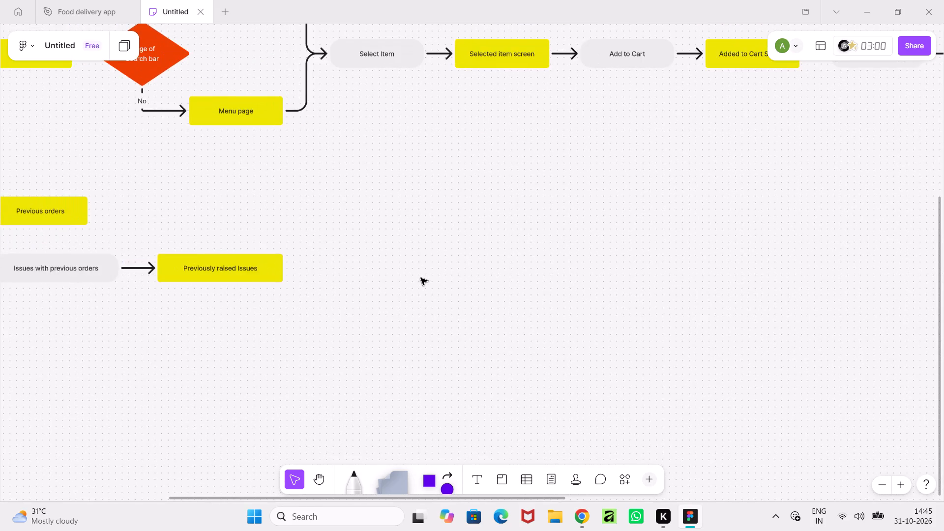
pyautogui.keyDown('ctrl'); pyautogui.scroll(-3, 421, 278); pyautogui.keyUp('ctrl')
pyautogui.moveTo(421, 278); pyautogui.dragTo(610, 444, button='middle')
pyautogui.keyDown('ctrl'); pyautogui.scroll(-5, 506, 300); pyautogui.keyUp('ctrl')
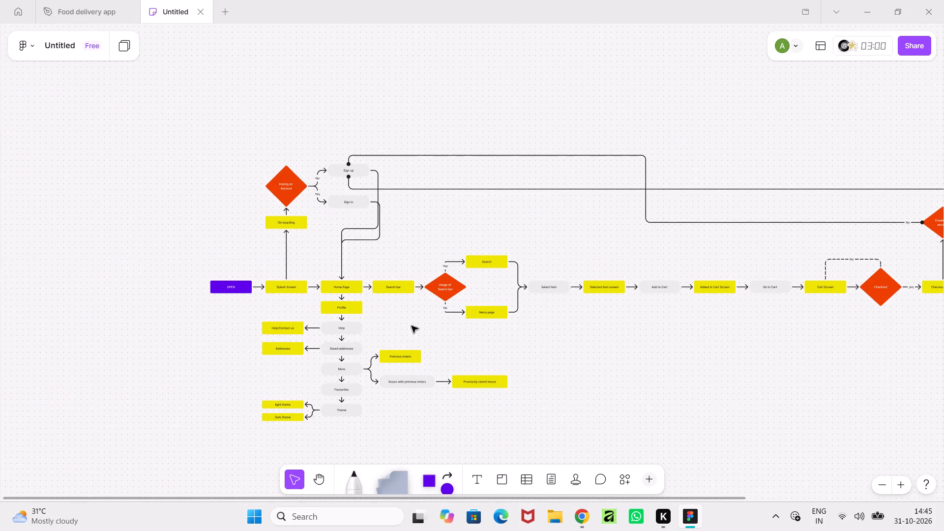
pyautogui.moveTo(412, 326); pyautogui.dragTo(257, 322, button='middle')
pyautogui.moveTo(145, 320); pyautogui.dragTo(404, 343, button='middle')
pyautogui.keyDown('ctrl'); pyautogui.scroll(12, 372, 334); pyautogui.keyUp('ctrl')
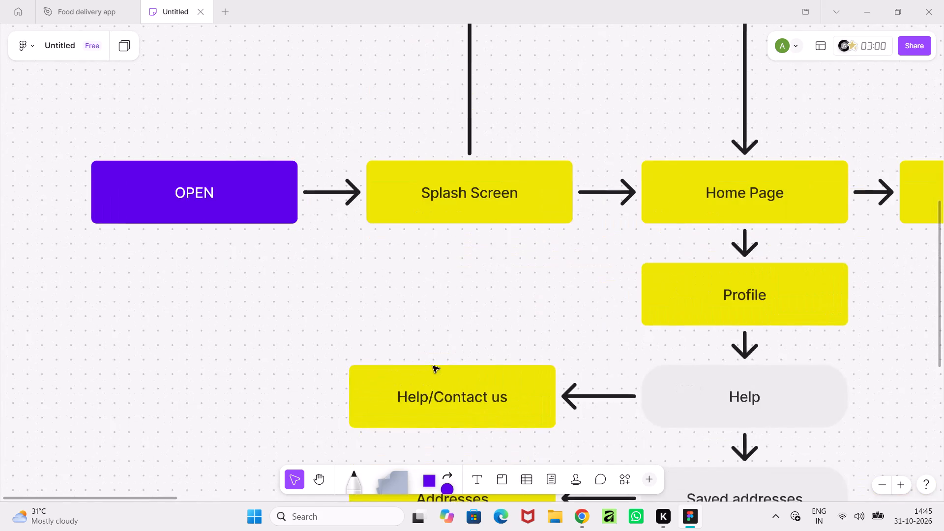
pyautogui.moveTo(440, 367); pyautogui.dragTo(234, 243, button='middle')
pyautogui.scroll(1, 440, 367)
pyautogui.keyDown('ctrl'); pyautogui.scroll(4, 407, 298); pyautogui.keyUp('ctrl')
pyautogui.moveTo(407, 298); pyautogui.dragTo(165, 497, button='middle')
pyautogui.keyDown('ctrl'); pyautogui.scroll(-6, 524, 224); pyautogui.keyUp('ctrl')
pyautogui.moveTo(501, 239); pyautogui.dragTo(309, 321, button='middle')
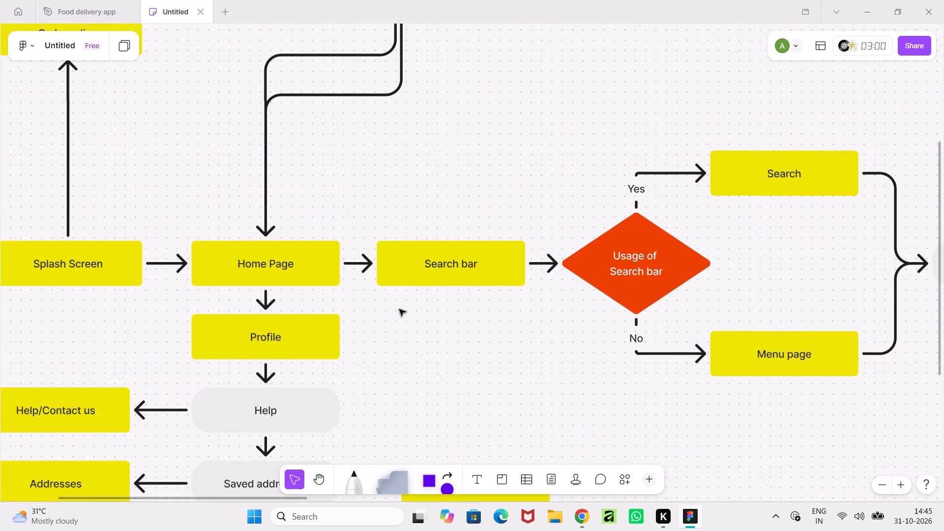
pyautogui.keyDown('ctrl'); pyautogui.scroll(-3, 434, 308); pyautogui.keyUp('ctrl')
pyautogui.keyDown('ctrl'); pyautogui.moveTo(434, 308); pyautogui.dragTo(186, 334, button='middle'); pyautogui.keyUp('ctrl')
pyautogui.keyDown('ctrl'); pyautogui.scroll(6, 292, 328); pyautogui.keyUp('ctrl')
pyautogui.moveTo(292, 328); pyautogui.dragTo(167, 377, button='middle')
pyautogui.keyDown('ctrl'); pyautogui.scroll(-3, 412, 321); pyautogui.keyUp('ctrl')
pyautogui.moveTo(412, 321); pyautogui.dragTo(156, 304, button='middle')
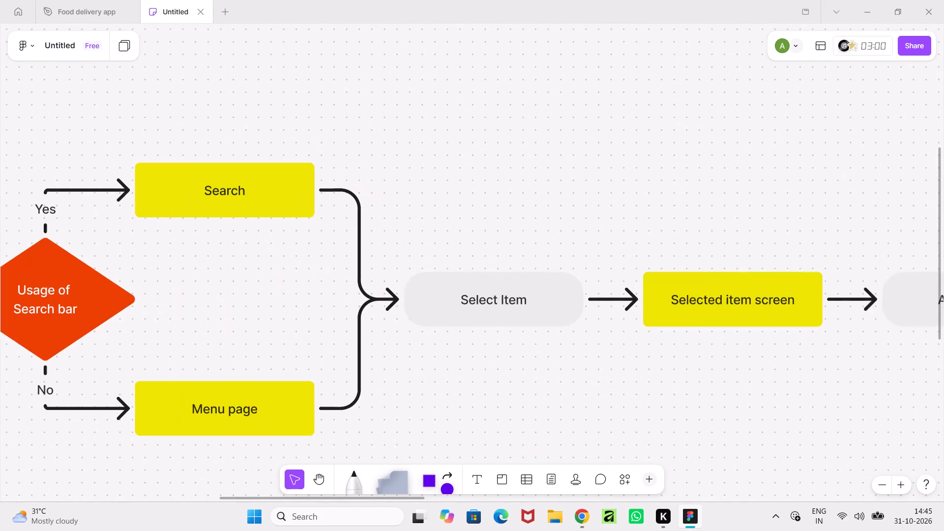
pyautogui.keyDown('ctrl'); pyautogui.moveTo(387, 302); pyautogui.dragTo(113, 306, button='middle'); pyautogui.keyUp('ctrl')
pyautogui.keyDown('ctrl'); pyautogui.moveTo(459, 300); pyautogui.dragTo(238, 315, button='middle'); pyautogui.keyUp('ctrl')
pyautogui.keyDown('ctrl'); pyautogui.moveTo(458, 300); pyautogui.dragTo(347, 324, button='middle'); pyautogui.keyUp('ctrl')
pyautogui.keyDown('ctrl'); pyautogui.moveTo(402, 253); pyautogui.dragTo(367, 391, button='middle'); pyautogui.keyUp('ctrl')
pyautogui.keyDown('ctrl'); pyautogui.scroll(-8, 410, 313); pyautogui.keyUp('ctrl')
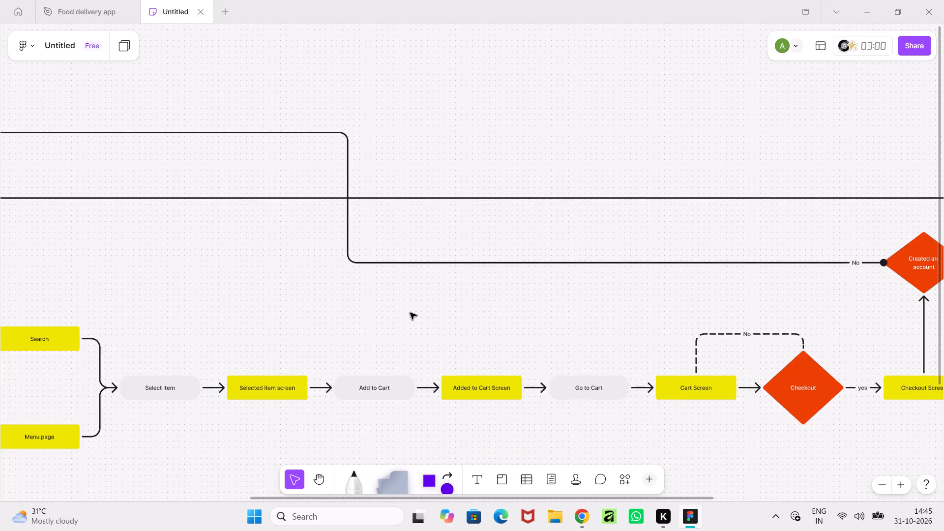
pyautogui.keyDown('ctrl'); pyautogui.scroll(-4, 410, 313); pyautogui.keyUp('ctrl')
pyautogui.moveTo(581, 396); pyautogui.dragTo(186, 299, button='middle')
pyautogui.keyDown('ctrl'); pyautogui.scroll(-2, 162, 297); pyautogui.keyUp('ctrl')
pyautogui.keyDown('ctrl'); pyautogui.scroll(5, 162, 297); pyautogui.keyUp('ctrl')
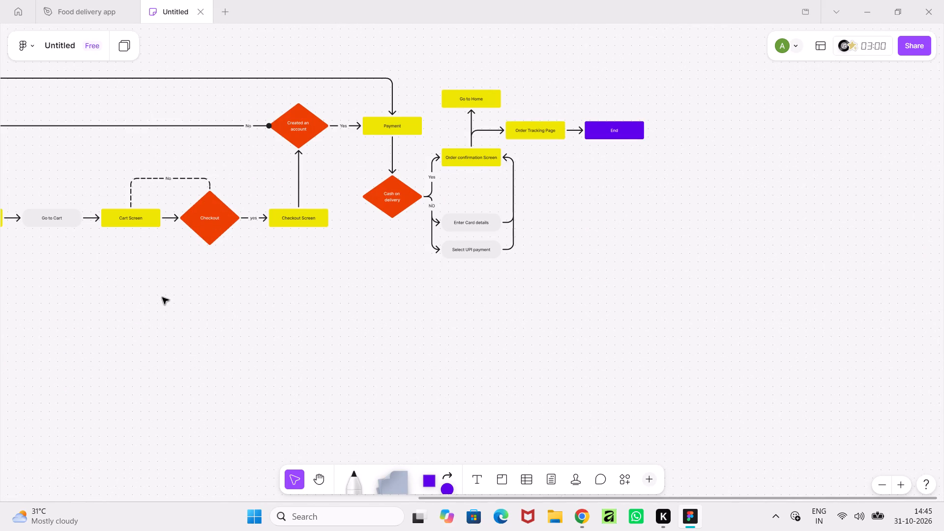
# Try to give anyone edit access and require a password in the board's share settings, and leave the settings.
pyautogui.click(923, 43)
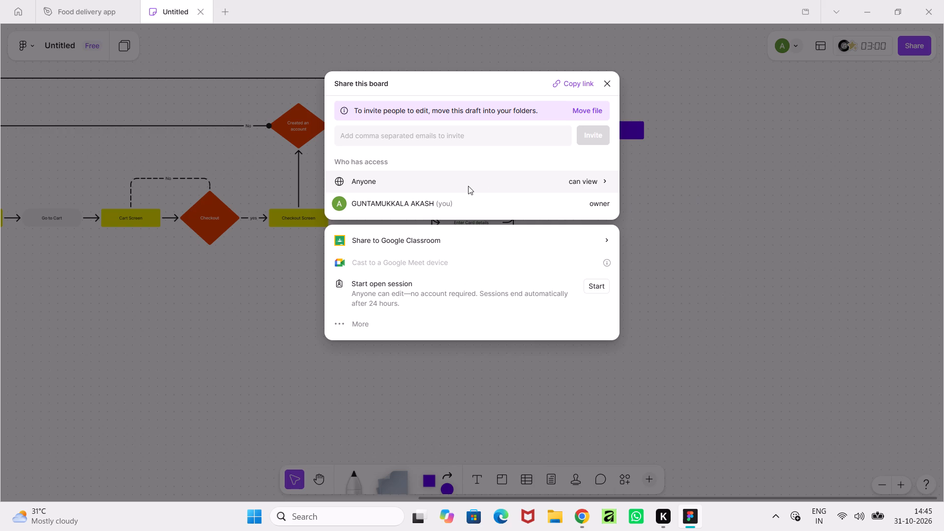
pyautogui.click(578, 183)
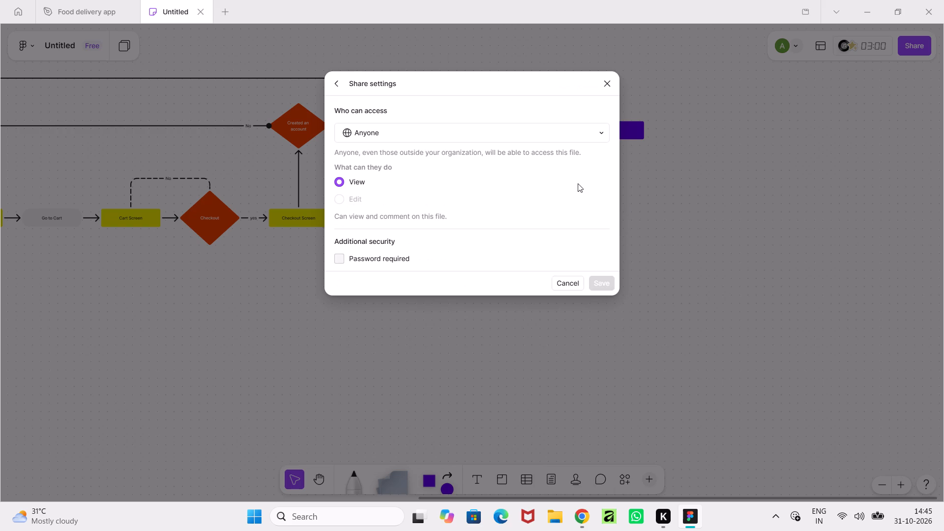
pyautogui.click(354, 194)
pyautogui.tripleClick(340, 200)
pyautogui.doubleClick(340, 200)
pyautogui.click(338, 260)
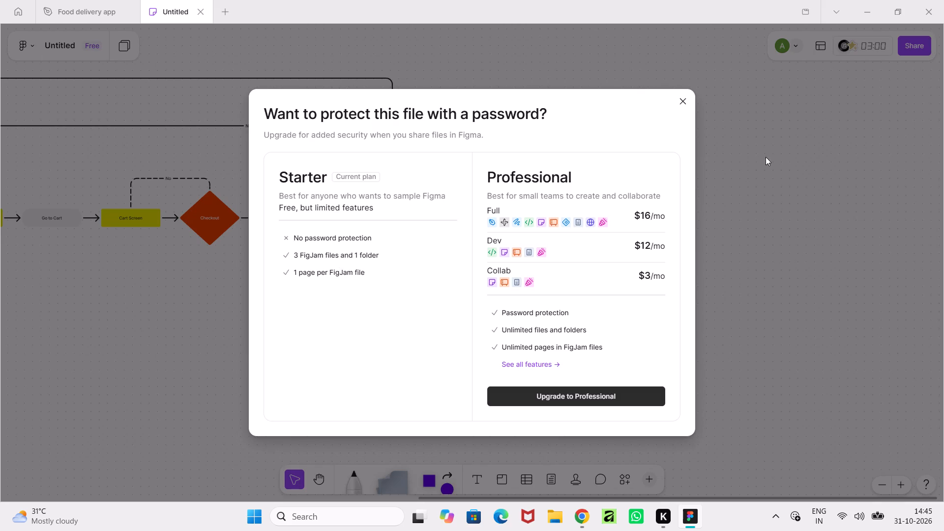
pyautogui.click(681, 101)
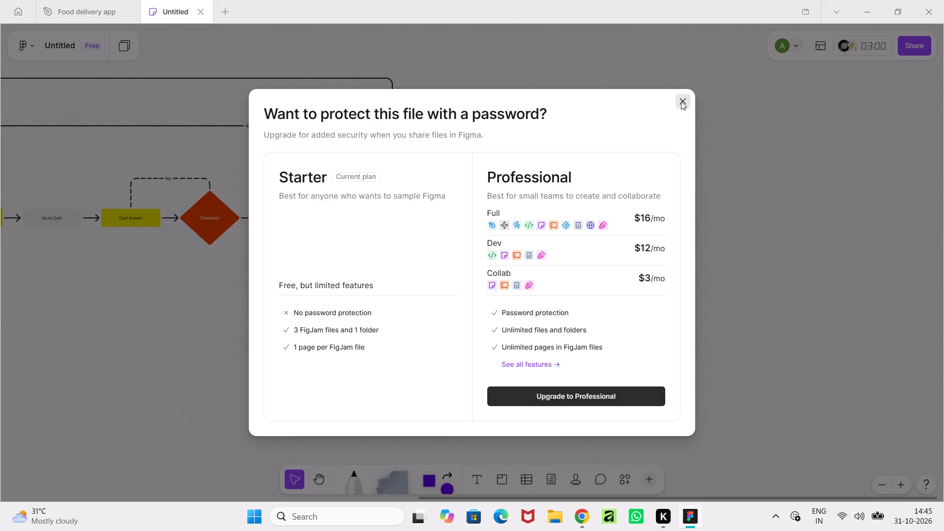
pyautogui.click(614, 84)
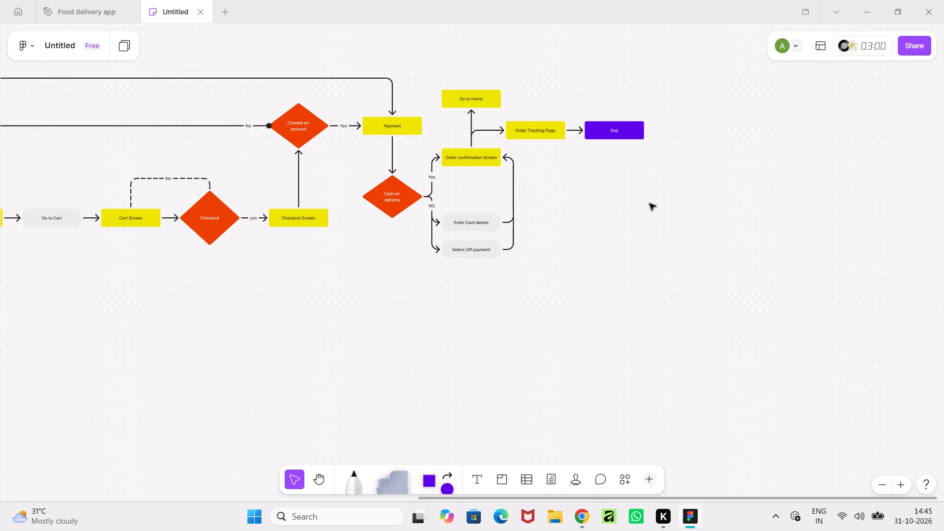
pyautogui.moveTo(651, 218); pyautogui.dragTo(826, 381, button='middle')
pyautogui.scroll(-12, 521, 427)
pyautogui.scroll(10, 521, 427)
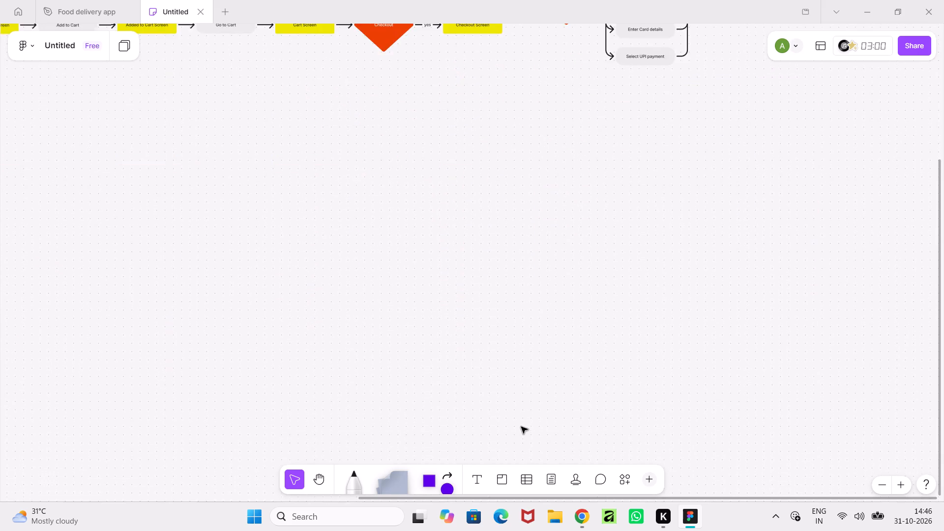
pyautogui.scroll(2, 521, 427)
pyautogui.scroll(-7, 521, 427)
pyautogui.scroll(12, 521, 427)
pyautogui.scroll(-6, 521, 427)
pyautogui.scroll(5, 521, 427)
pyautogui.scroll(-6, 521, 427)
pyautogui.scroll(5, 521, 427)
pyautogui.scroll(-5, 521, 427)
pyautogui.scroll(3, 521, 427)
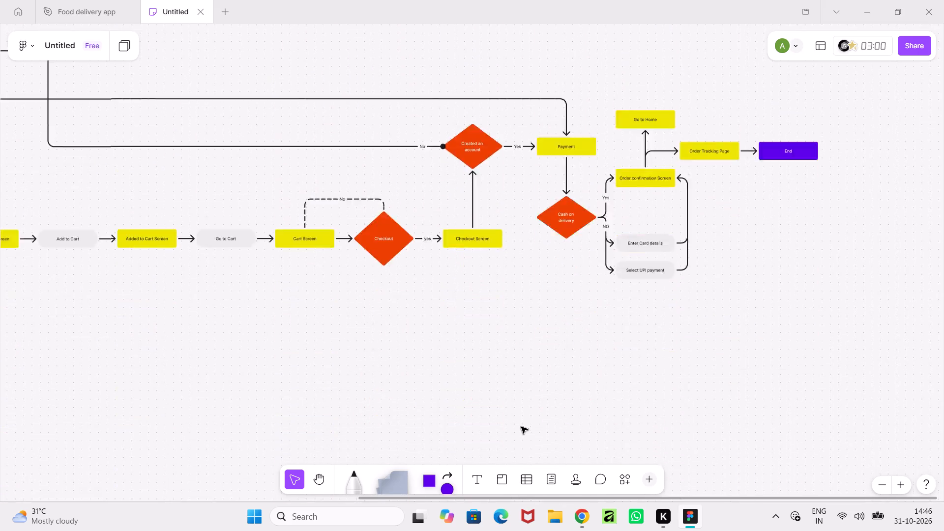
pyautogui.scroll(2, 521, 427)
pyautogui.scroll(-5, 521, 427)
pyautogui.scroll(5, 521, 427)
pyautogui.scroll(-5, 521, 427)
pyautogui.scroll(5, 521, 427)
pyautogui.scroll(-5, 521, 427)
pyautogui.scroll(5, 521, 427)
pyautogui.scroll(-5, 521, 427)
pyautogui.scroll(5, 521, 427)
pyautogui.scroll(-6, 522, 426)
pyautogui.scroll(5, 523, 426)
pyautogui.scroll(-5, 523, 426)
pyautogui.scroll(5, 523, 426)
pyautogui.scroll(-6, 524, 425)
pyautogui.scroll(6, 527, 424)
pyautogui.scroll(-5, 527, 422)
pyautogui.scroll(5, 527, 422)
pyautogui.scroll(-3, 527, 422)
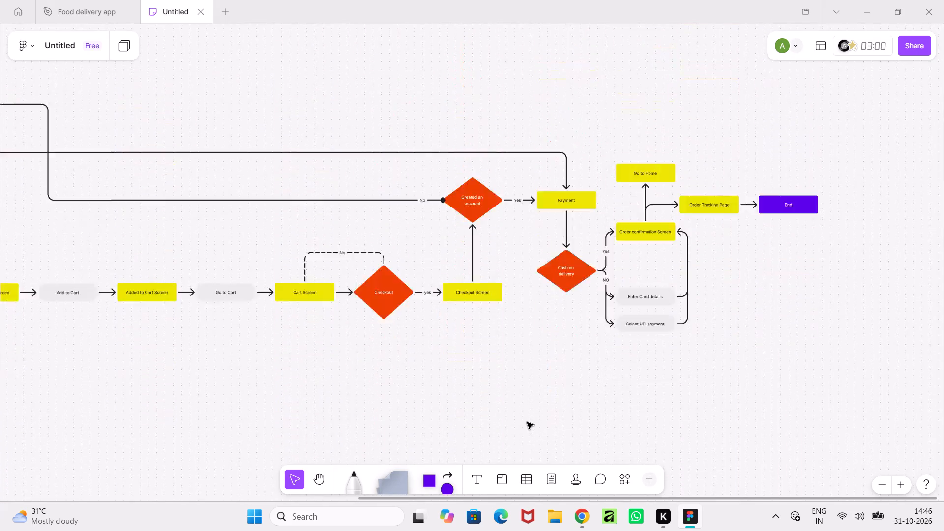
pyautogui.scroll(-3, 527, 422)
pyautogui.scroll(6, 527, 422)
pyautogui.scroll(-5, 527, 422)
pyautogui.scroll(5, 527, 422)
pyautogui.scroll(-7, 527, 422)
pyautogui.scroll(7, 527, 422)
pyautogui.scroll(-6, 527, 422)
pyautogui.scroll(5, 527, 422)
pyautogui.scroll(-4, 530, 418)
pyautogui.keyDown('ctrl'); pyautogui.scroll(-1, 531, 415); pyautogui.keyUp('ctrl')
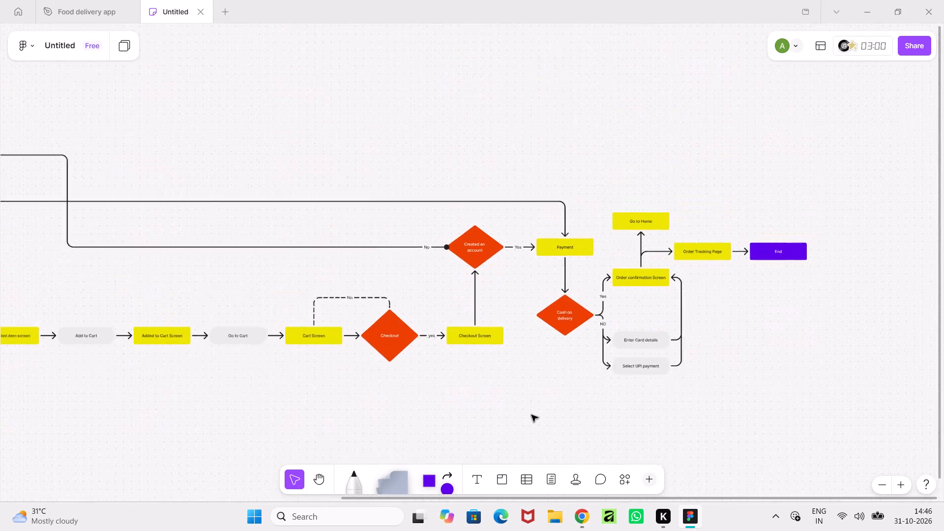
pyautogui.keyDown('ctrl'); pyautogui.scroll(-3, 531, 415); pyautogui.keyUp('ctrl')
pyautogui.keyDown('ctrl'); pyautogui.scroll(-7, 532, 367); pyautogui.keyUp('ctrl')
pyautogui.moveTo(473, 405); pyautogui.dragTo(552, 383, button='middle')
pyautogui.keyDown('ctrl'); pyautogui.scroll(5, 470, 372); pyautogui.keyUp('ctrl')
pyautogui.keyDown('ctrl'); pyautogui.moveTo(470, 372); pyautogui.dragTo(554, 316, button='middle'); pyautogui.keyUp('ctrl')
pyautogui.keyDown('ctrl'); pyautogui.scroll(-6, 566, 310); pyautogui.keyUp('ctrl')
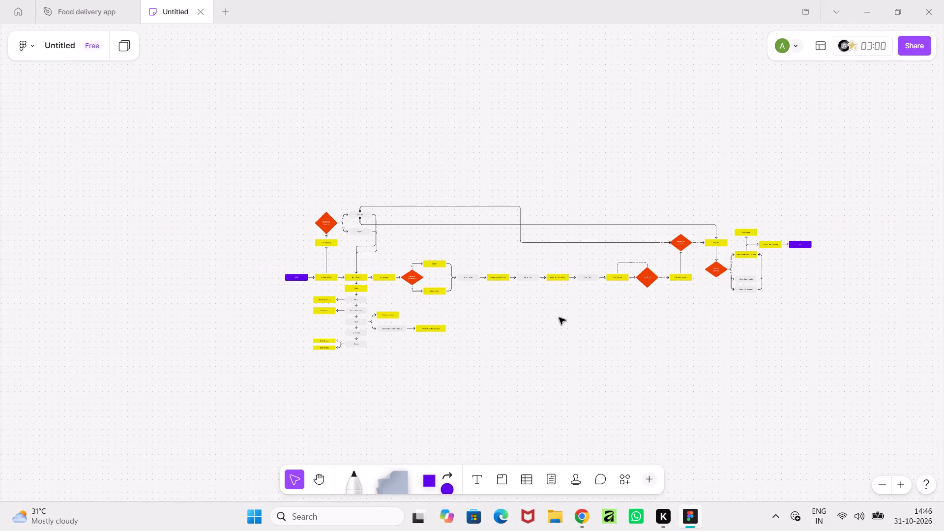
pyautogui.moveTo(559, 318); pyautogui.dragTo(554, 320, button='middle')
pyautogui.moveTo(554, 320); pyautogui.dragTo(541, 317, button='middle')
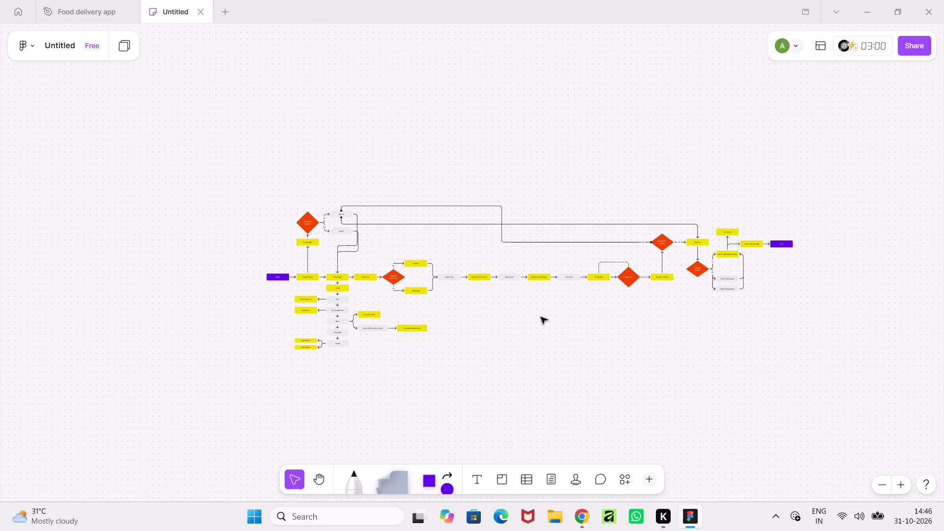